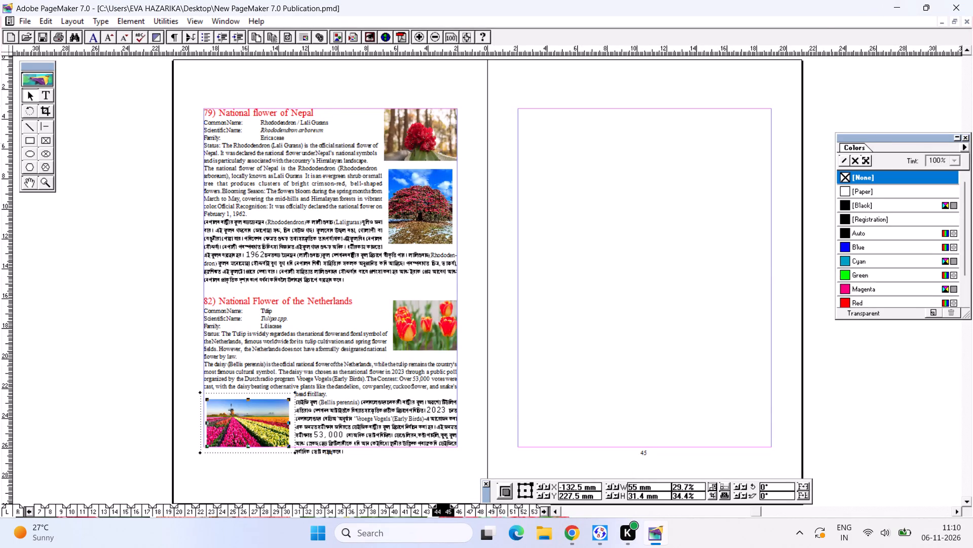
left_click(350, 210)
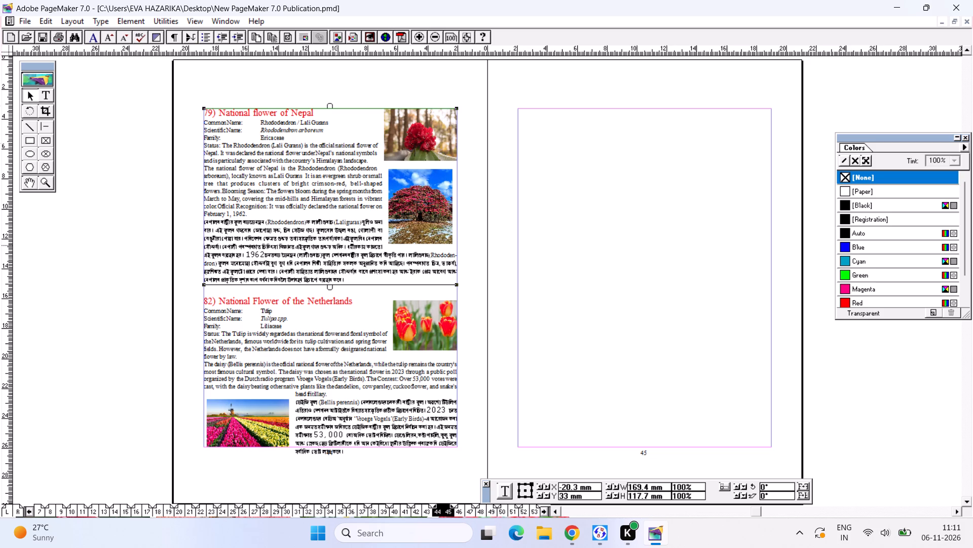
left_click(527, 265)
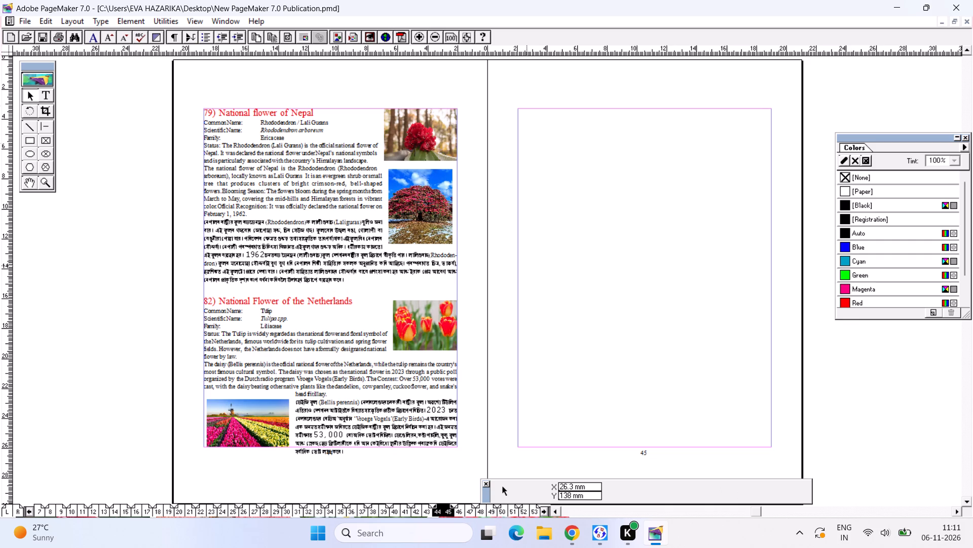
Switch to Chrome, resume the paused YouTube song, and return to the PageMaker publication.
left_click(576, 544)
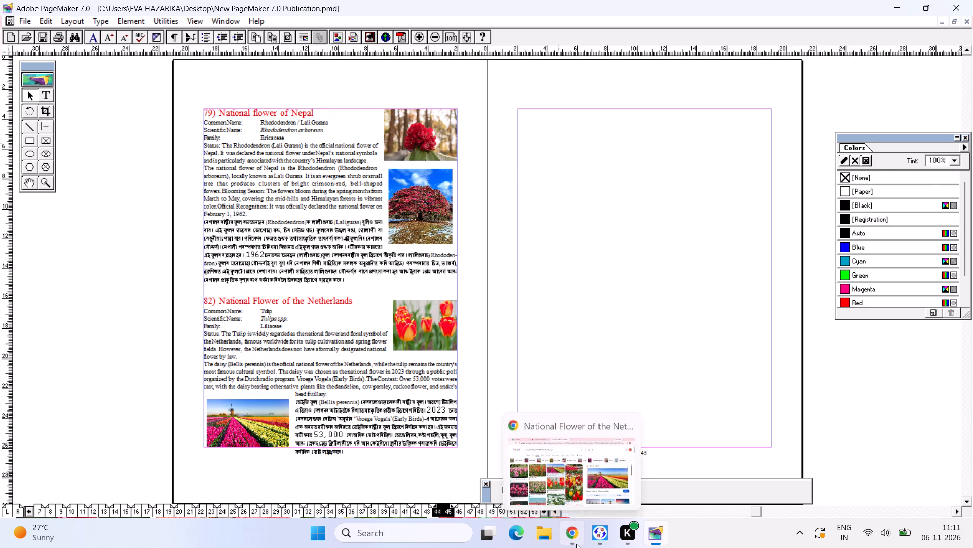
left_click(258, 2)
key("space")
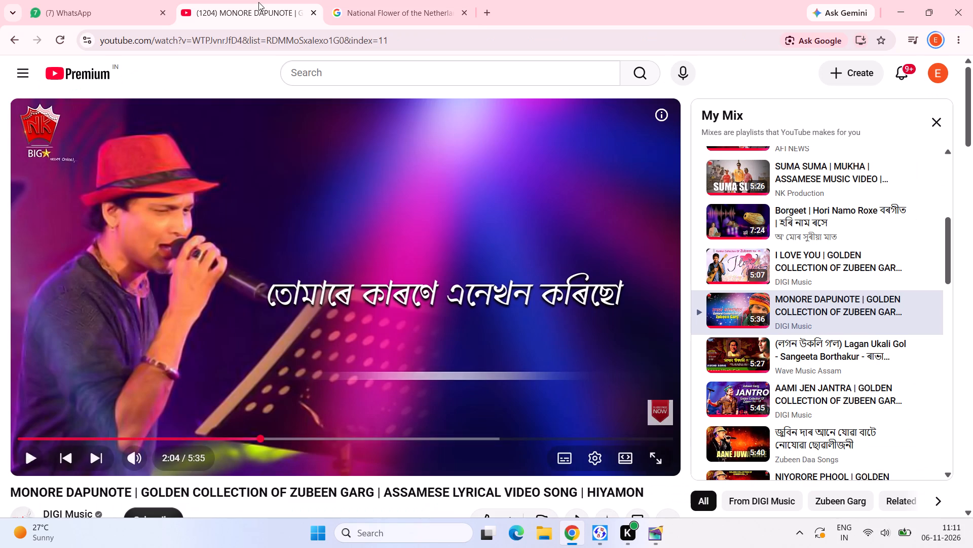
left_click(378, 0)
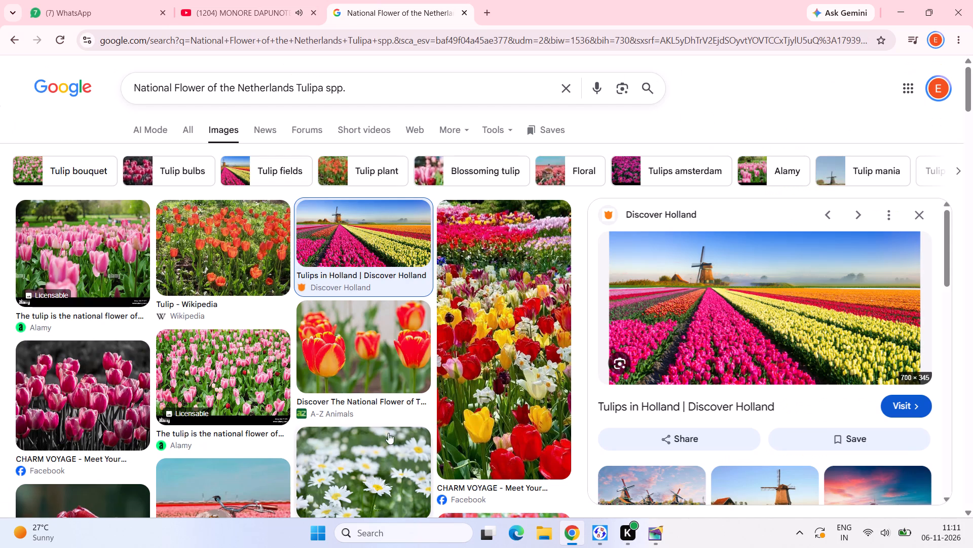
left_click(652, 534)
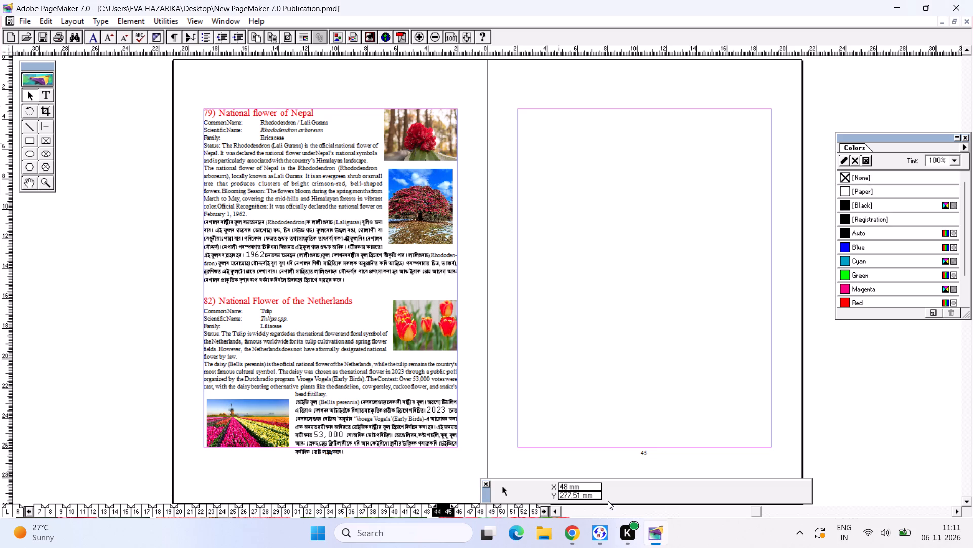
Nudge the National Flower of the Netherlands text block slightly up on page 44.
left_click(322, 323)
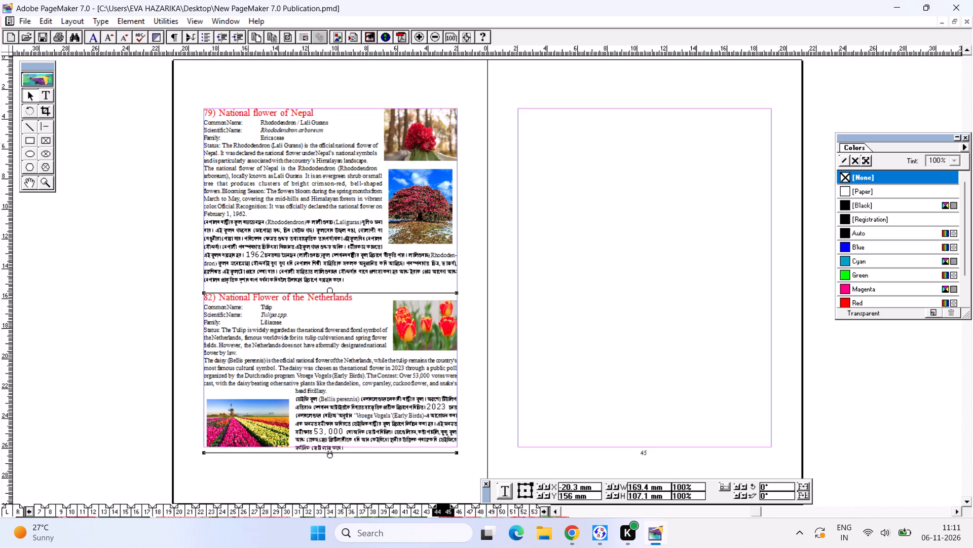
left_click(152, 236)
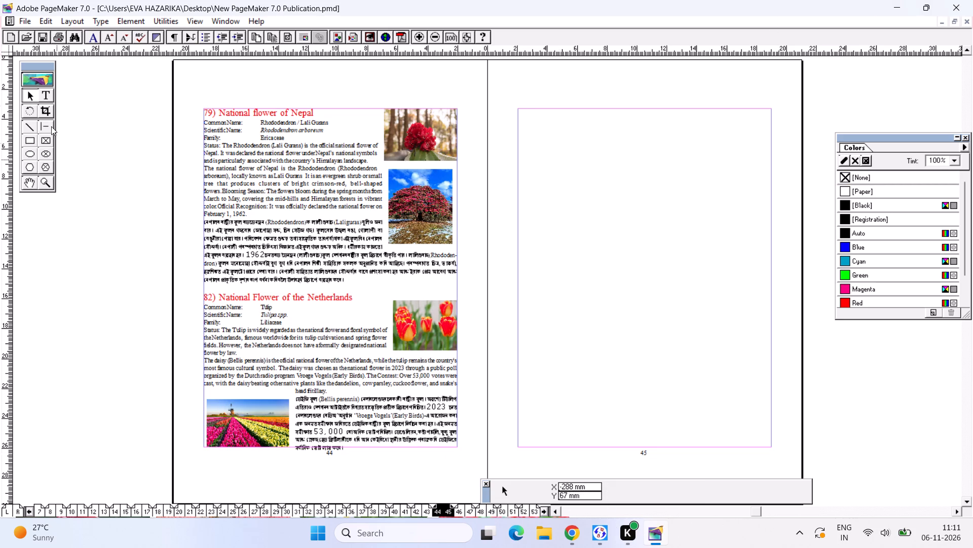
Draw a horizontal line about 169.4 mm long, margin to margin, between the Nepal and Netherlands entries.
left_click(47, 128)
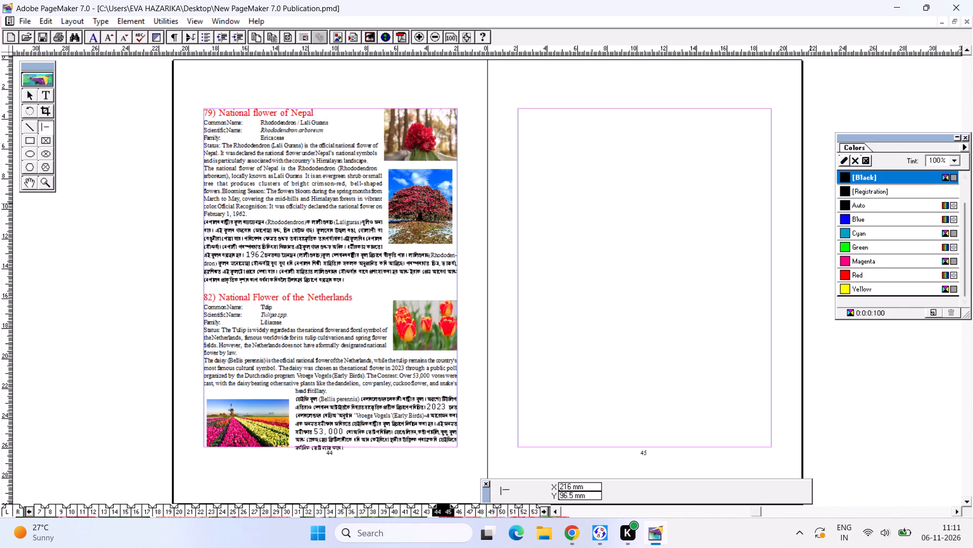
left_click_drag(203, 286, 204, 286)
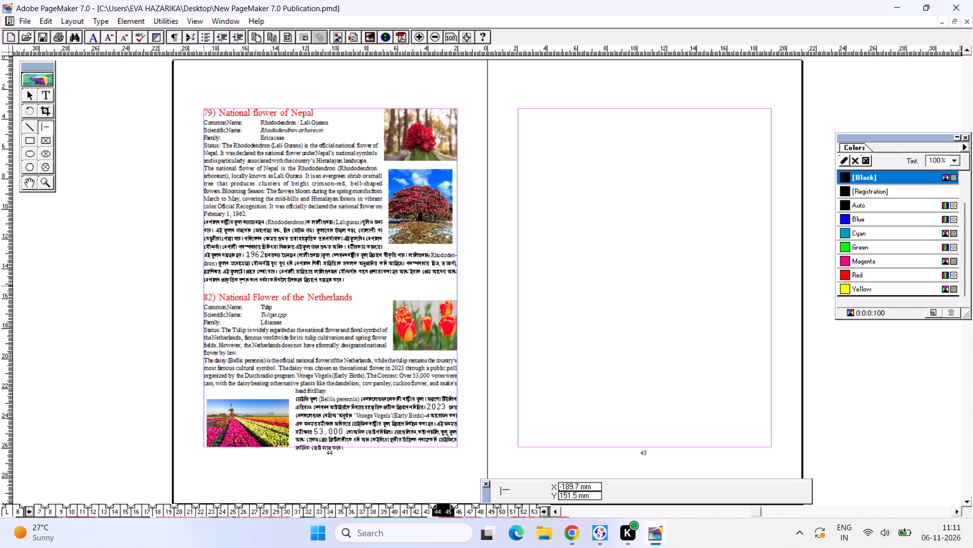
left_click_drag(204, 286, 445, 368)
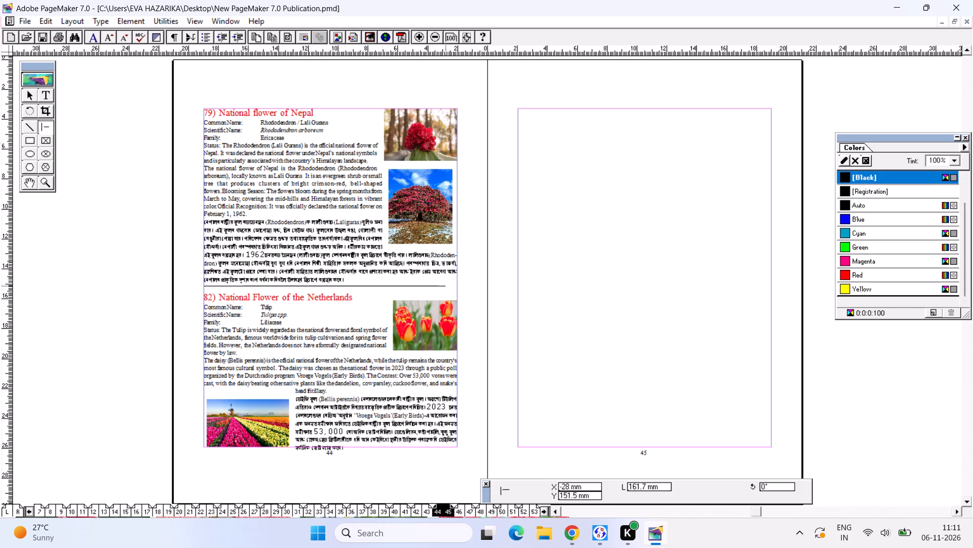
left_click_drag(445, 368, 457, 374)
Add a second parallel line just below the first separator and extend its end to the margin, about 169.4 mm long.
key("ctrl+2")
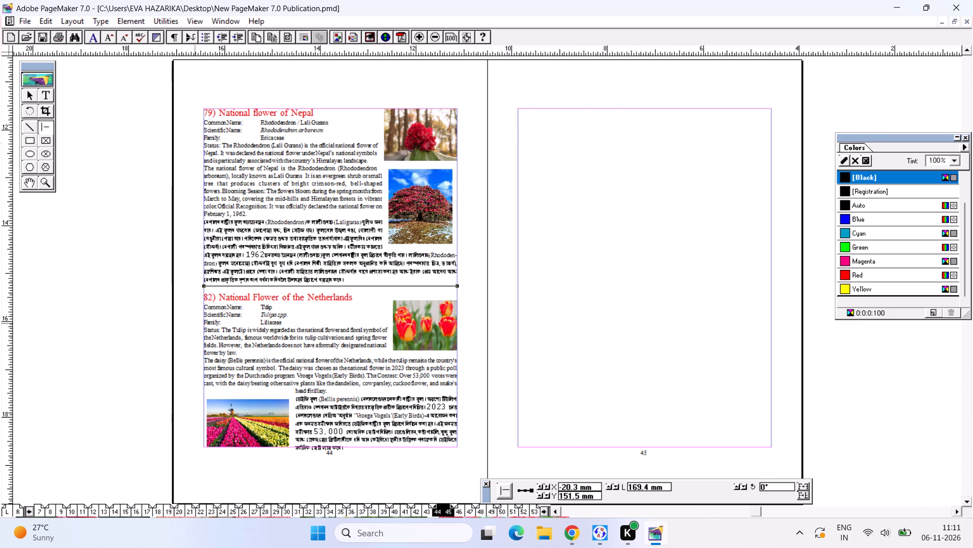
left_click_drag(424, 359, 320, 338, "alt")
left_click_drag(328, 332, 356, 348, "alt")
left_click_drag(226, 346, 257, 364, "alt")
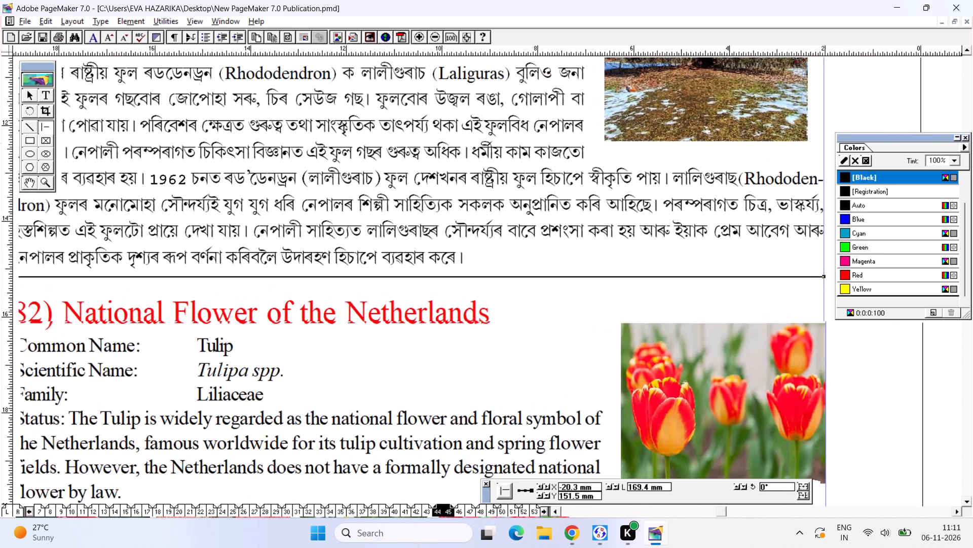
left_click_drag(257, 364, 258, 363, "alt")
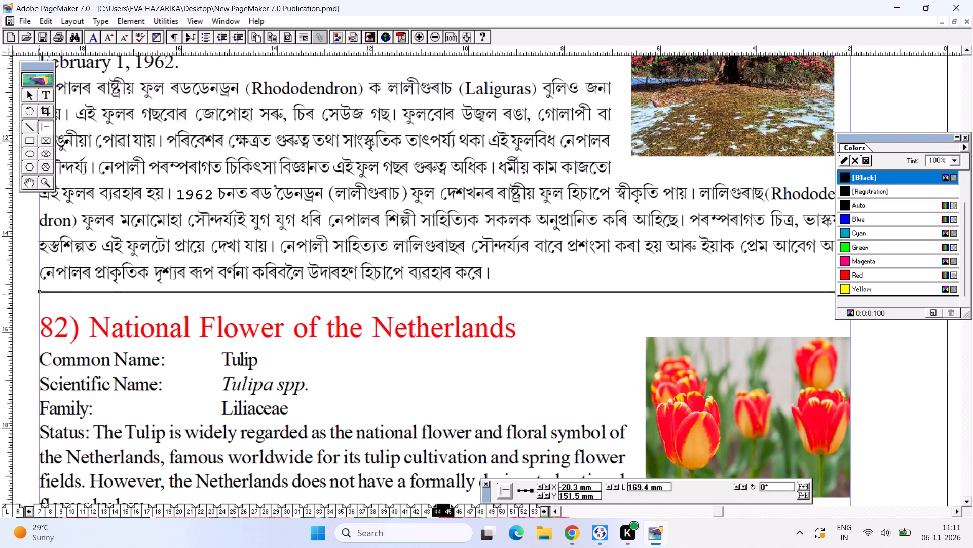
left_click_drag(39, 294, 769, 397)
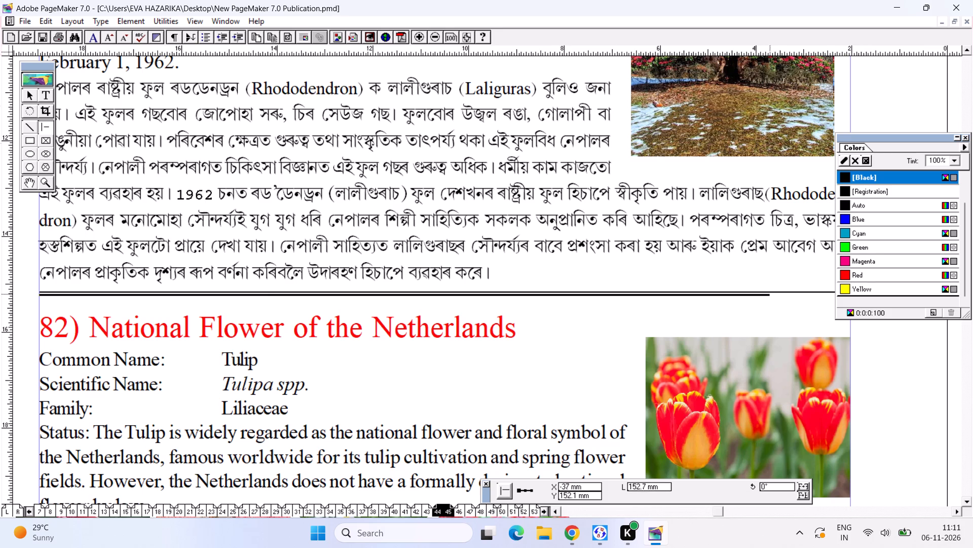
left_click_drag(769, 397, 841, 418)
left_click_drag(635, 330, 535, 329, "alt")
left_click(30, 95)
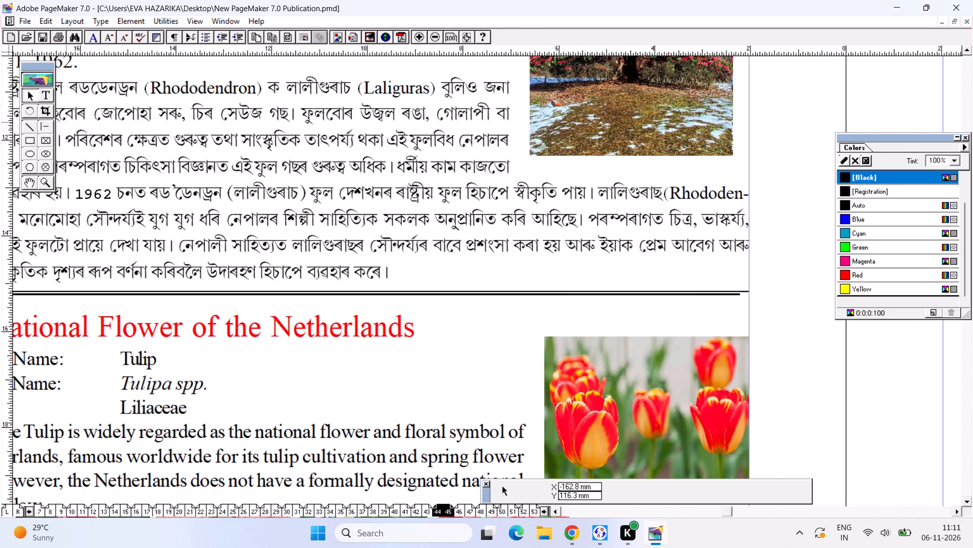
left_click(691, 294)
left_click_drag(740, 293, 744, 294)
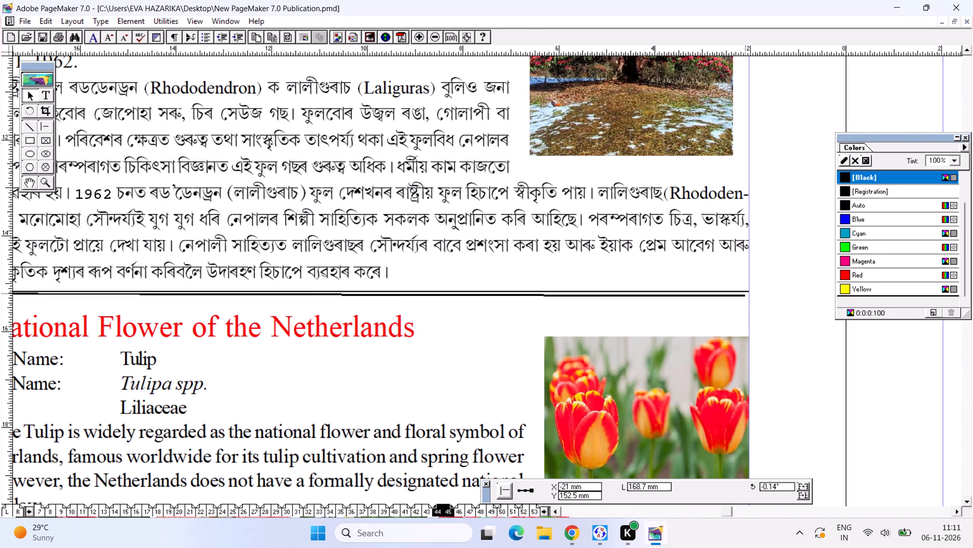
left_click_drag(744, 294, 748, 293)
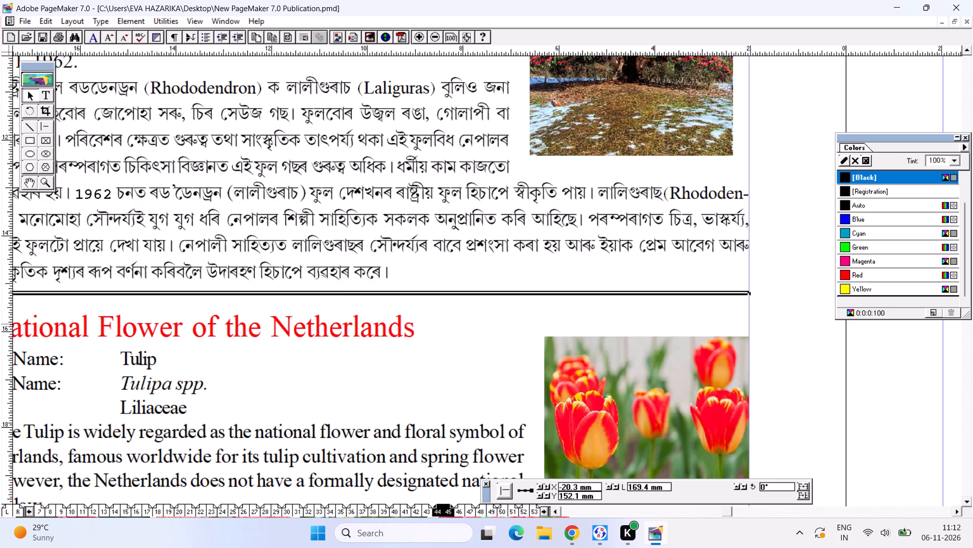
Draw a third parallel separator line, about 169.4 mm long, just below the second and above the Netherlands heading.
left_click_drag(245, 304, 534, 304, "alt")
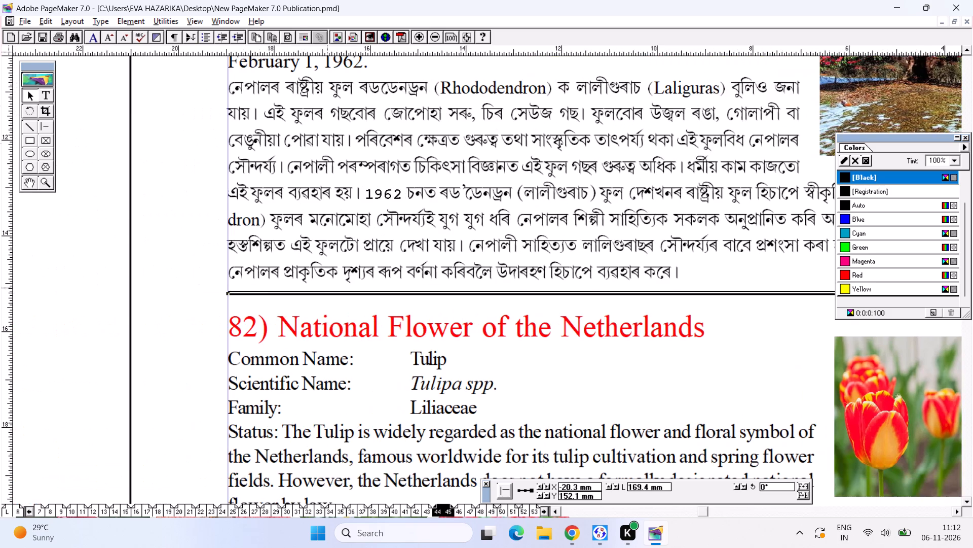
left_click_drag(327, 288, 230, 281, "alt")
left_click(49, 126)
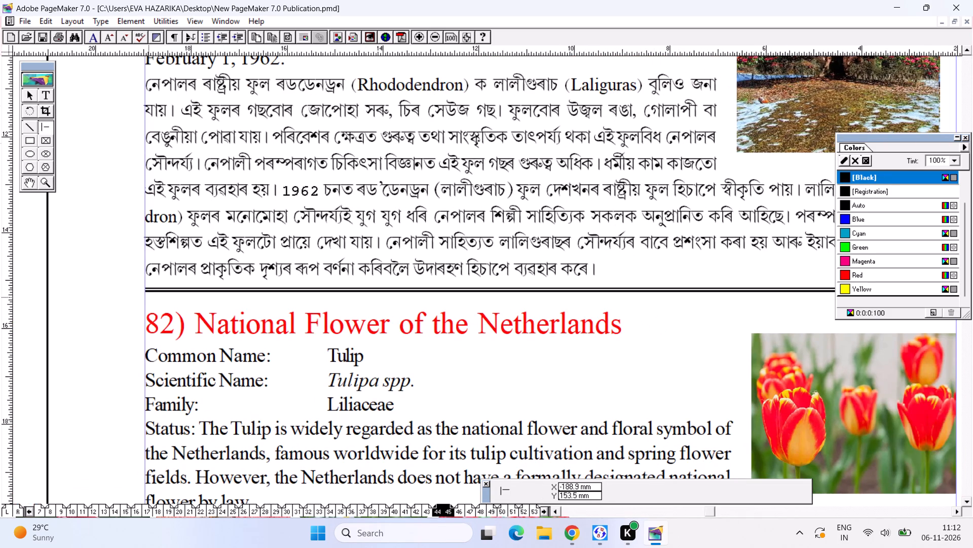
left_click_drag(144, 295, 213, 298)
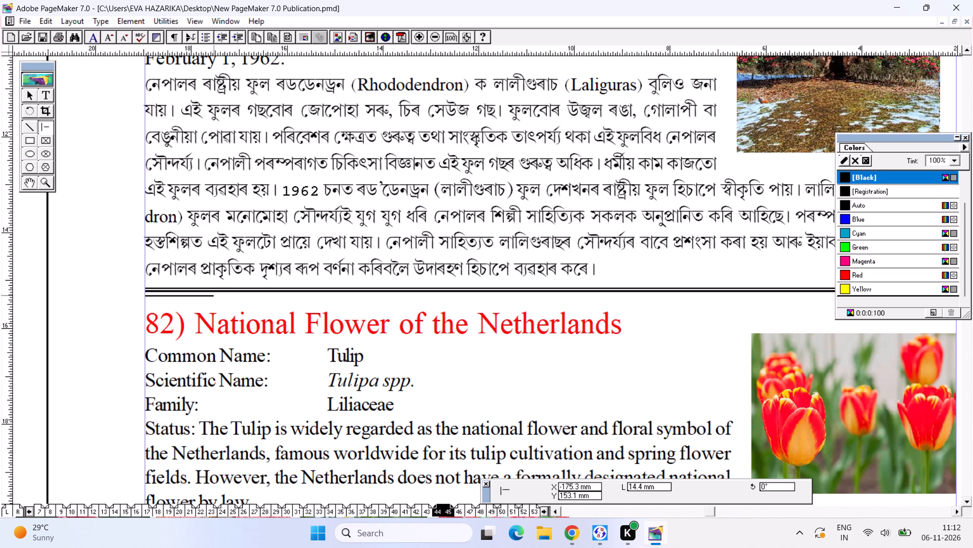
left_click_drag(213, 298, 622, 311)
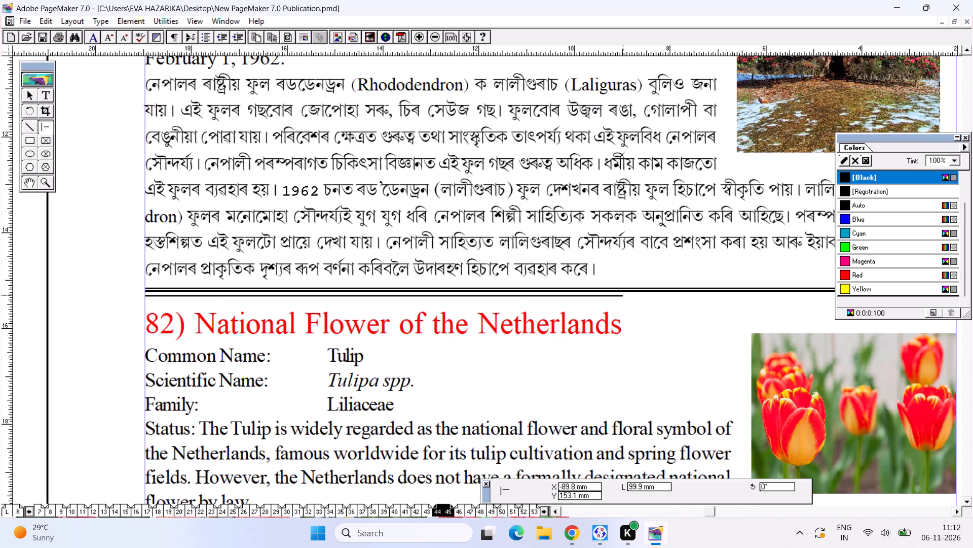
left_click_drag(622, 311, 956, 322)
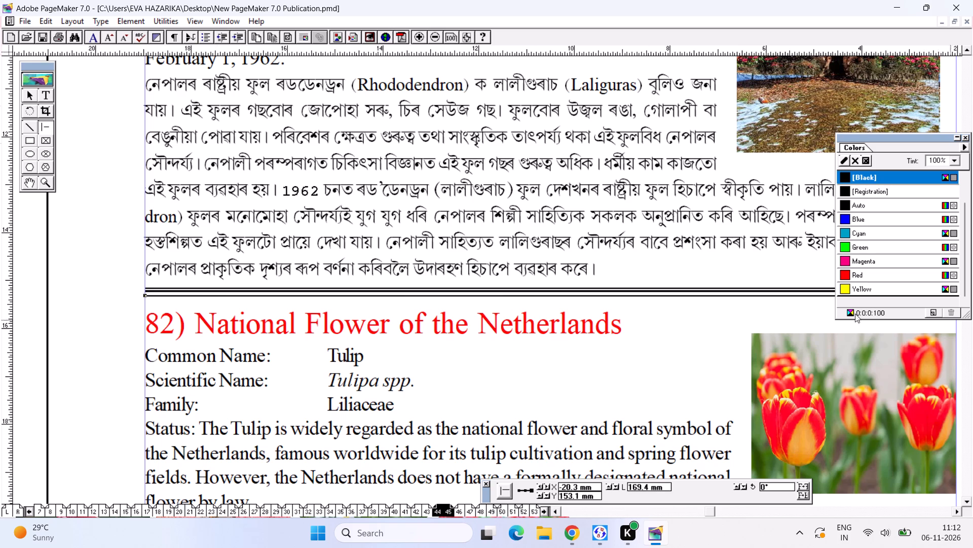
left_click_drag(553, 263, 102, 279, "alt")
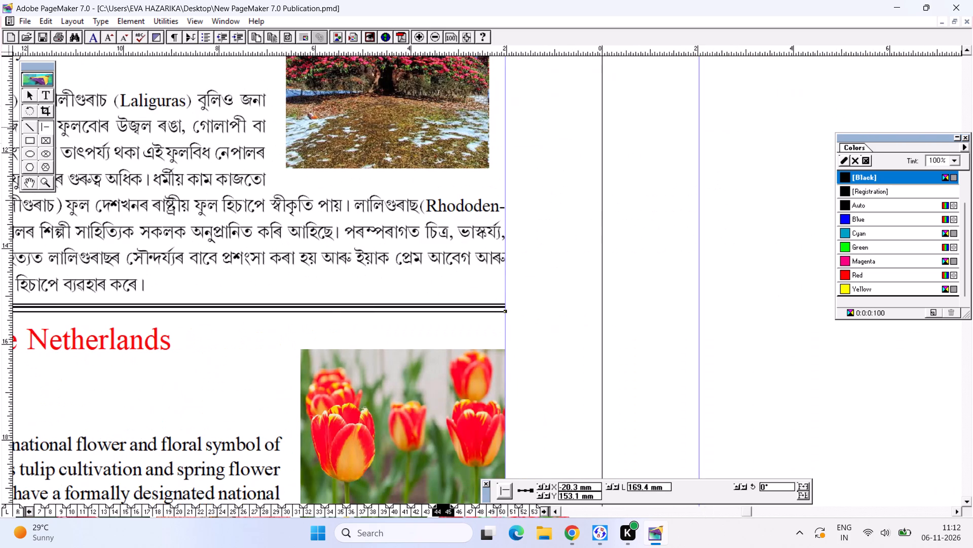
key("ctrl+0")
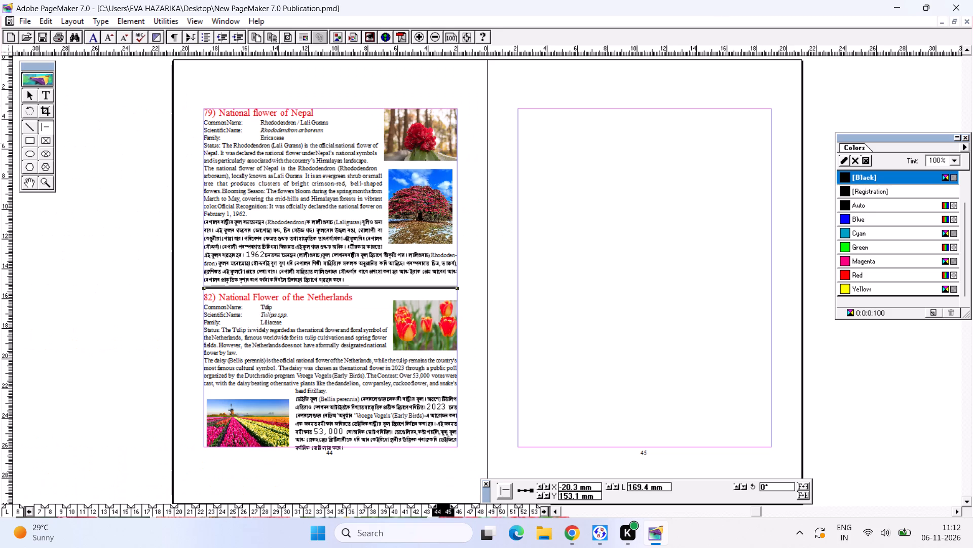
left_click(648, 225)
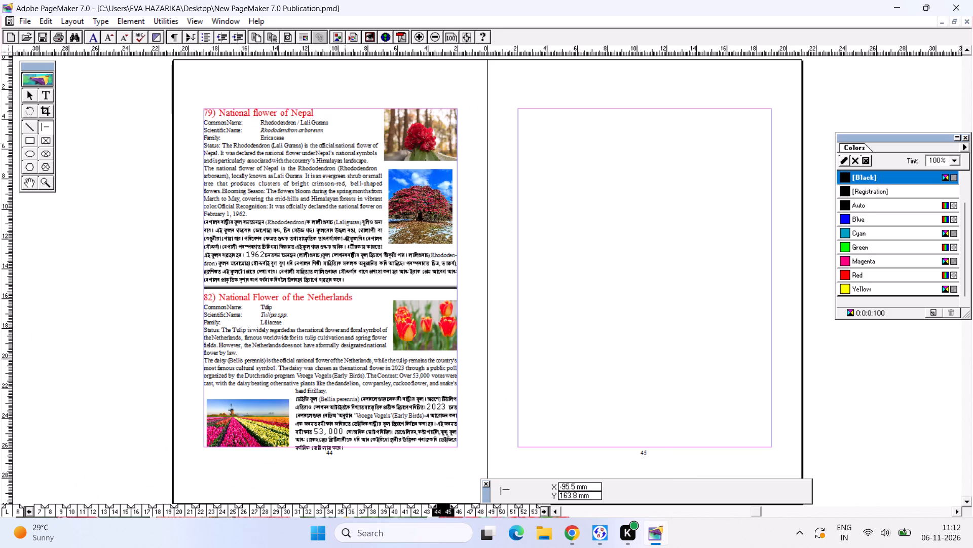
Nudge the Netherlands text block slightly up toward the separator lines.
left_click(28, 99)
left_click(350, 239)
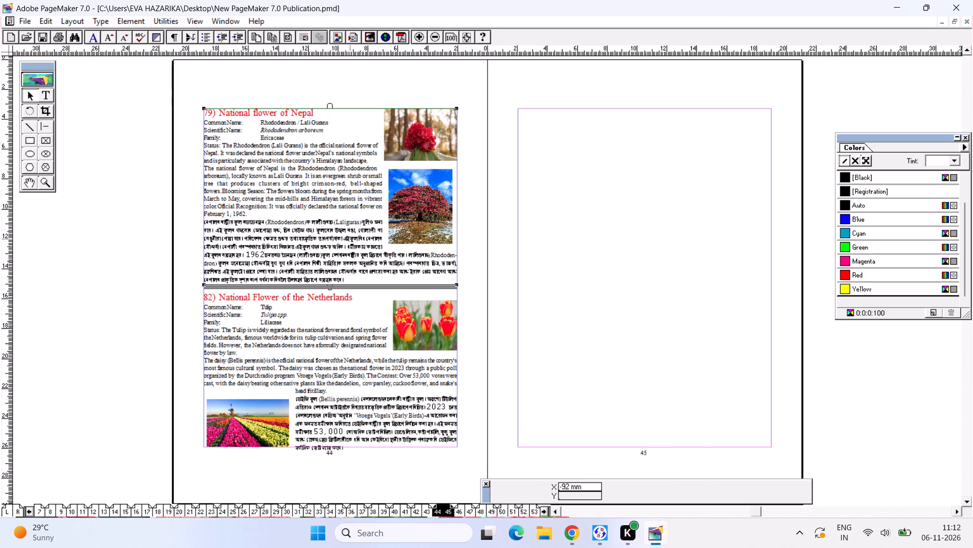
left_click(330, 354)
left_click(349, 374)
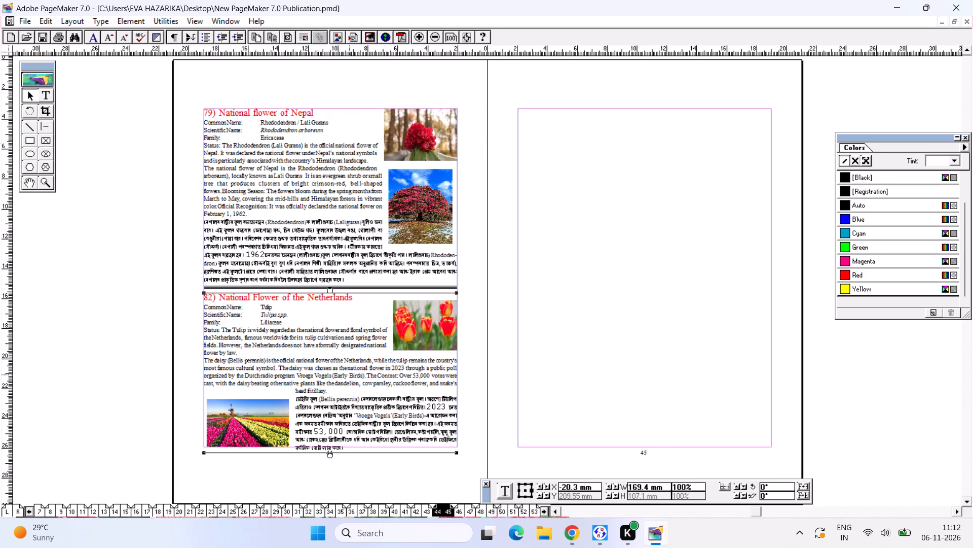
Move the tulip field picture flush with the page's left margin and slightly up.
left_click(263, 406)
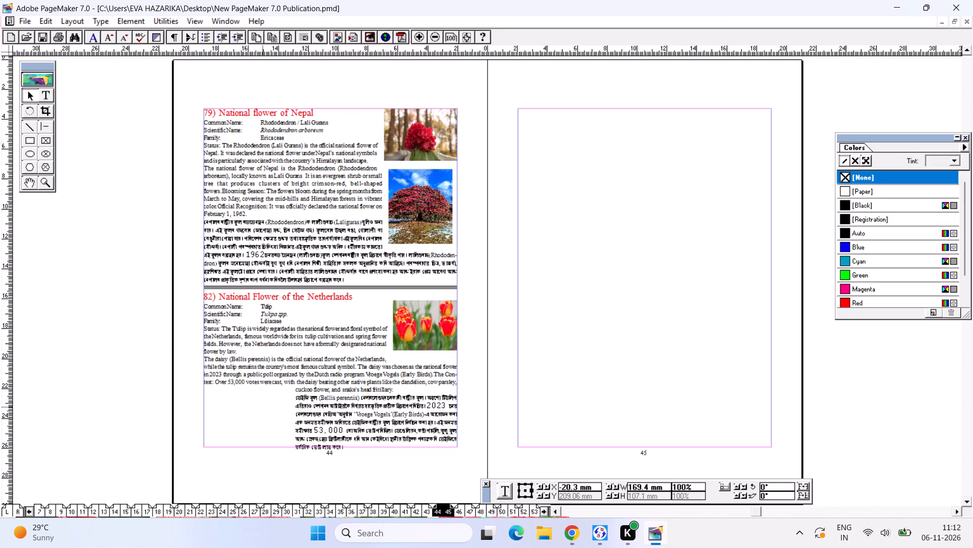
left_click(259, 412)
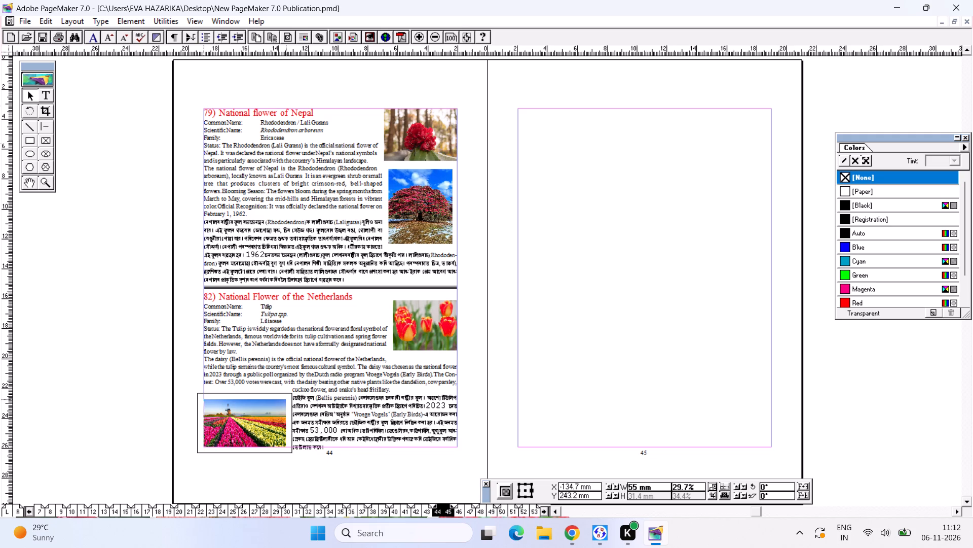
left_click(589, 389)
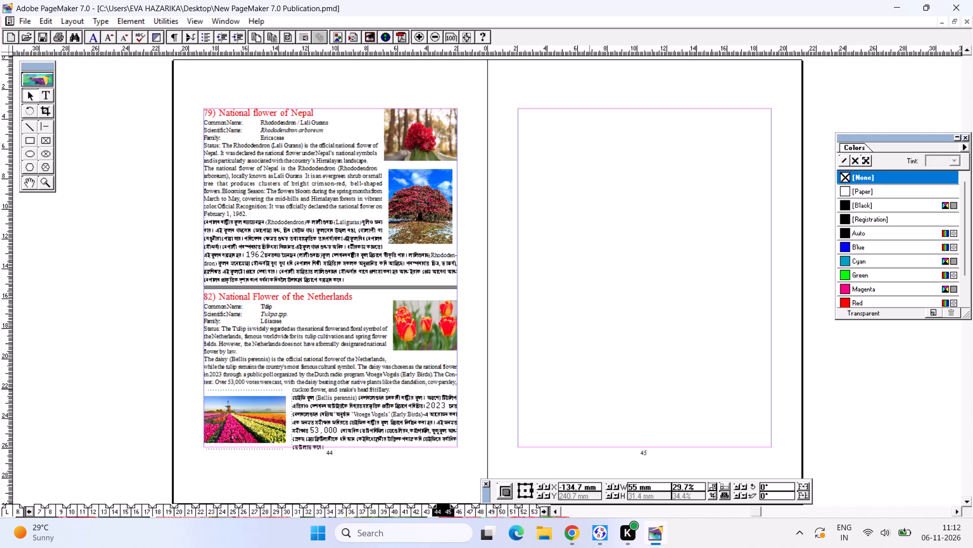
Move the red tulips picture up beside the Netherlands heading and resize it to about 43.2 by 31.5 mm.
left_click(427, 317)
left_click_drag(406, 315, 407, 311)
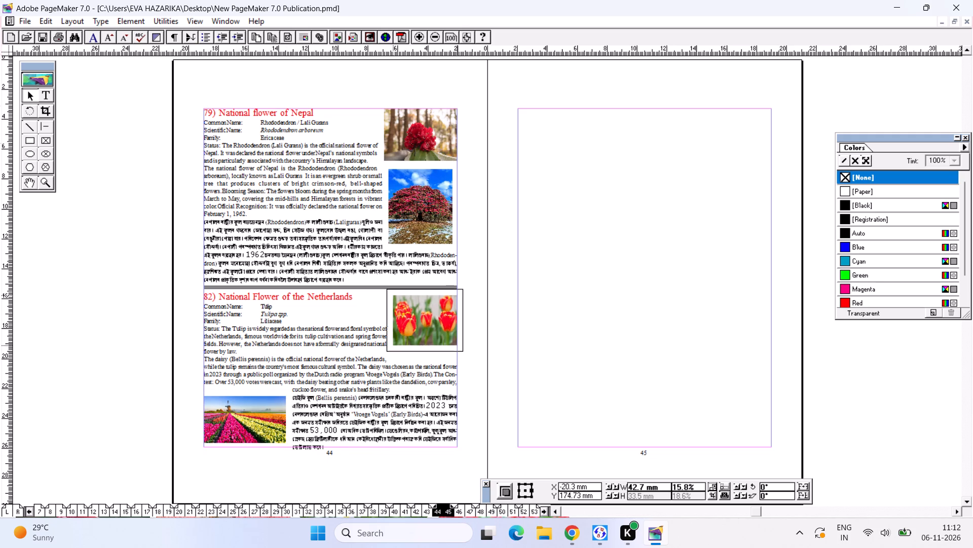
left_click_drag(407, 311, 407, 311)
left_click(393, 346)
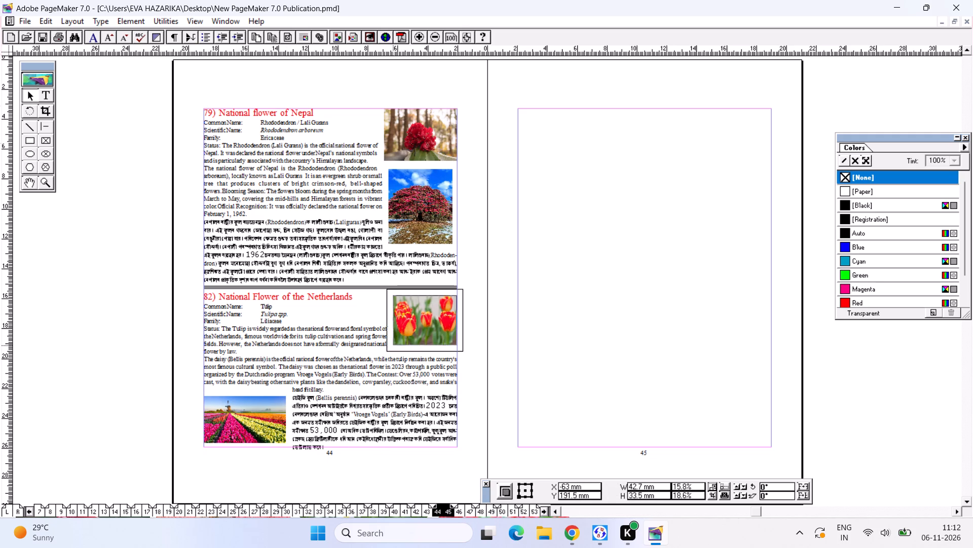
left_click(585, 402)
left_click(351, 395)
left_click(672, 268)
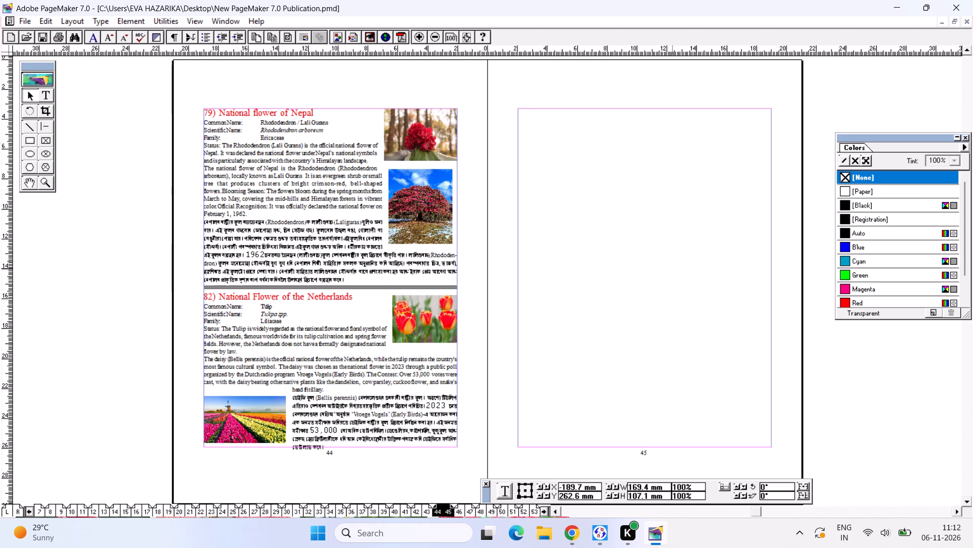
Copy the New Zealand entry from the national flowers (2) document and place it at the top margin of page 45.
key("ctrl+Tab")
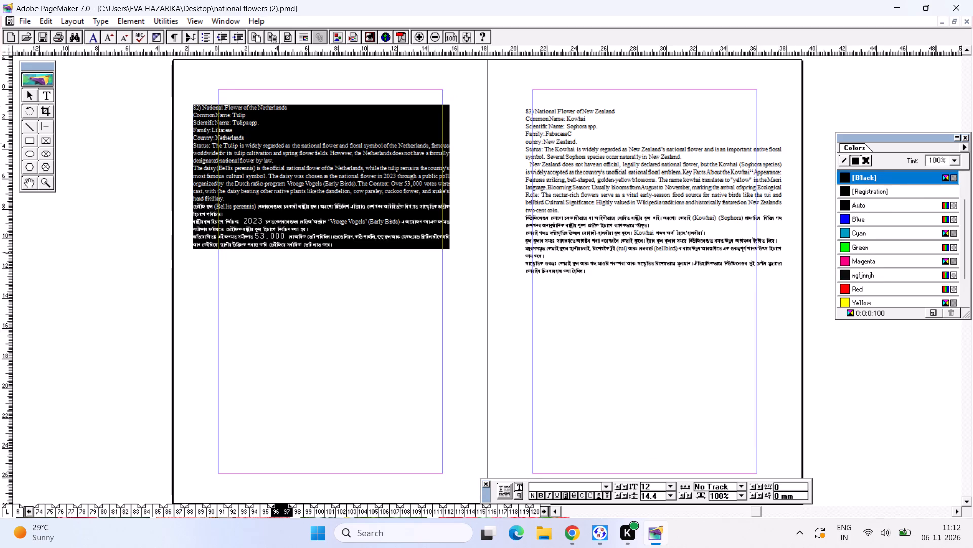
left_click(591, 211)
key("ctrl+a")
key("ctrl+c")
key("ctrl+c")
key("ctrl+Tab")
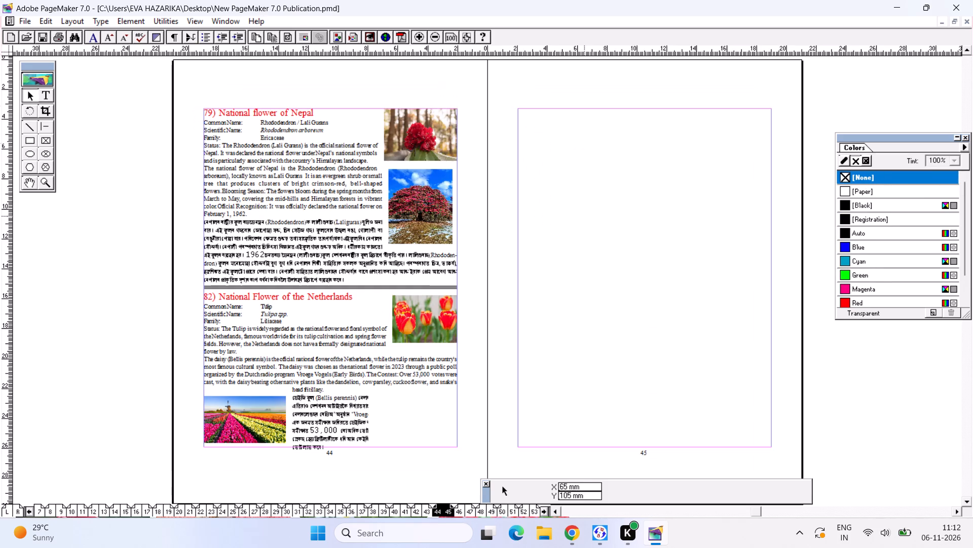
key("ctrl+v")
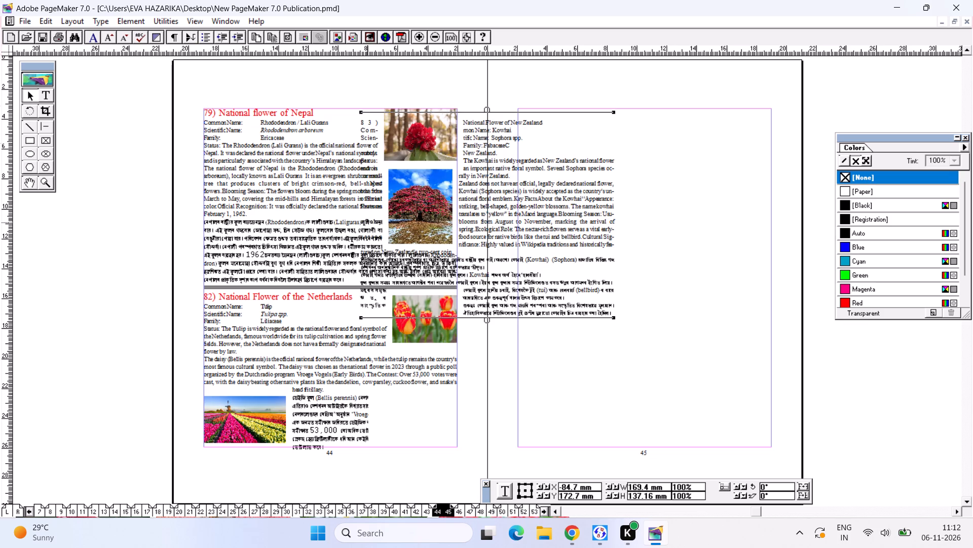
left_click_drag(536, 201, 699, 200)
left_click_drag(699, 200, 691, 202)
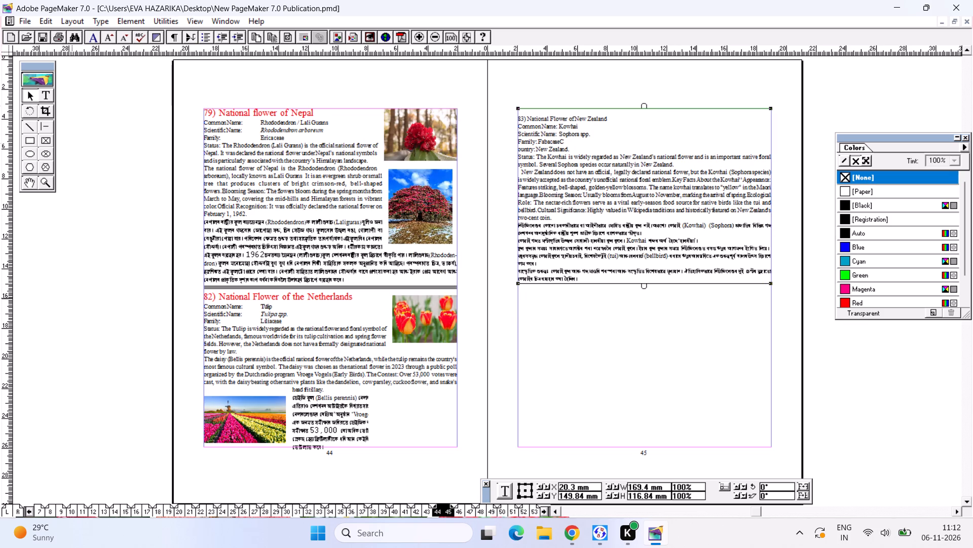
Renumber the Netherlands heading on page 44 as 80.
left_click(46, 98)
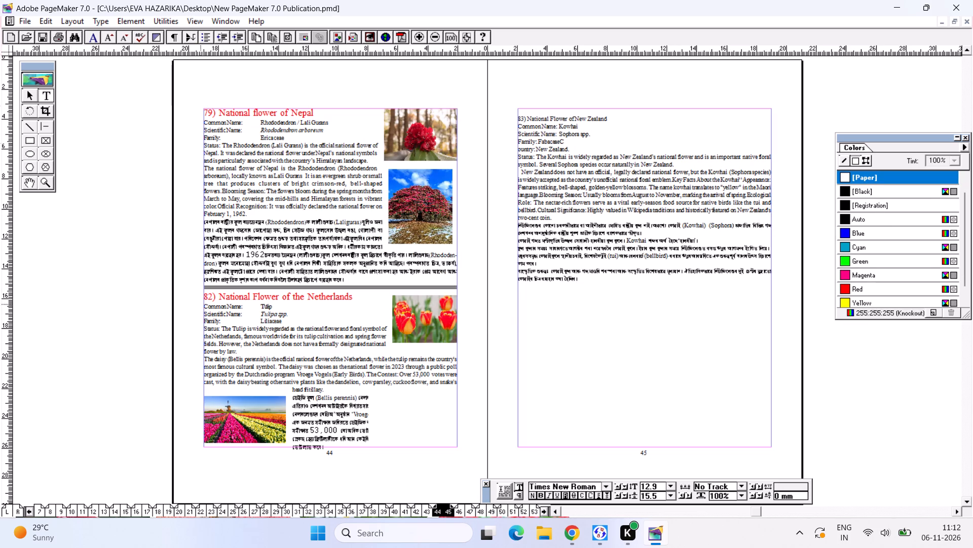
left_click(208, 301)
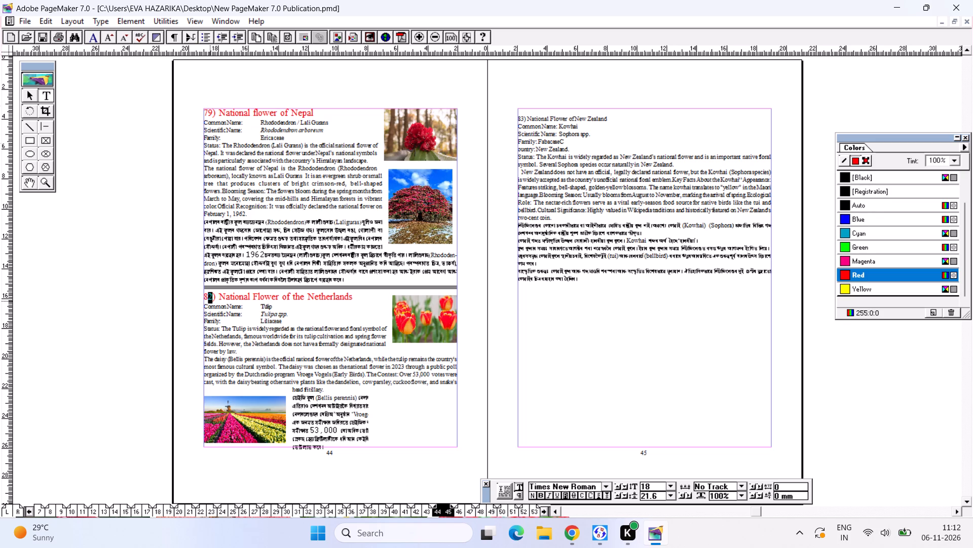
key("0")
Remove the empty line above the New Zealand heading on page 45.
left_click_drag(515, 121, 516, 121)
left_click_drag(516, 121, 518, 109)
key("BackSpace")
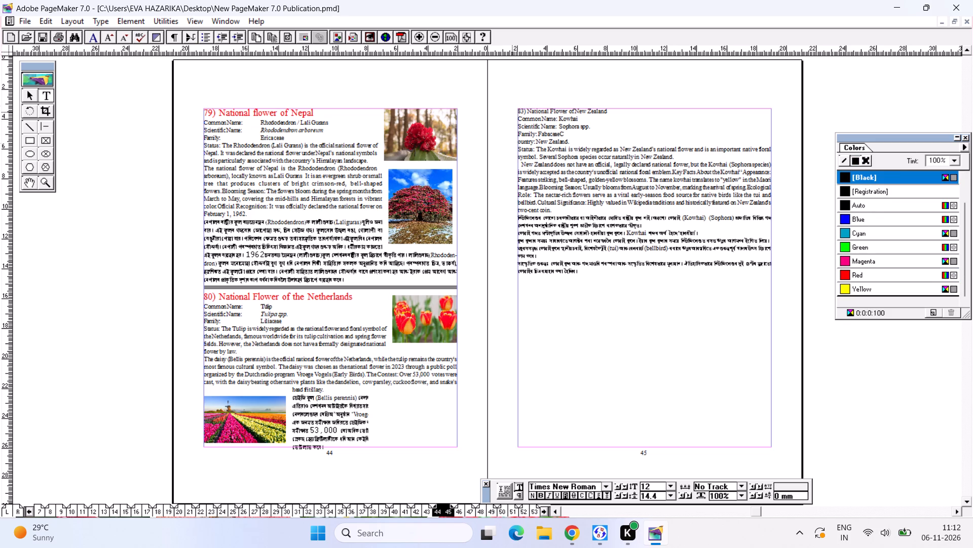
Format the New Zealand heading at 18 pt in Red.
key("ctrl+2")
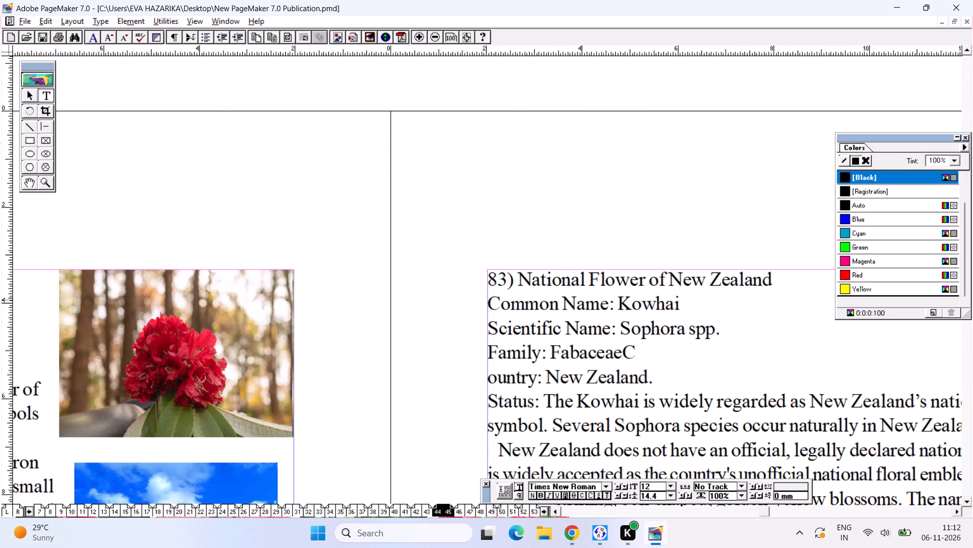
left_click_drag(556, 291, 293, 197, "alt")
left_click_drag(370, 240, 304, 191, "alt")
left_click_drag(592, 238, 591, 239, "alt")
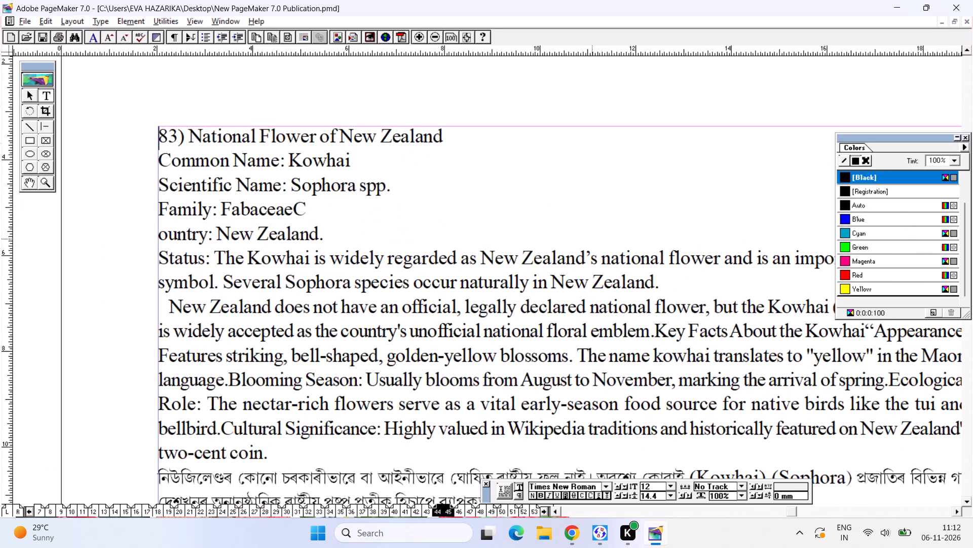
left_click_drag(591, 239, 426, 214, "alt")
left_click_drag(439, 215, 498, 255, "alt")
left_click_drag(426, 245, 428, 251, "alt")
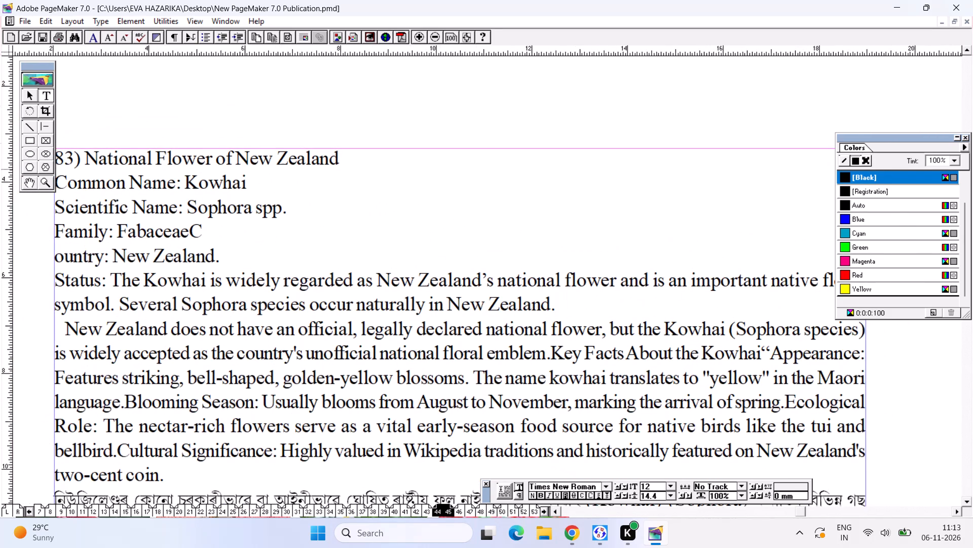
left_click(52, 96)
left_click_drag(355, 154, 13, 143)
key("ctrl+shift+period")
key("ctrl+shift+period")
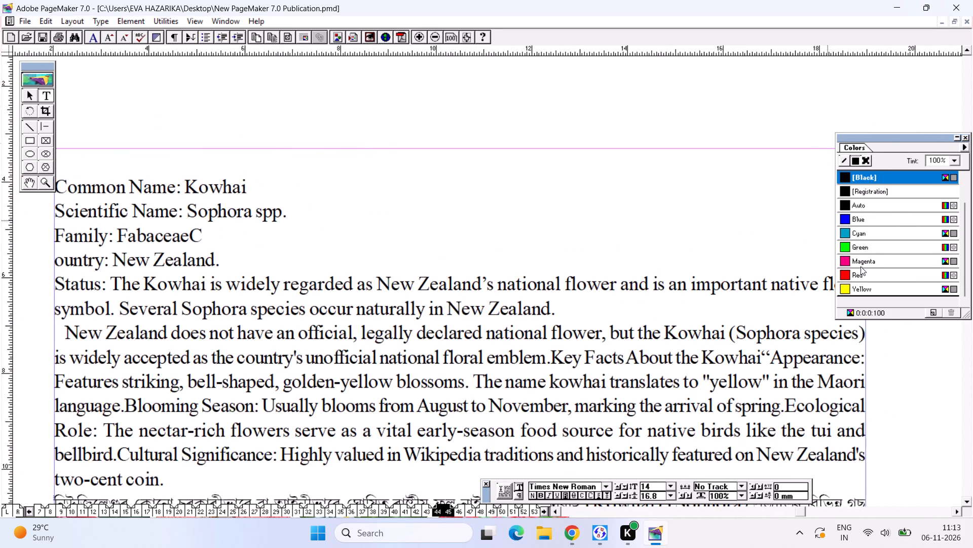
key("ctrl+shift+period")
key("ctrl+shift+period")
key("ctrl+shift+period")
key("ctrl+shift+period")
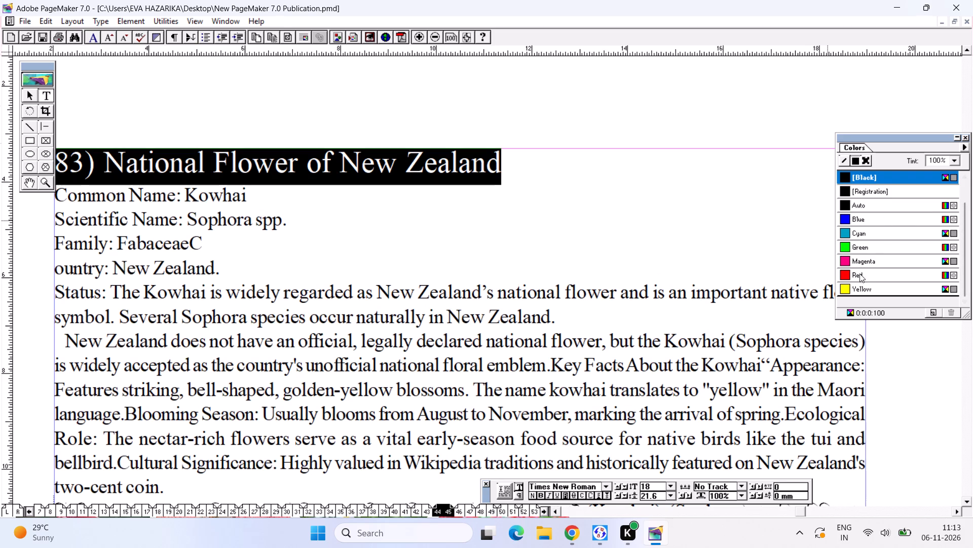
left_click(864, 276)
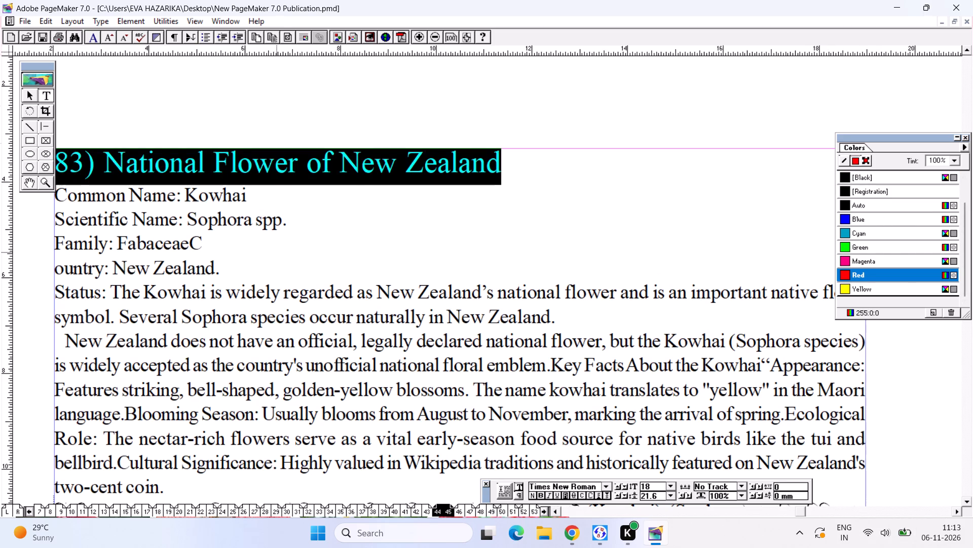
Align the Common Name, Scientific Name and Family values of the New Zealand entry in one tabbed column.
left_click(189, 203)
key("Tab")
key("Tab")
left_click(192, 220)
key("Tab")
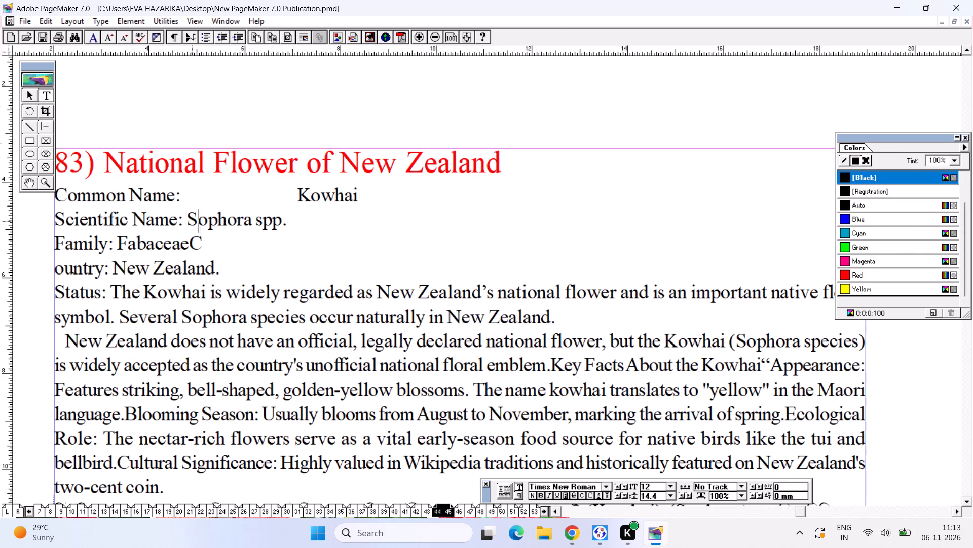
key("BackSpace")
left_click(186, 221)
key("Tab")
key("Tab")
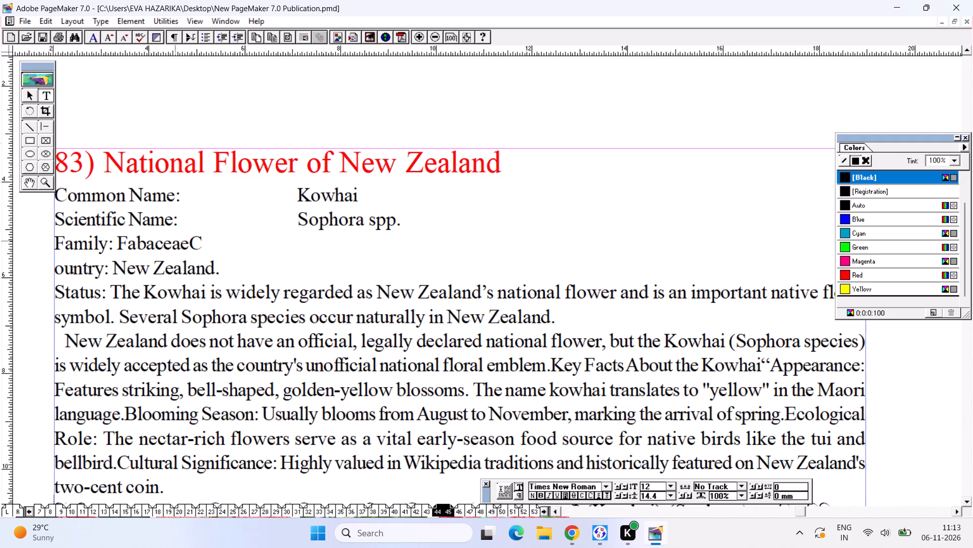
left_click(118, 246)
key("Tab")
key("Tab")
key("Tab")
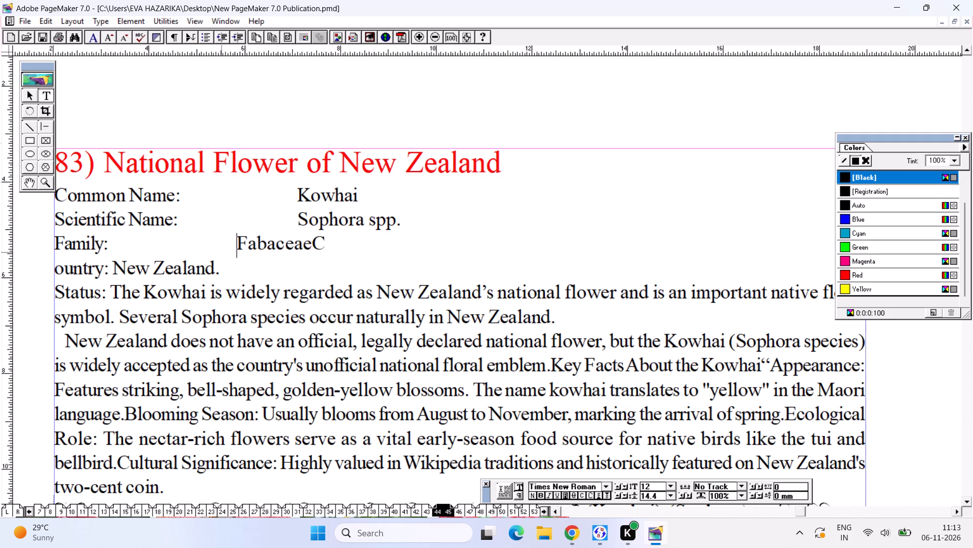
key("Tab")
Delete the New Zealand entry's country line and the stray C after Fabaceae.
left_click_drag(226, 265, 40, 266)
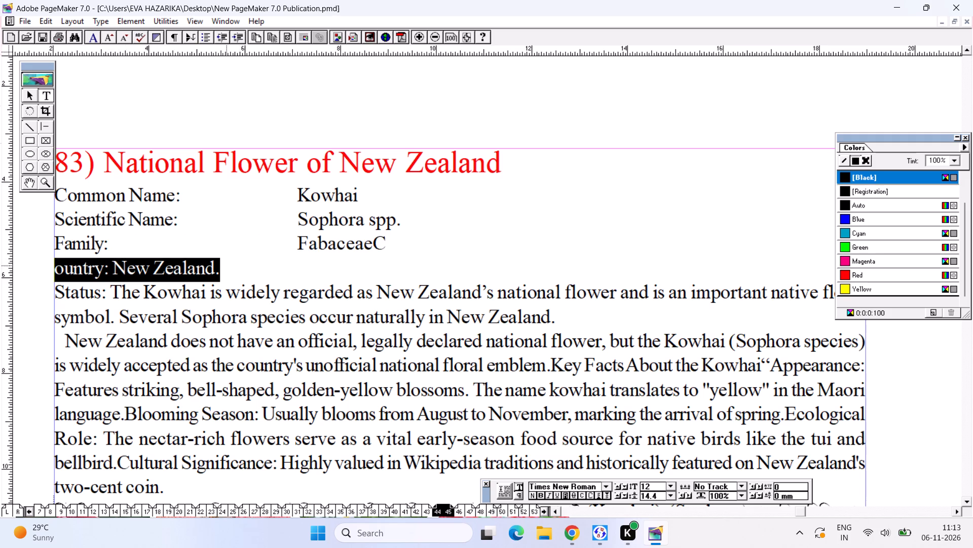
key("BackSpace")
key("BackSpace")
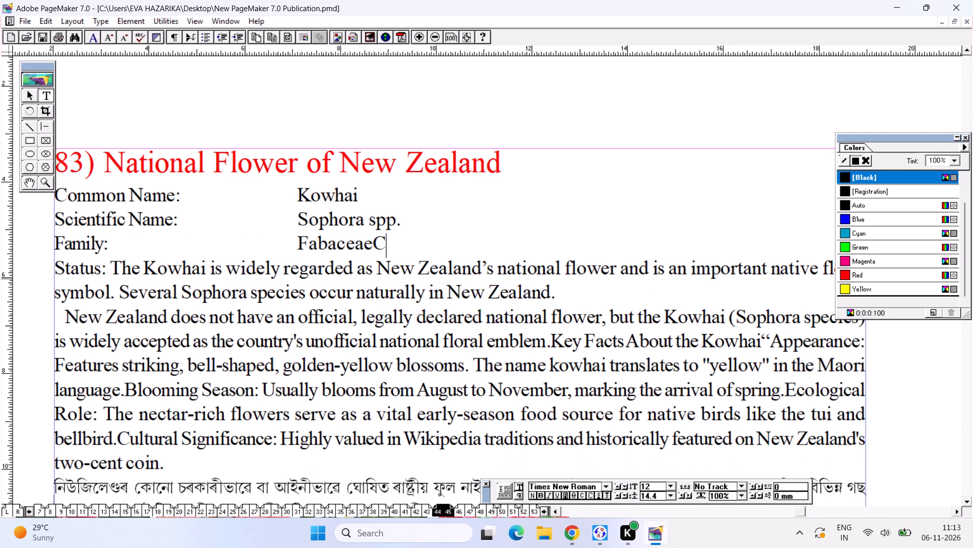
left_click_drag(379, 242, 383, 243)
key("BackSpace")
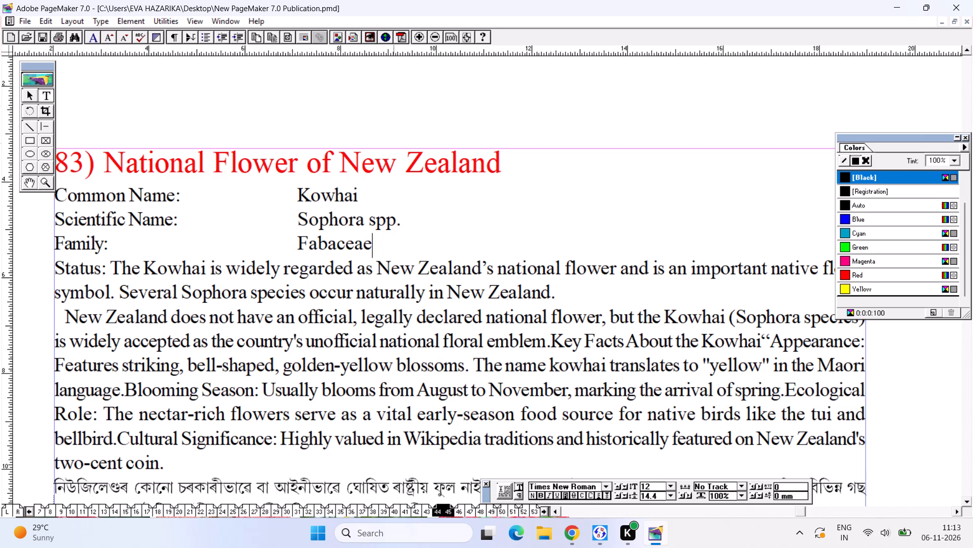
Italicize the scientific name Sophora spp. and save the publication.
left_click_drag(283, 223, 407, 215)
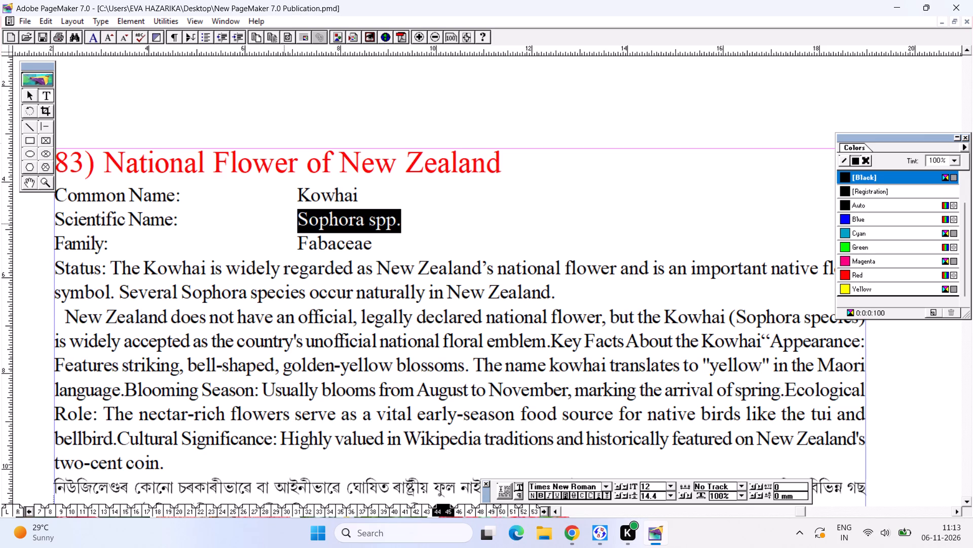
key("ctrl+shift+i")
key("ctrl+s")
key("ctrl+s")
key("ctrl+s")
key("ctrl+s")
Remove the leading spaces before the paragraph starting "New Zealand does not have an official".
left_click(192, 295)
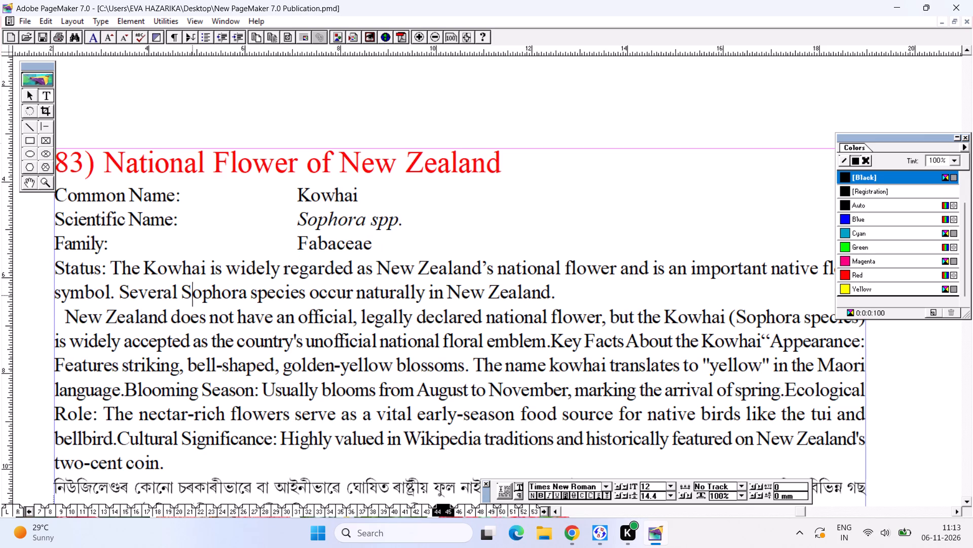
left_click_drag(69, 316, 30, 315)
key("BackSpace")
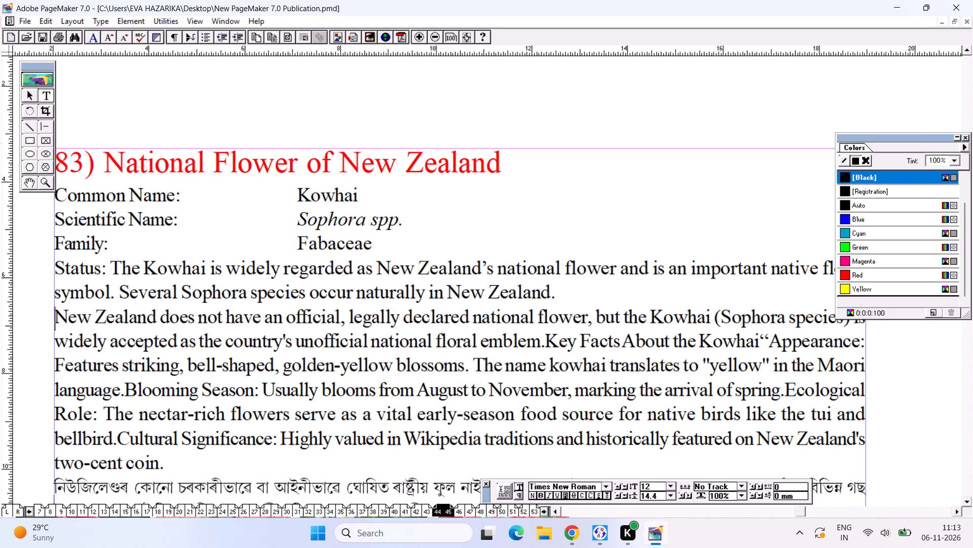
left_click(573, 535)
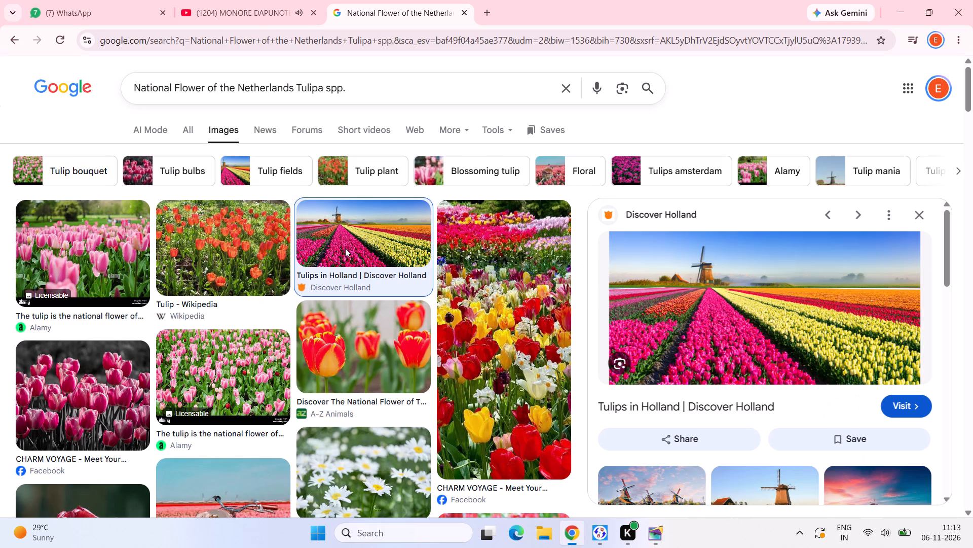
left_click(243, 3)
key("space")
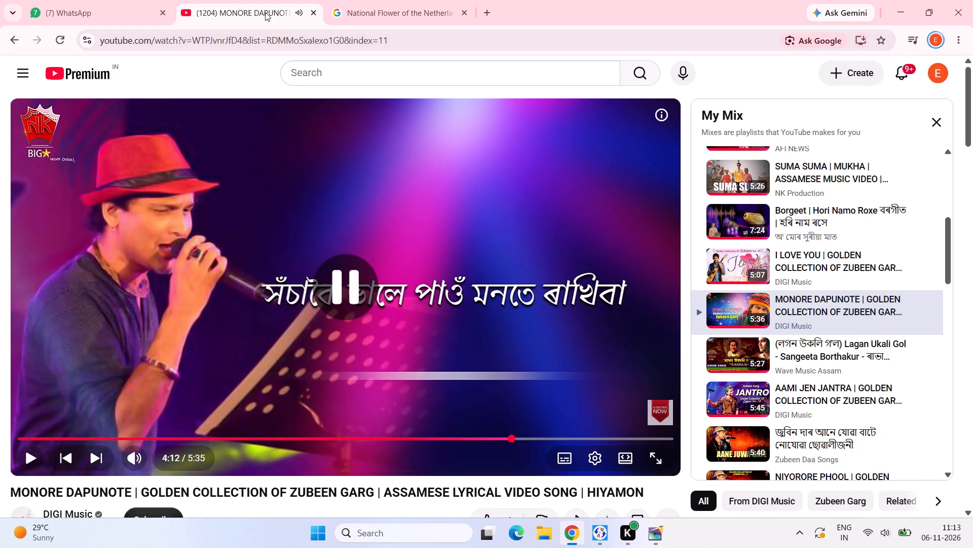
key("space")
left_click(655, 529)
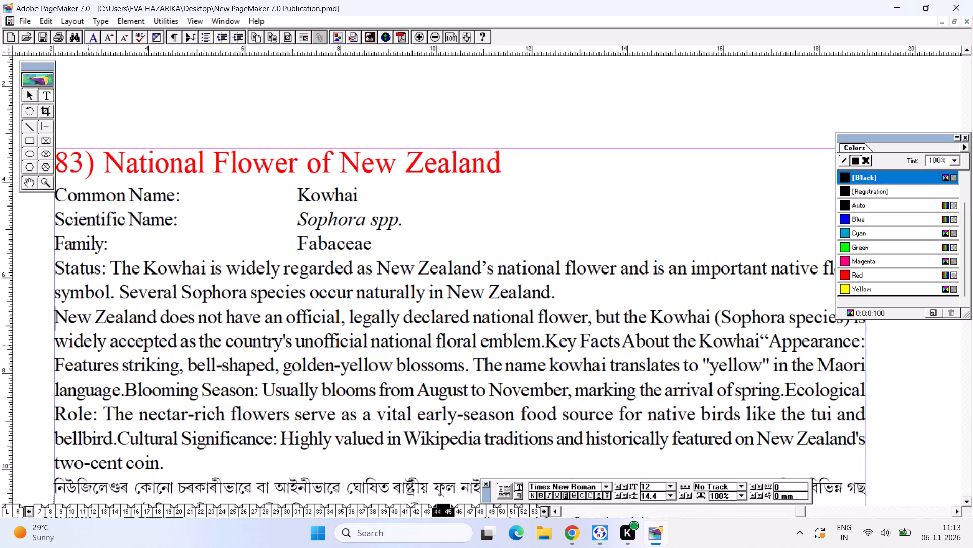
Join the "New Zealand does not have an official" paragraph to the end of the Status paragraph, separated by a space.
key("BackSpace")
key("space")
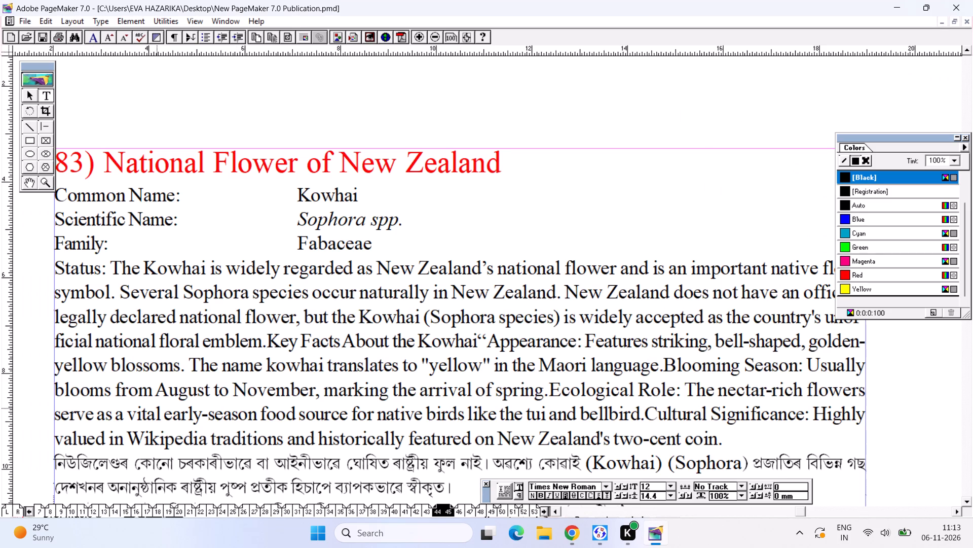
Set all the Assamese text of the New Zealand entry to 13 pt.
left_click_drag(314, 412, 297, 259, "alt")
left_click_drag(280, 372, 280, 359, "alt")
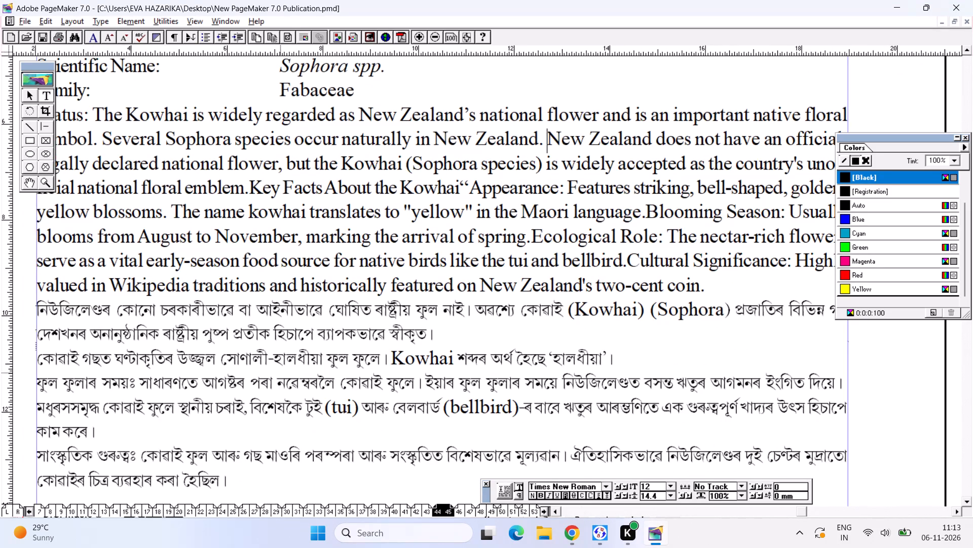
left_click_drag(280, 359, 278, 320, "alt")
left_click(178, 293)
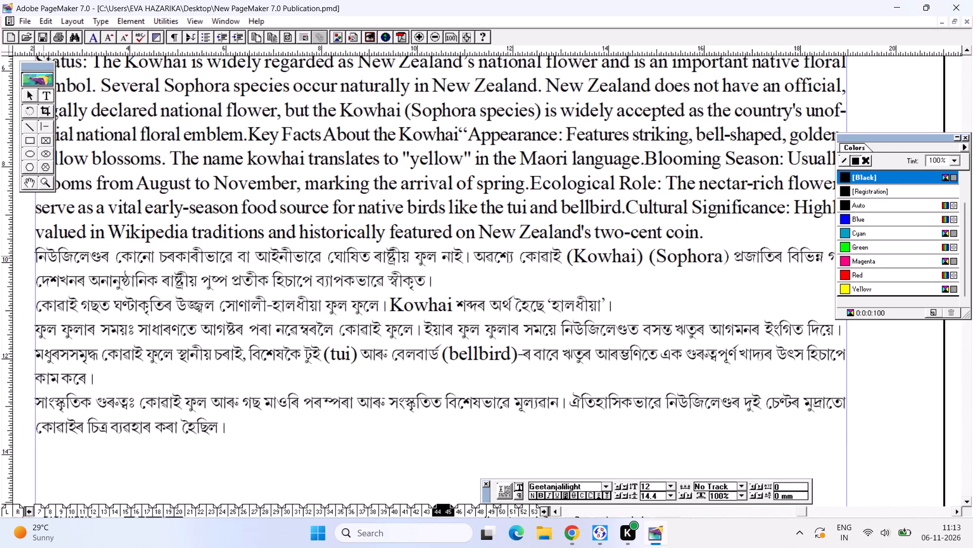
left_click_drag(36, 251, 254, 450)
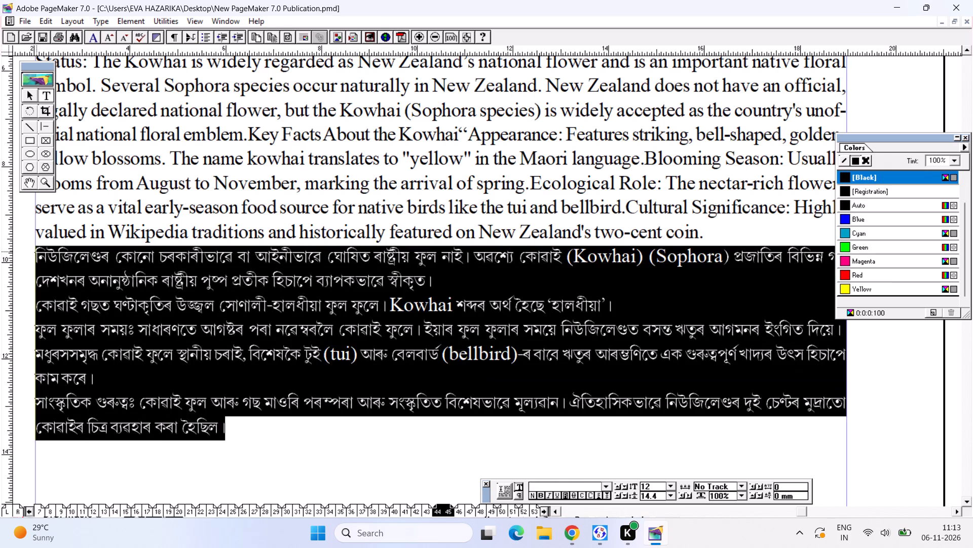
key("ctrl+shift+period")
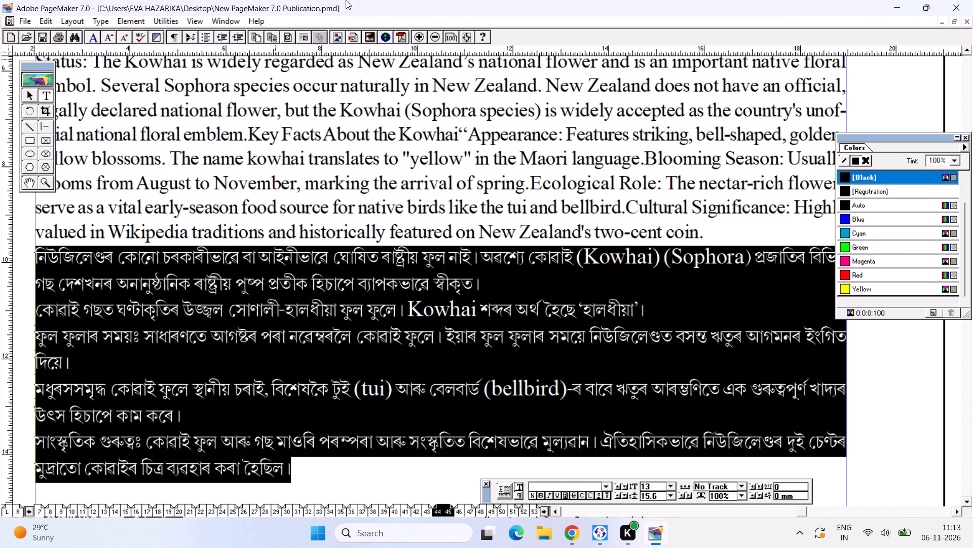
Set the English words "(Kowhai) (Sophora)" in the first Assamese paragraph to 12 pt.
left_click(570, 260)
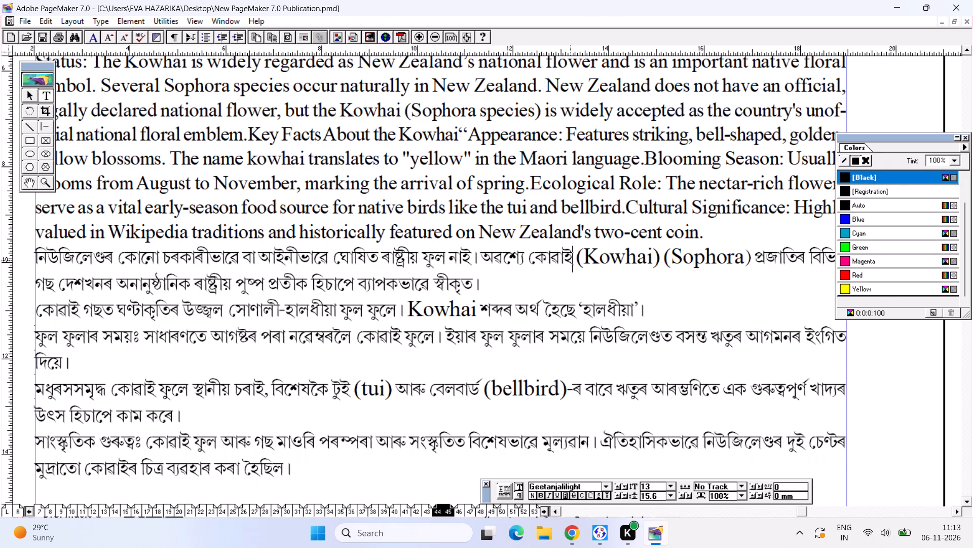
left_click_drag(574, 261, 768, 263)
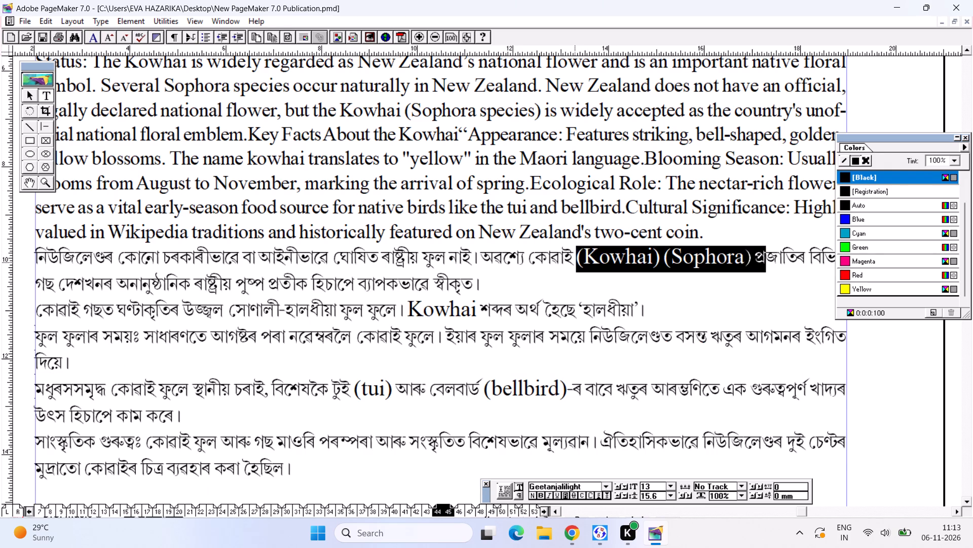
left_click_drag(768, 263, 749, 270)
key("ctrl+shift+comma")
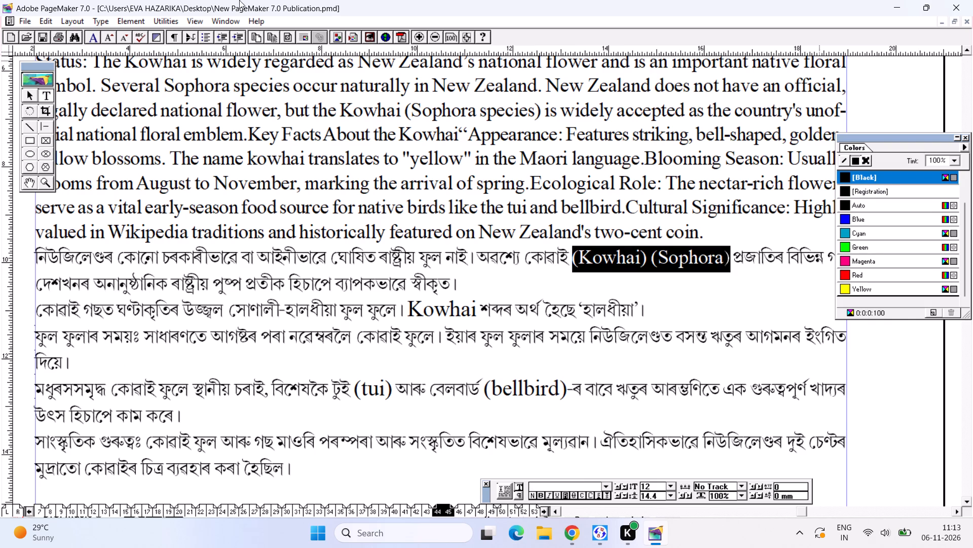
Set the English words "(Kowhai) (Sophora)" and "Kowhai" in the first two Assamese paragraphs to 11 pt.
left_click_drag(407, 301, 477, 306)
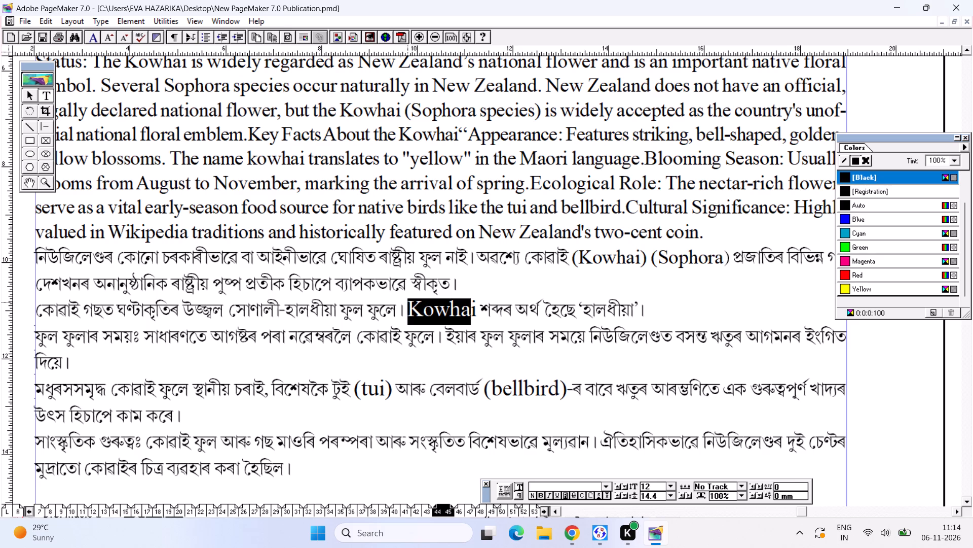
left_click_drag(477, 306, 480, 311)
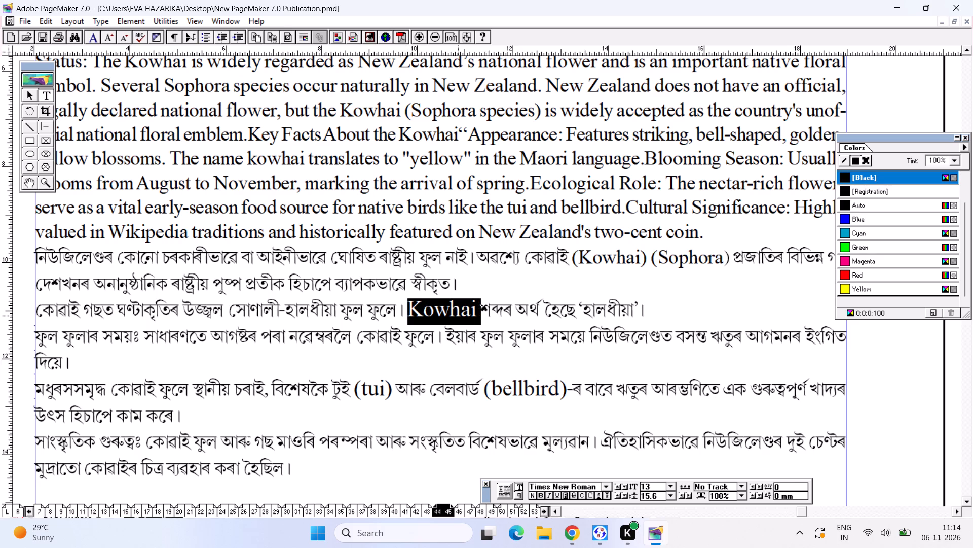
key("ctrl+shift+comma")
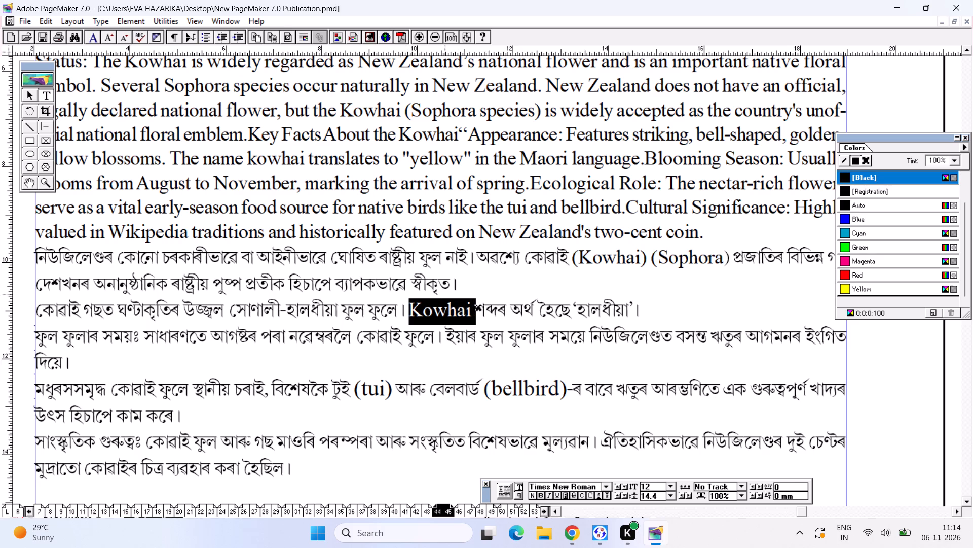
left_click_drag(574, 259, 655, 267)
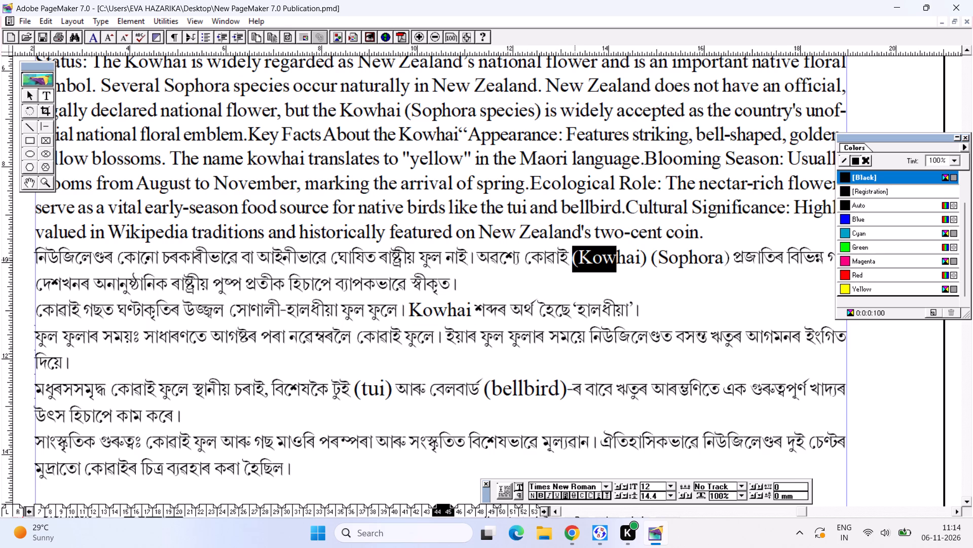
left_click_drag(655, 267, 728, 267)
key("ctrl+shift+comma")
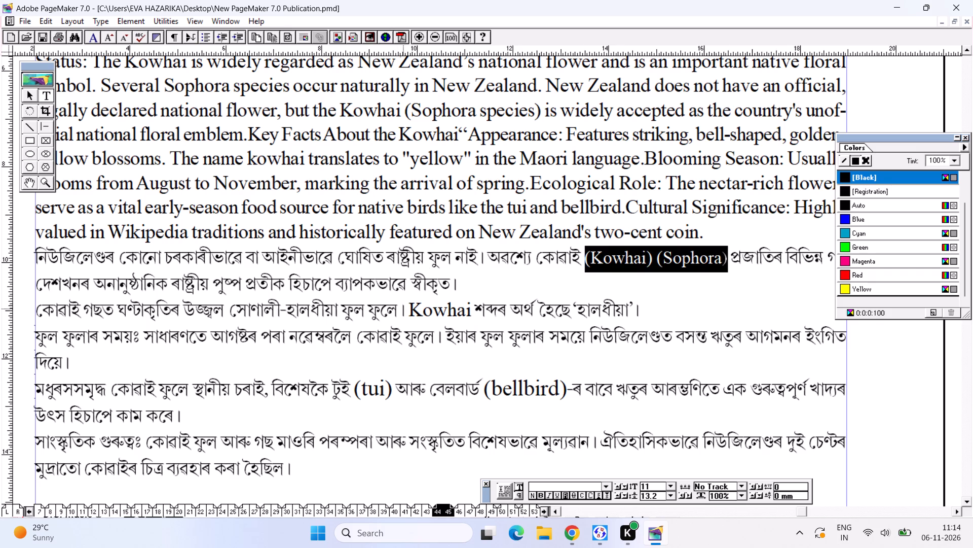
left_click_drag(413, 310, 470, 318)
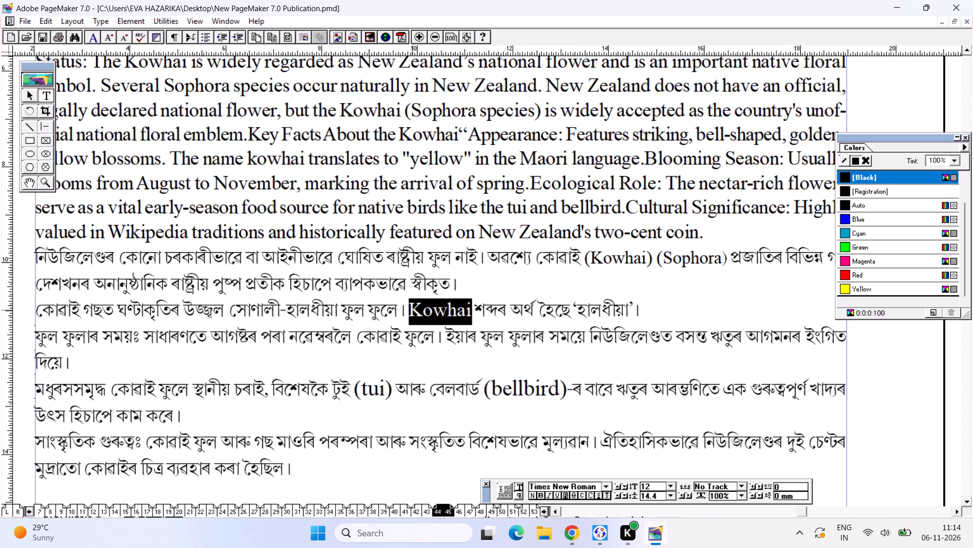
key("ctrl+shift+period")
key("ctrl+shift+comma")
key("ctrl+shift+comma")
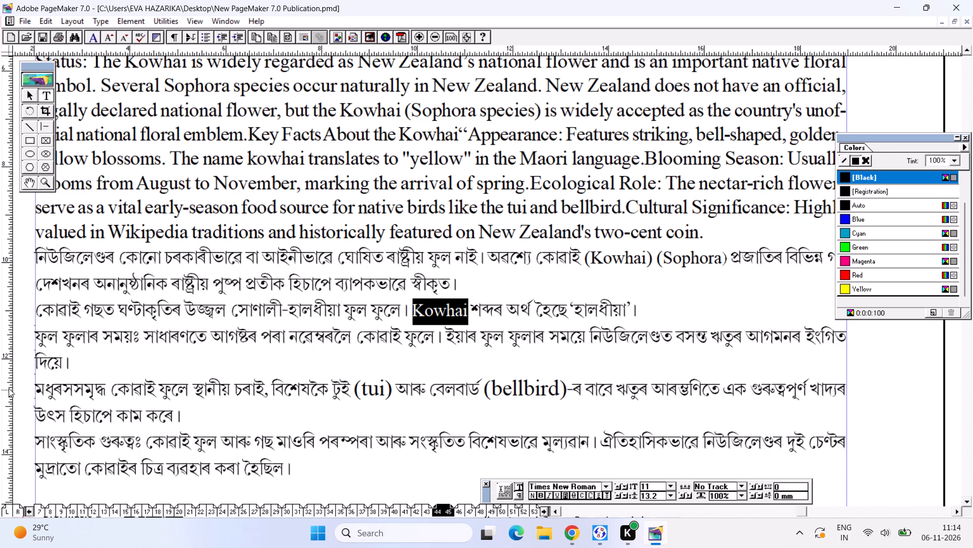
Merge the second, third and fourth Assamese paragraphs into the first, separated by spaces, removing the opening label "ফুল ফুলাৰ সময়ঃ".
left_click(38, 312)
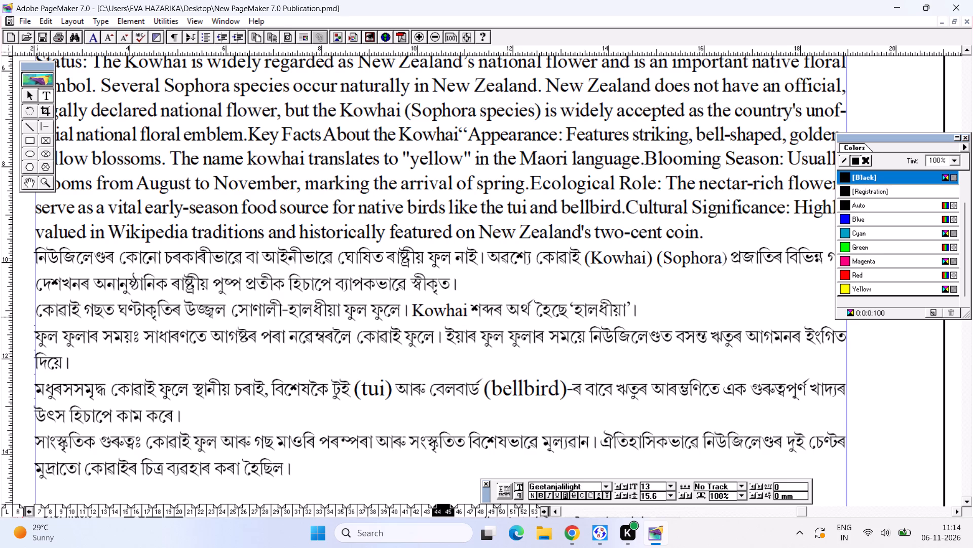
key("BackSpace")
key("space")
left_click(36, 338)
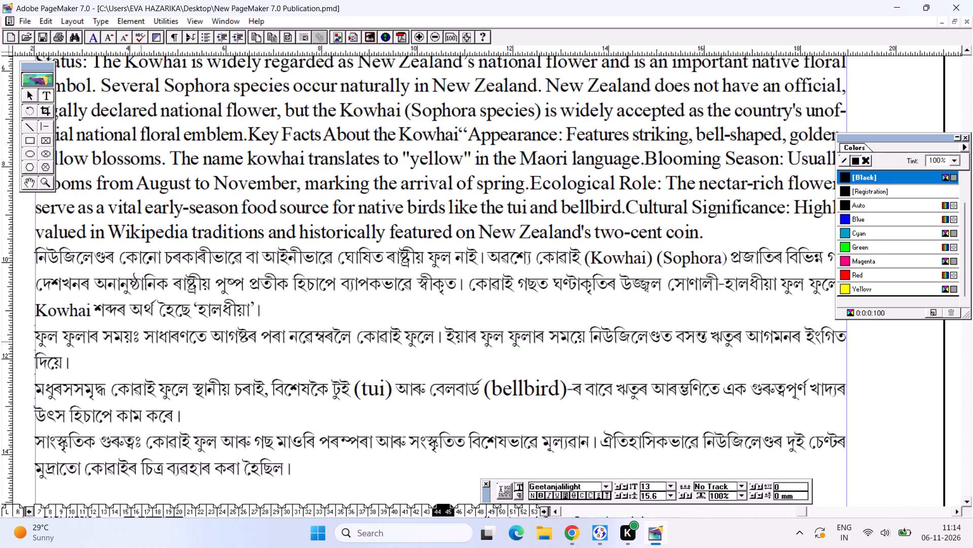
left_click_drag(141, 340, 32, 329)
key("BackSpace")
key("BackSpace")
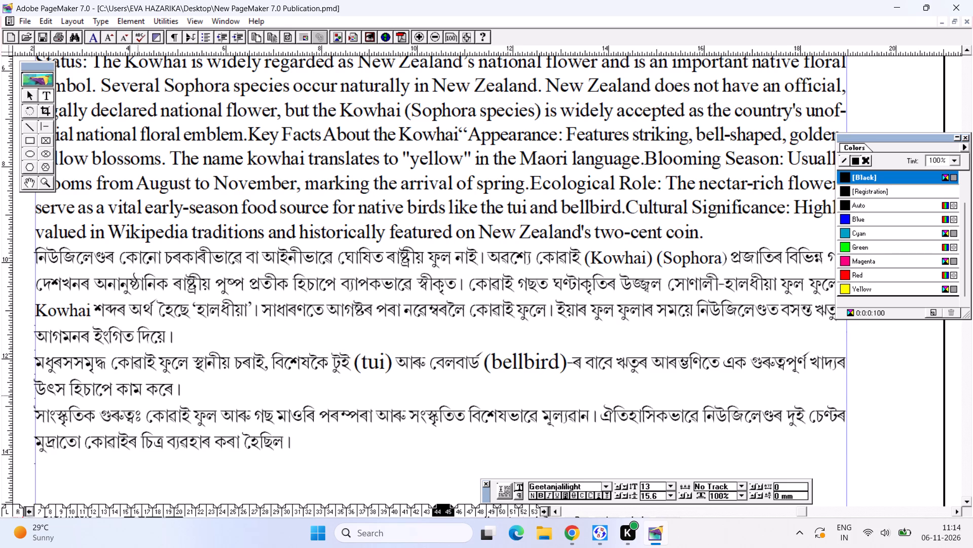
left_click(33, 359)
key("BackSpace")
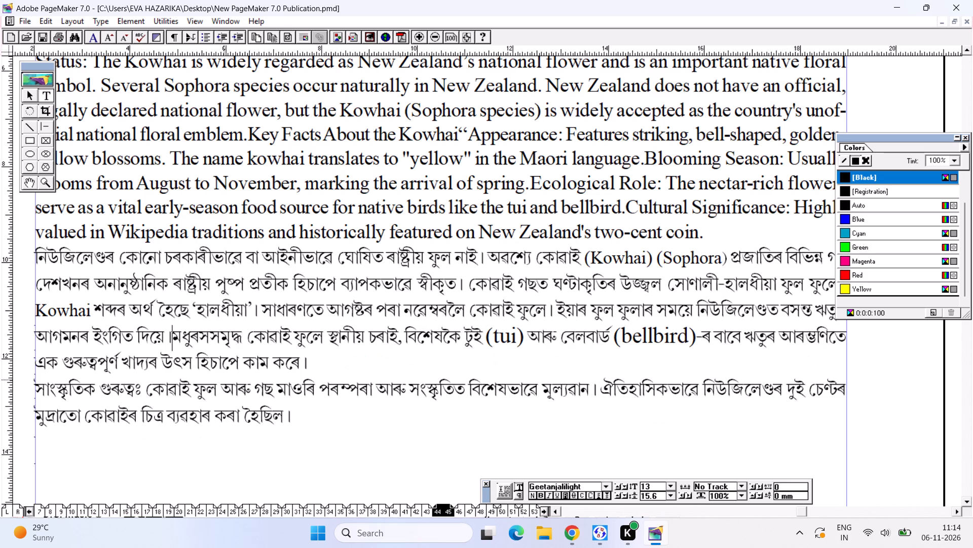
key("space")
Set the English words "(tui)" and "(bellbird)" in the Assamese text to 11 pt.
left_click_drag(488, 341, 488, 342)
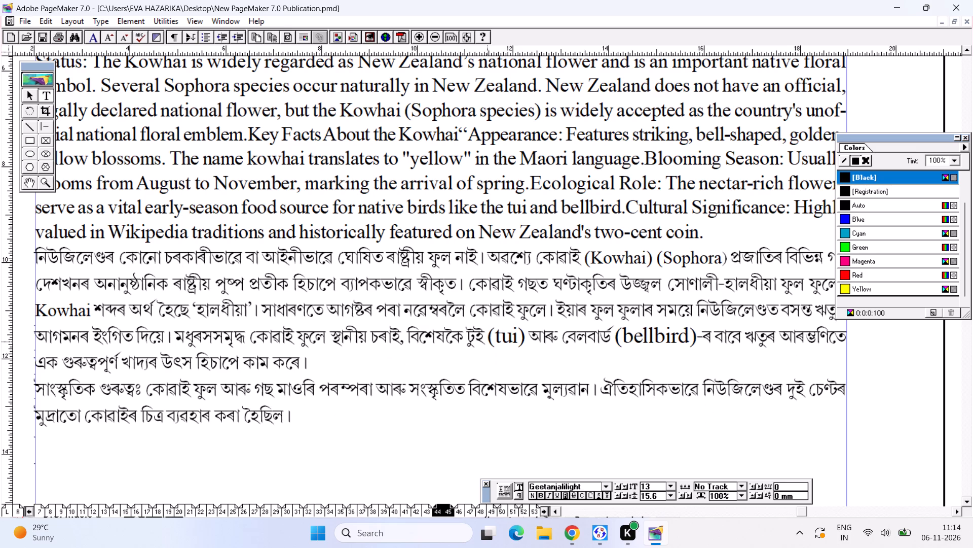
left_click_drag(488, 342, 528, 336)
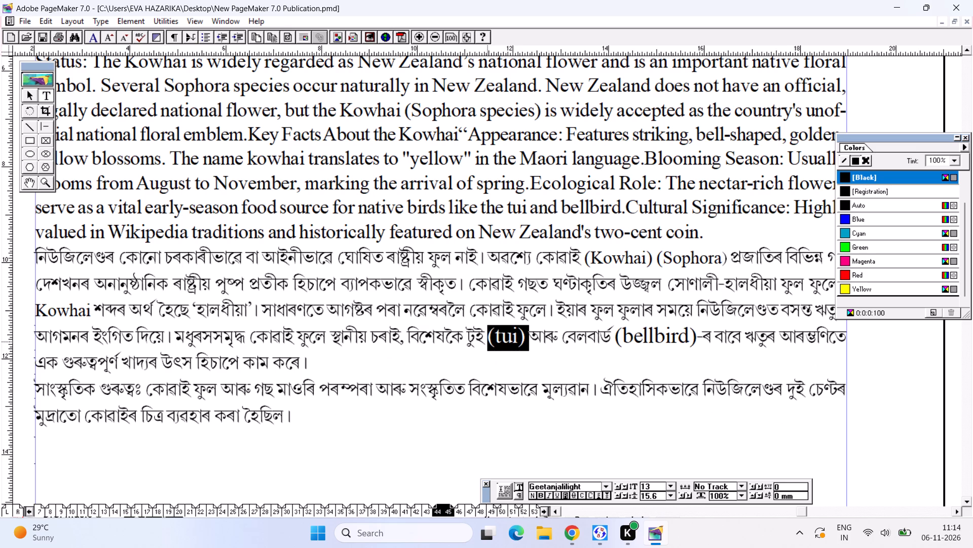
left_click_drag(528, 336, 524, 338)
key("ctrl+shift+comma")
key("ctrl+shift+comma")
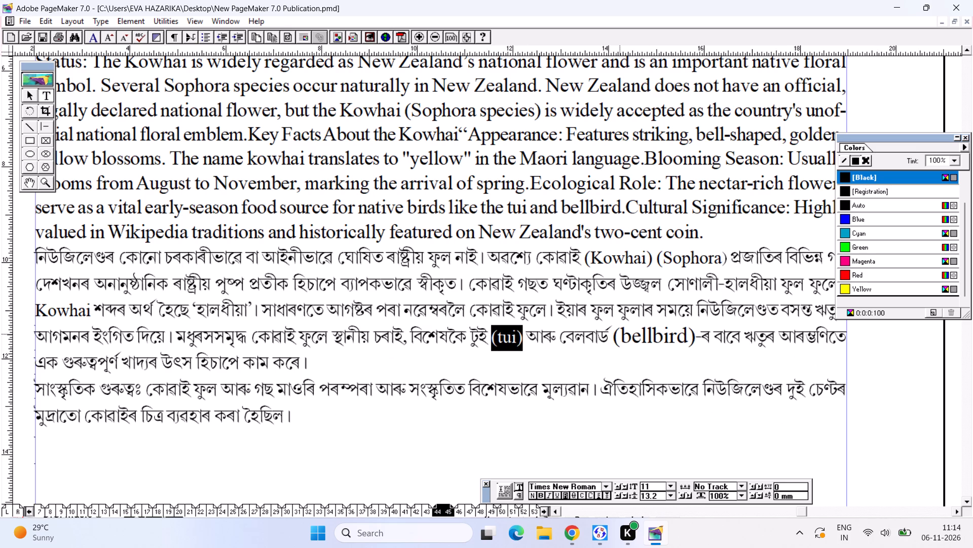
left_click_drag(613, 342, 694, 338)
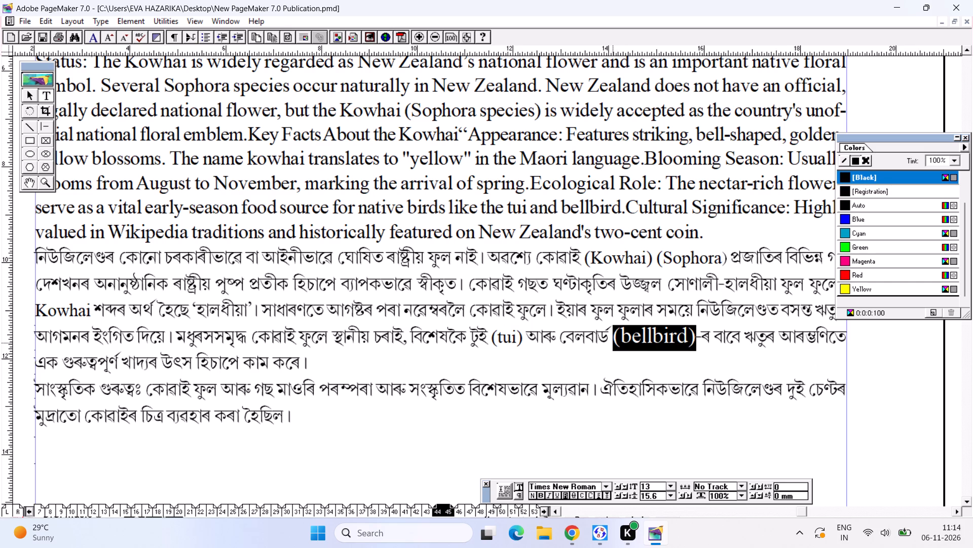
key("ctrl+shift+comma")
key("ctrl+shift+comma")
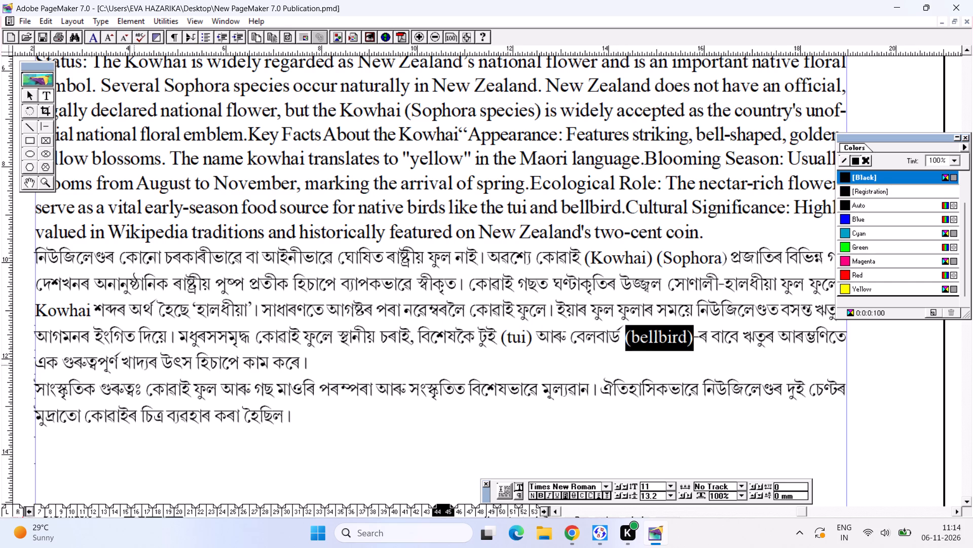
Delete the label "সাংস্কৃতিক গুৰুত্বঃ" and join the last Assamese paragraph to the preceding text, separated by a space.
left_click_drag(146, 389, 25, 392)
key("BackSpace")
key("BackSpace")
key("space")
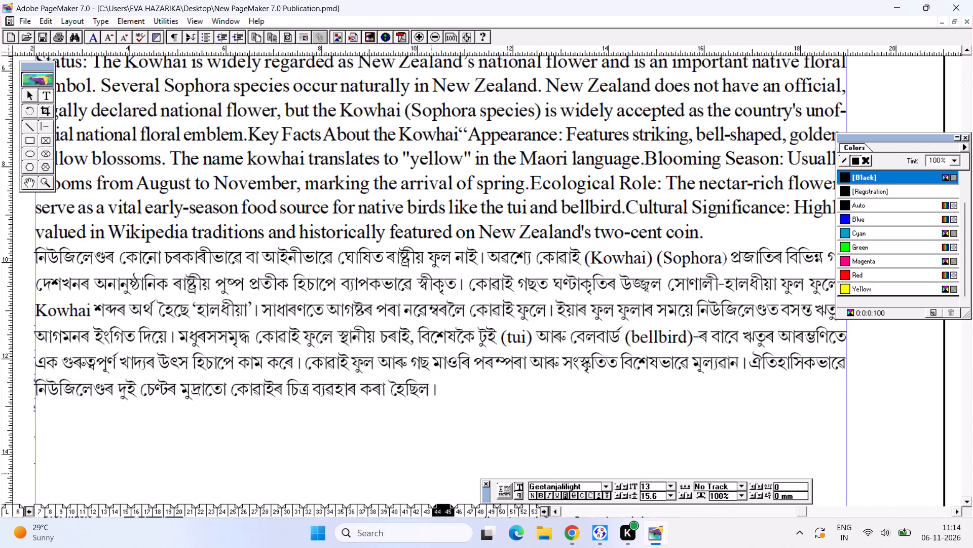
Fit the spread in view and copy the words "National Flower of New Zealand" from the entry 83 heading.
left_click_drag(366, 492, 375, 369, "alt")
left_click_drag(381, 408, 381, 389, "alt")
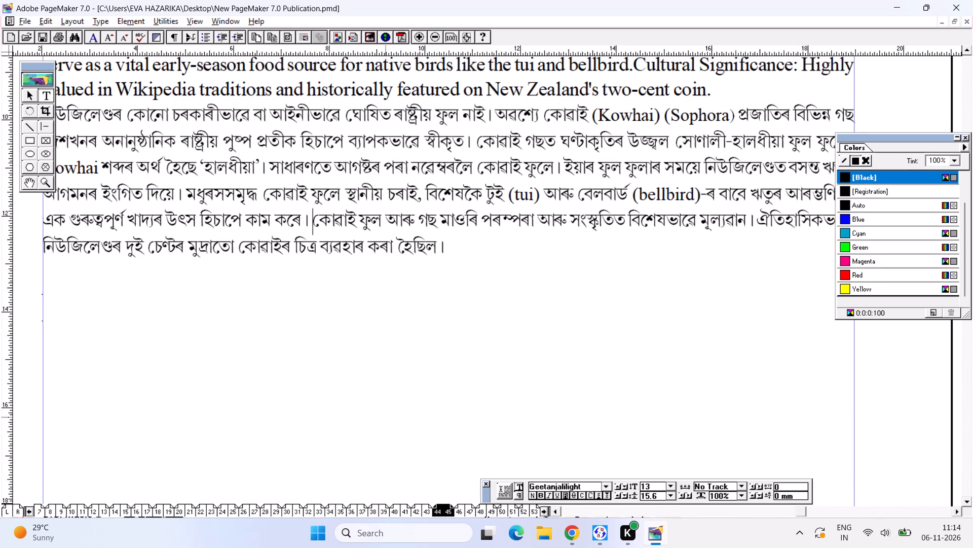
left_click_drag(415, 346, 416, 336, "alt")
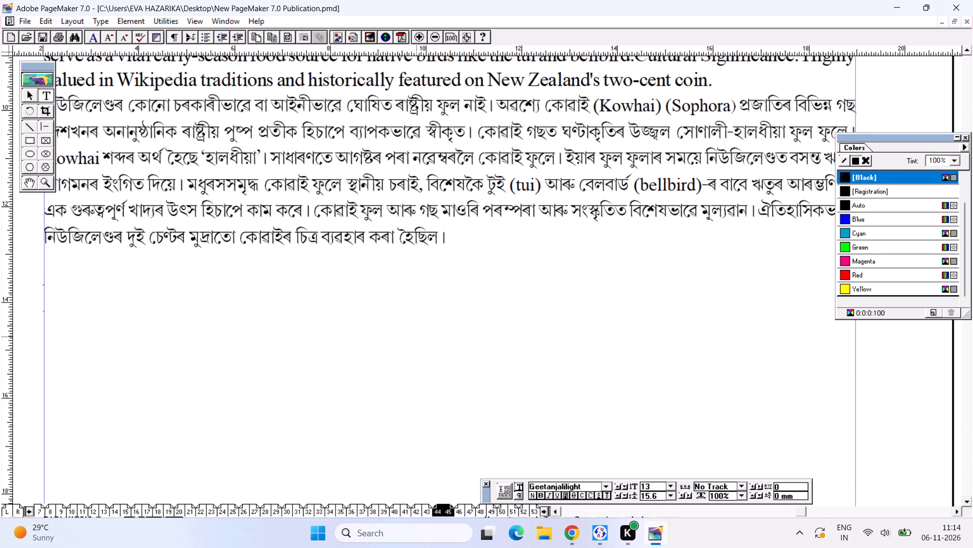
key("ctrl+0")
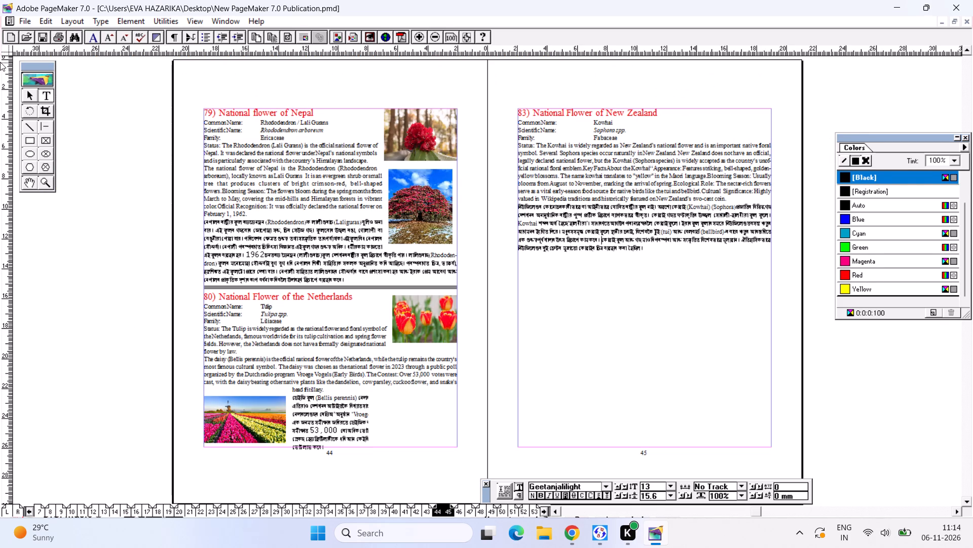
left_click(31, 95)
left_click(600, 197)
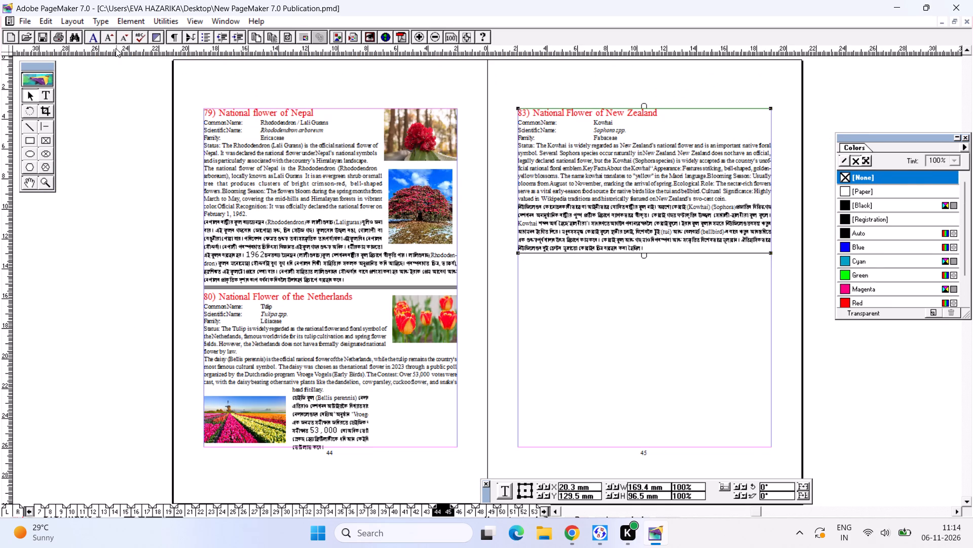
left_click(51, 99)
left_click_drag(535, 112, 674, 114)
key("ctrl+c")
key("ctrl+c")
key("ctrl+c")
key("ctrl+c")
key("ctrl+c")
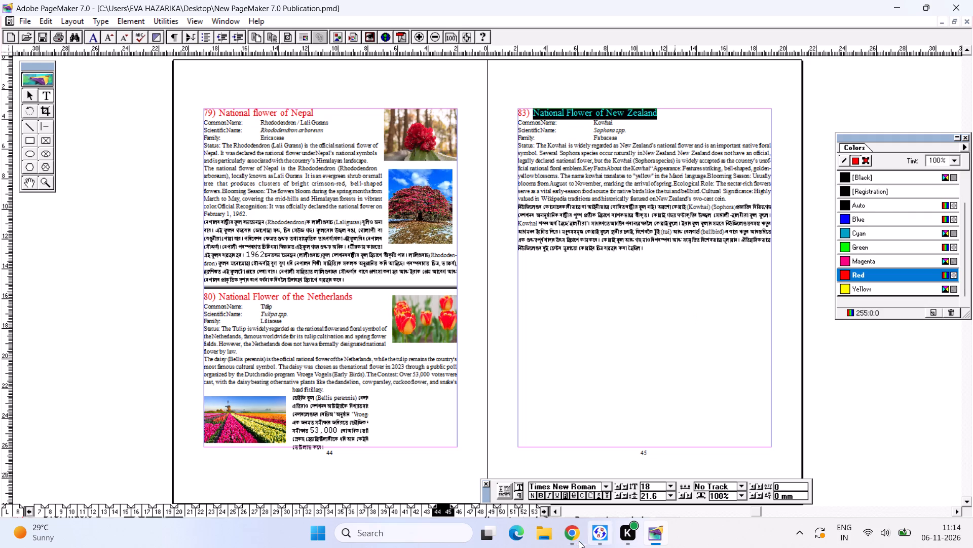
key("ctrl+c")
Switch to Chrome and search Google Images for the copied "National Flower of New Zealand".
left_click(576, 538, "ctrl")
left_click(424, 0)
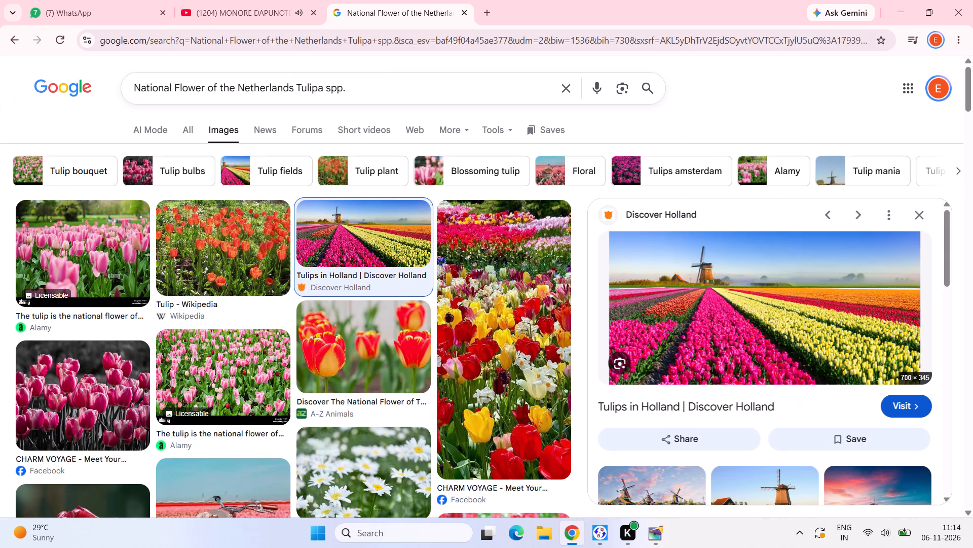
left_click_drag(366, 96, 73, 92)
key("ctrl+v")
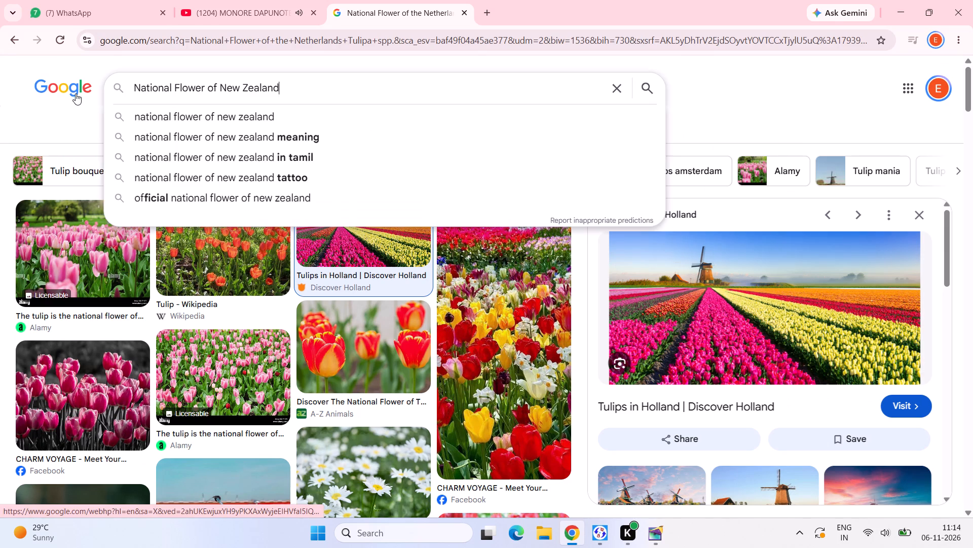
key("Return")
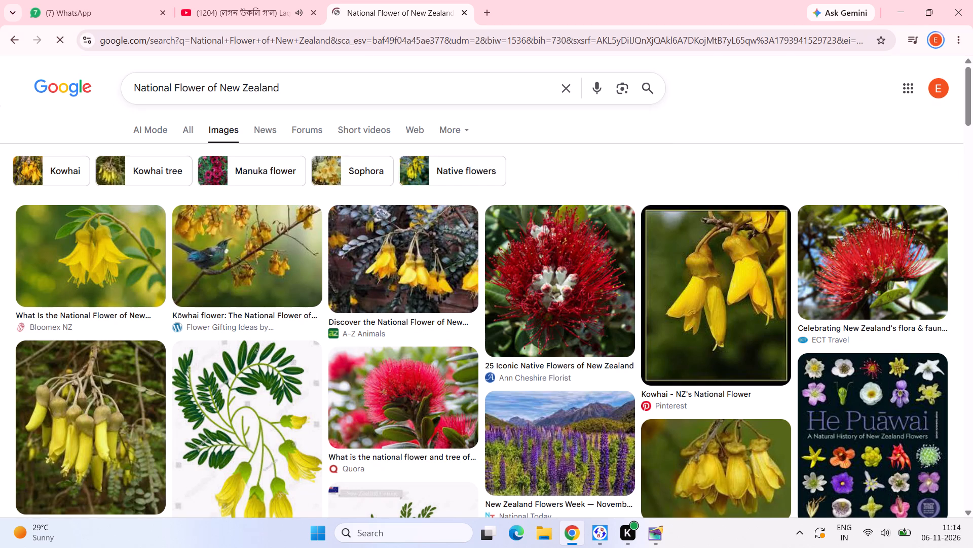
Copy the common name "Kowhai" from the PageMaker entry and search Google Images in Chrome for "National Flower of New Zealand Kowhai".
left_click(656, 533)
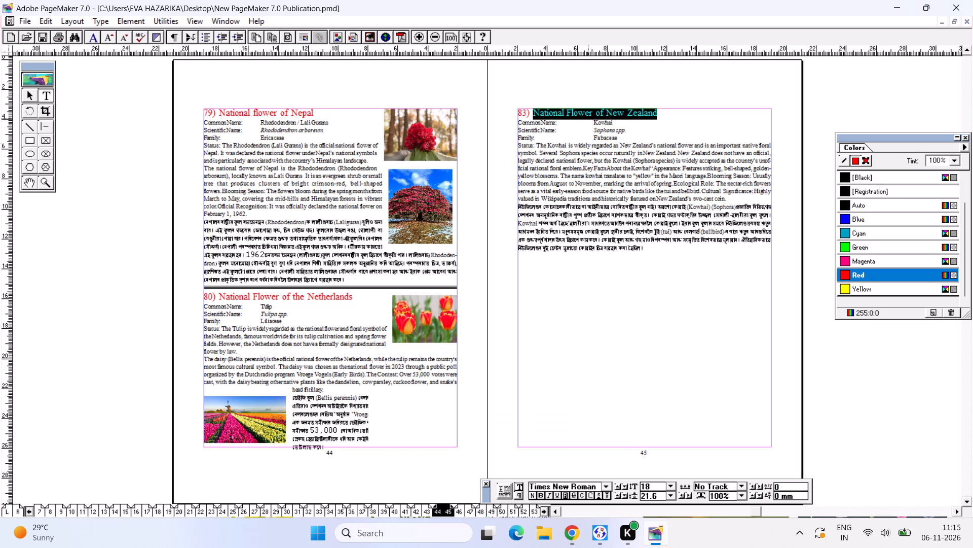
left_click_drag(593, 123, 625, 122)
key("ctrl+c")
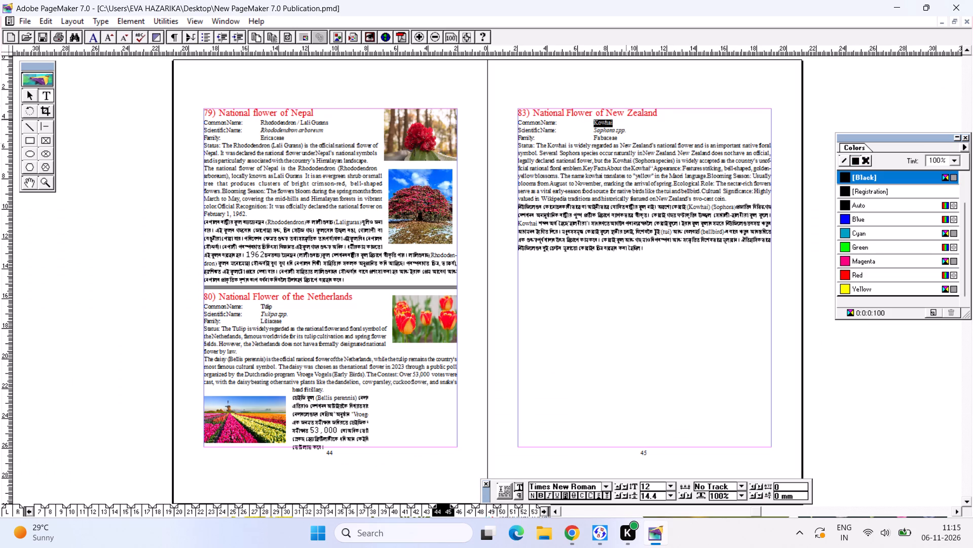
key("ctrl+c")
key("ctrl+c")
key("ctrl+c")
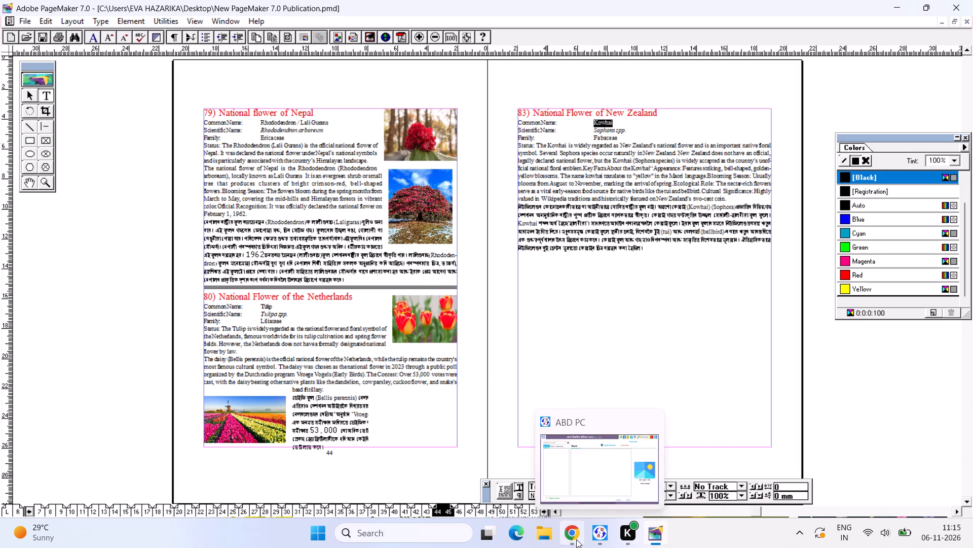
left_click(576, 539)
left_click(411, 97)
key("space")
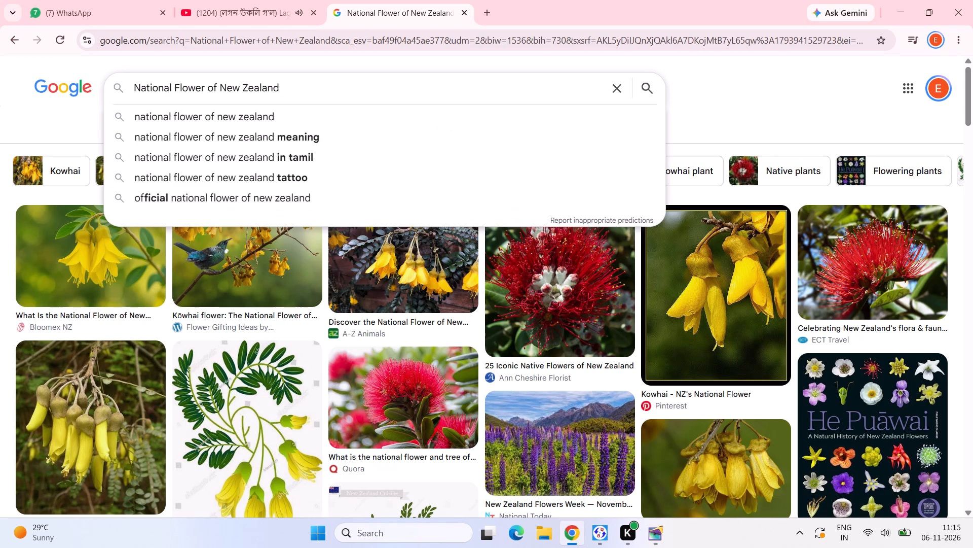
key("ctrl+v")
key("Return")
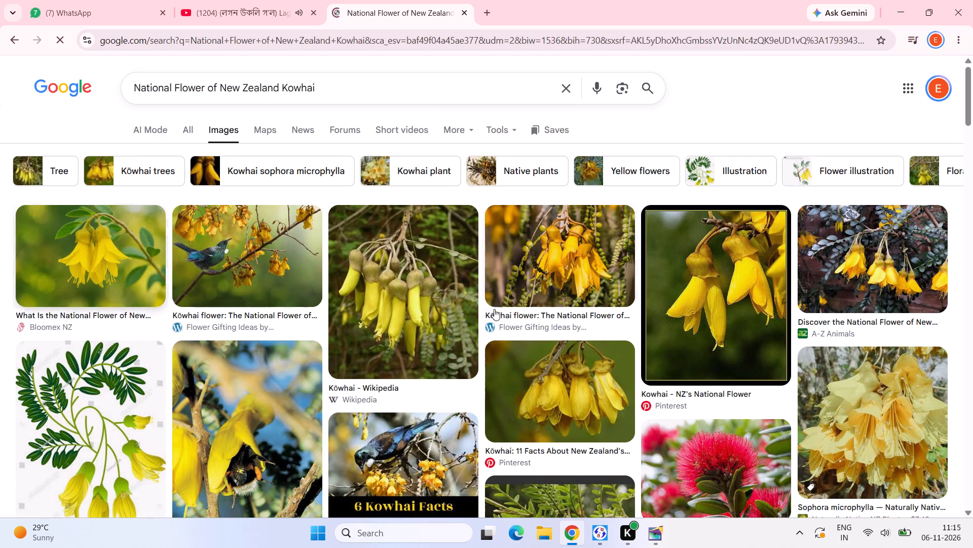
Copy the Pinterest picture "Kōwhai: 11 Facts About New Zealand's" from the image results and switch back to PageMaker.
left_click(726, 293)
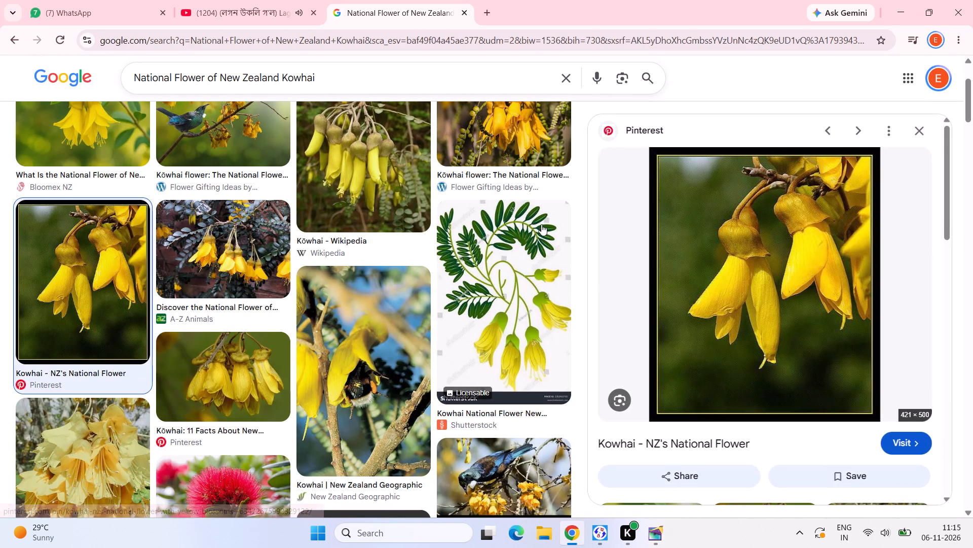
left_click(918, 128)
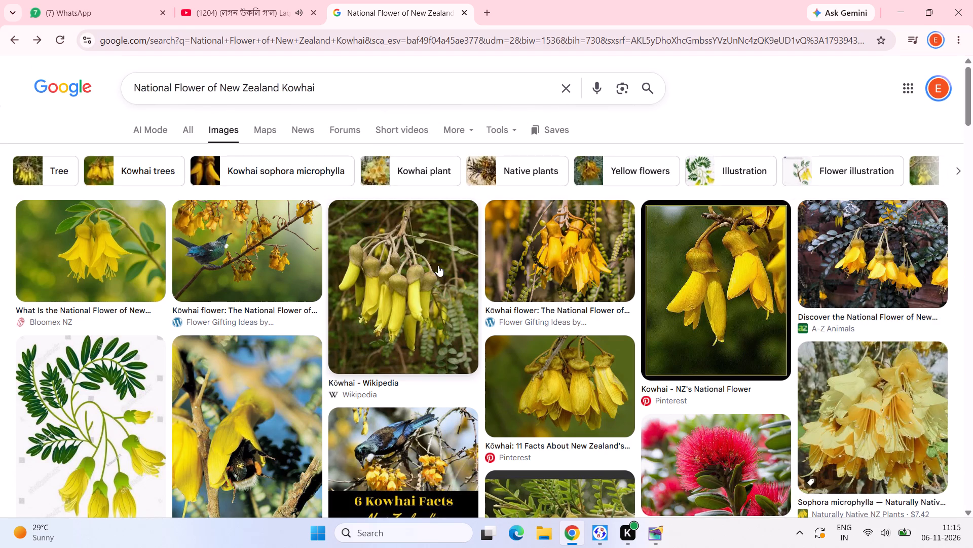
left_click(585, 341)
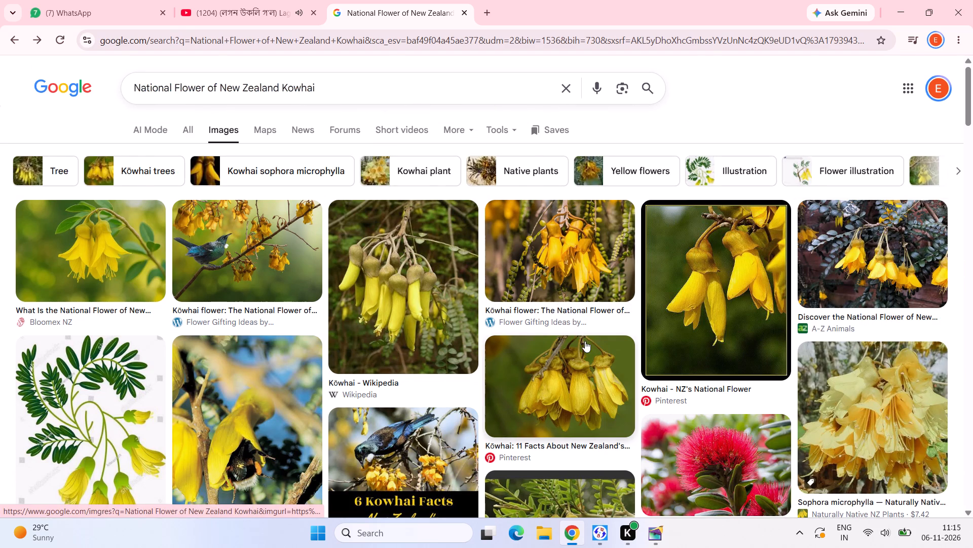
right_click(713, 224)
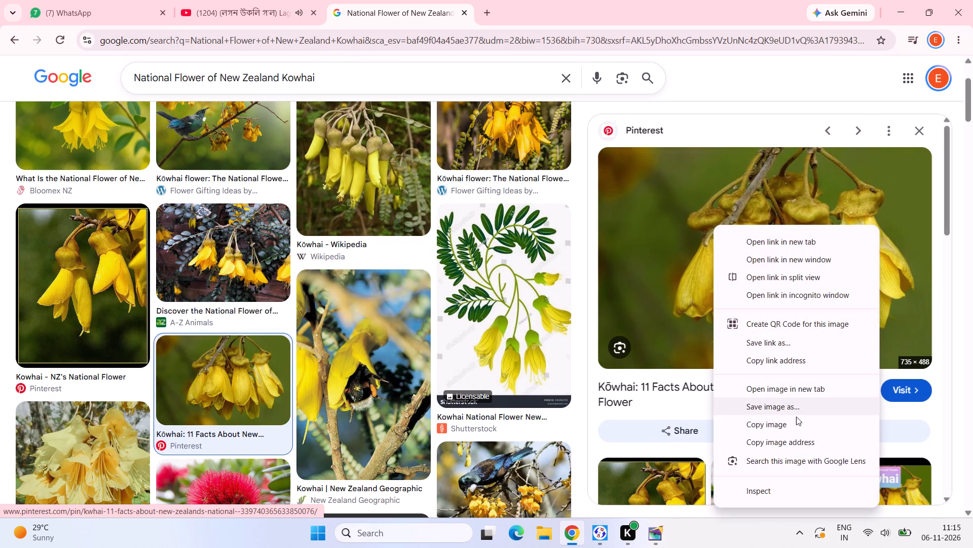
left_click(796, 417)
left_click(655, 531)
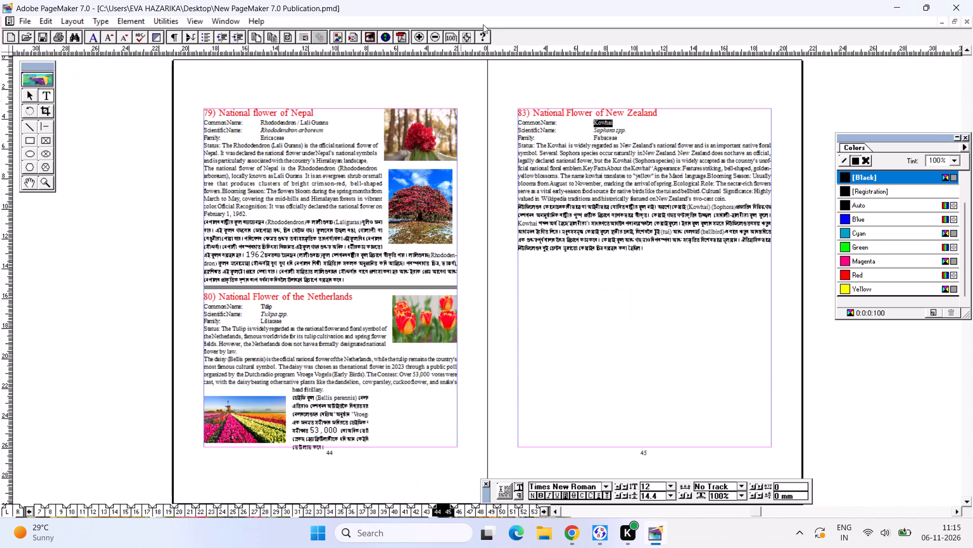
Paste the copied Kowhai picture, scale it to about 55 × 35 mm and place it in page 45's upper-right margin corner, beside the entry 83 heading.
left_click(38, 98)
left_click(27, 93)
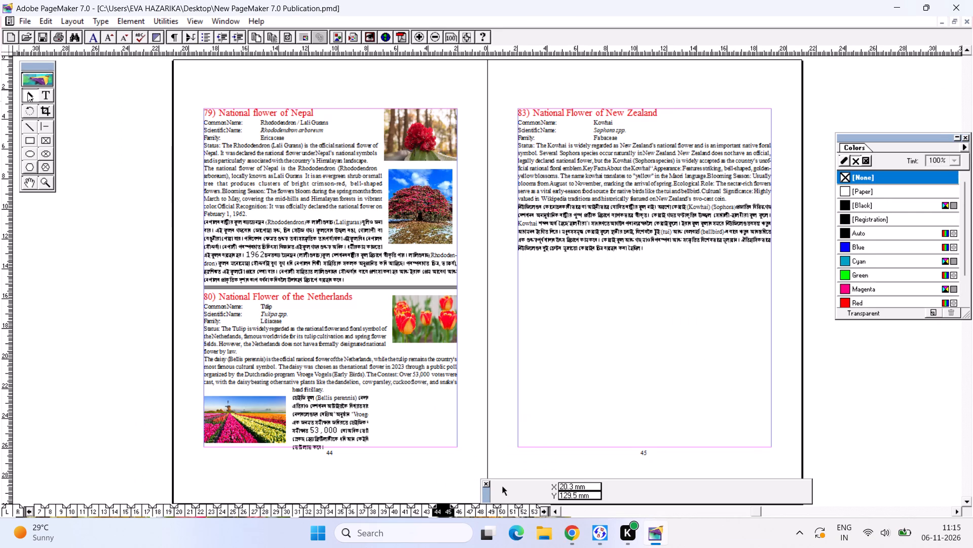
key("ctrl+v")
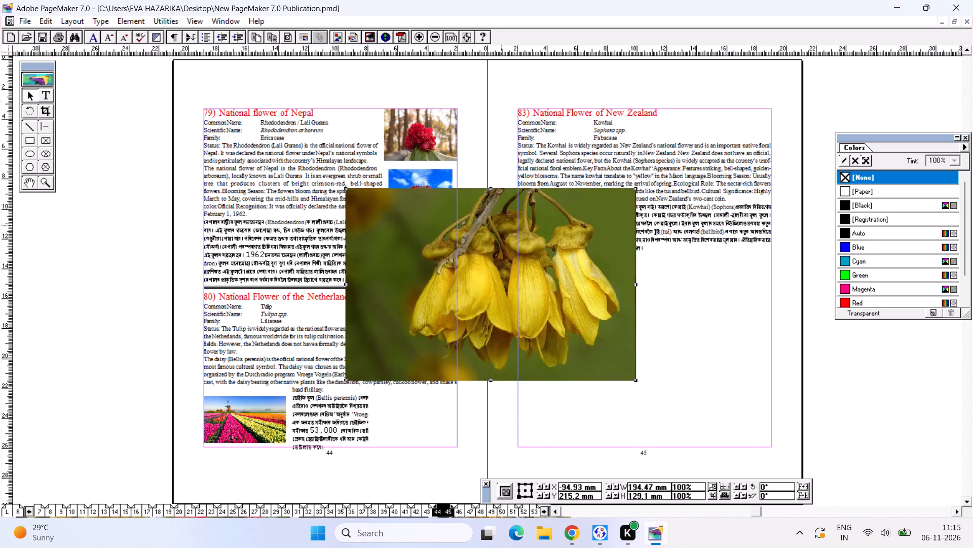
left_click_drag(500, 225, 710, 260)
left_click_drag(557, 221, 777, 353)
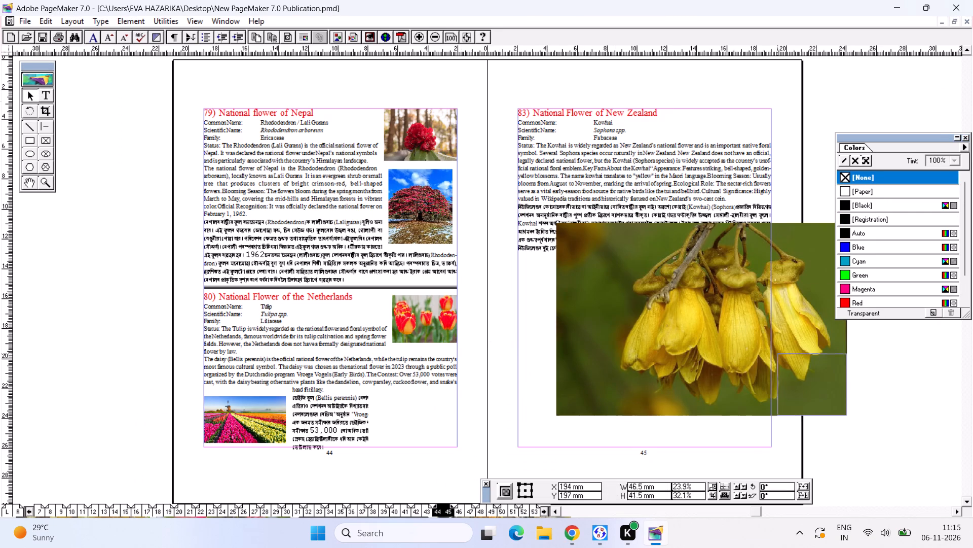
left_click_drag(777, 353, 765, 363)
left_click_drag(818, 381, 742, 127)
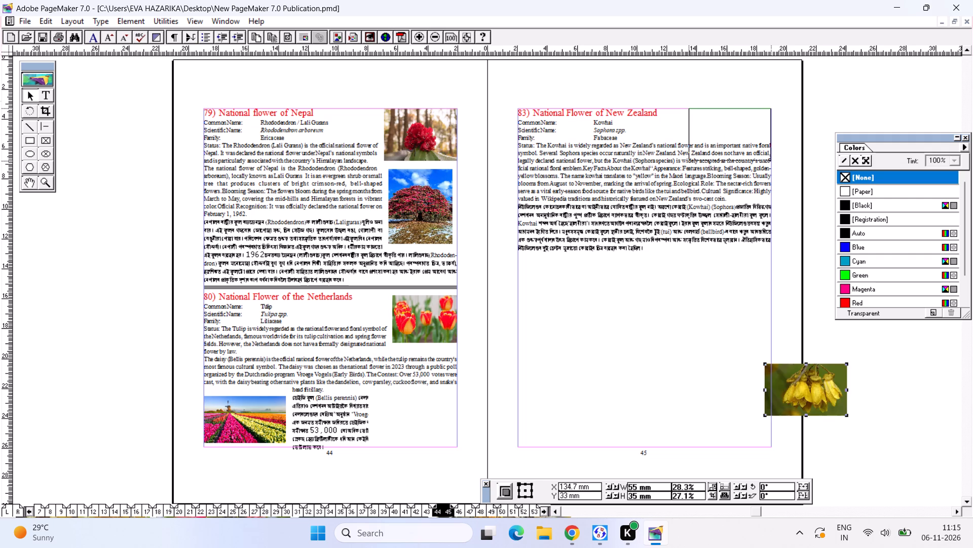
left_click_drag(742, 127, 742, 126)
Apply rectangular text wrap to the Kowhai picture beside the entry 83 heading.
left_click(120, 19)
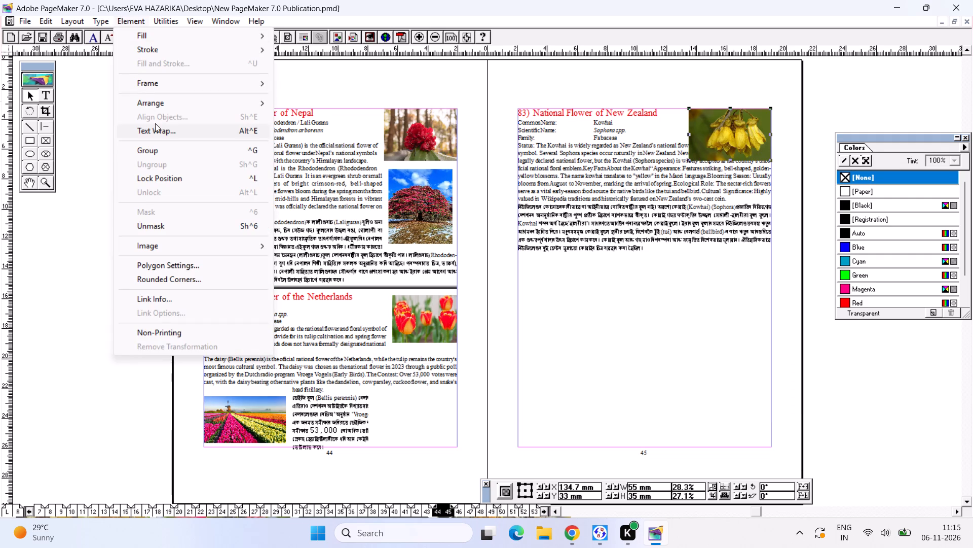
left_click(157, 126)
double_click(459, 182)
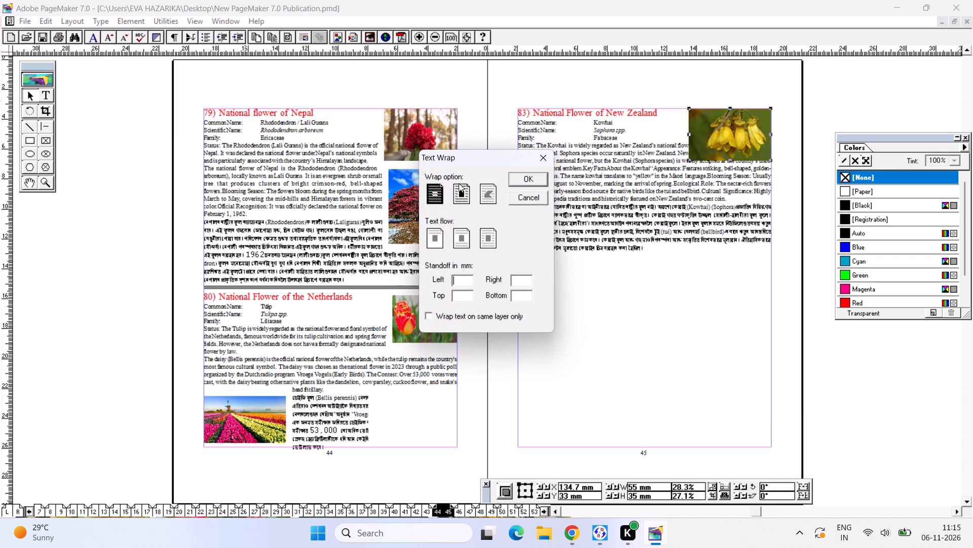
left_click(536, 176)
left_click(719, 142)
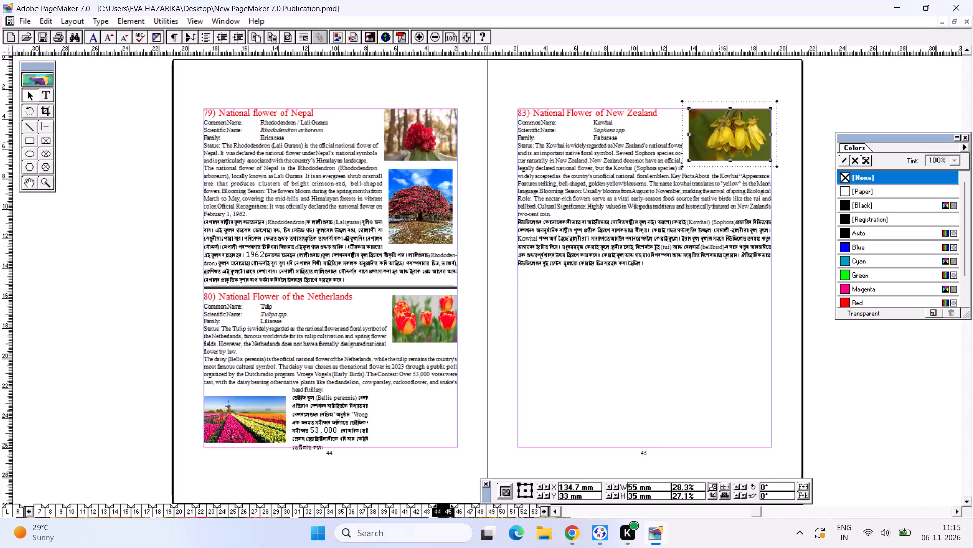
left_click(623, 283)
left_click(584, 183)
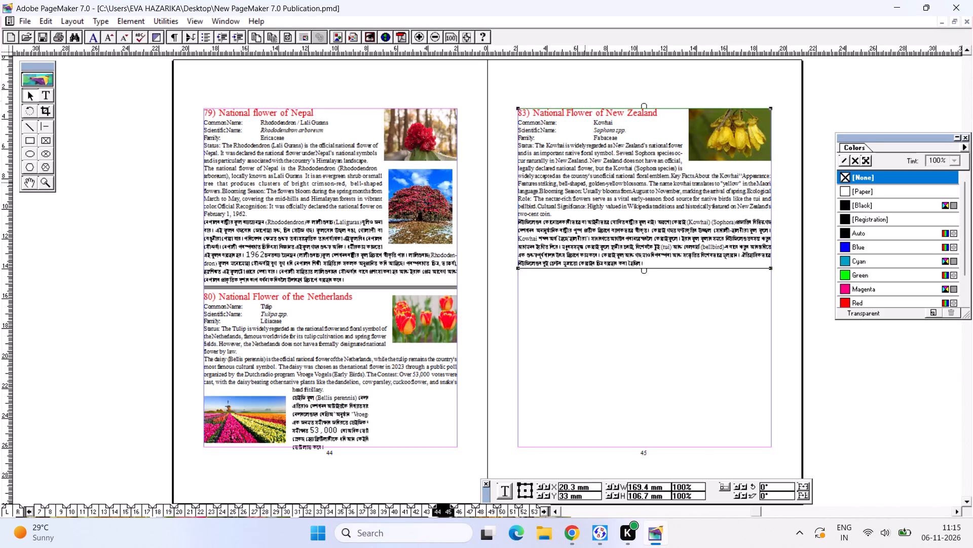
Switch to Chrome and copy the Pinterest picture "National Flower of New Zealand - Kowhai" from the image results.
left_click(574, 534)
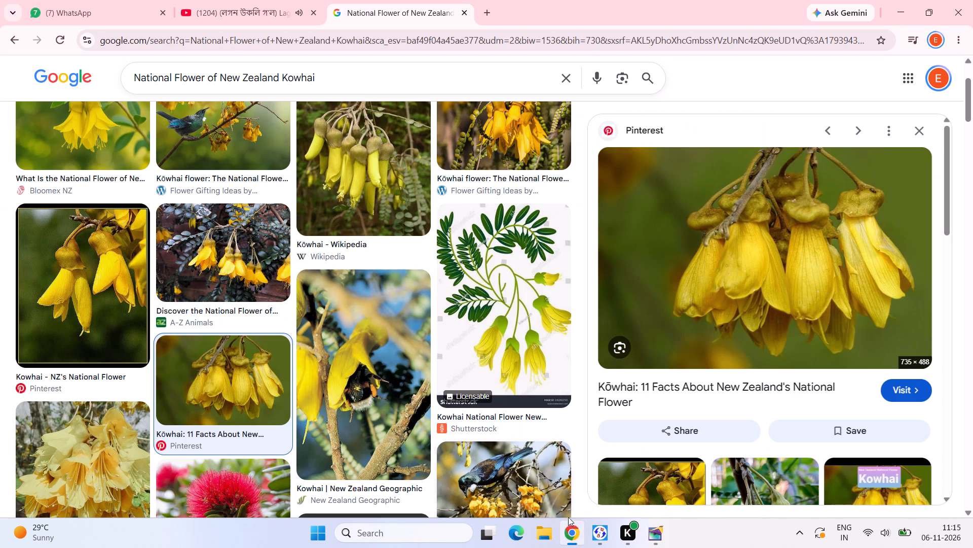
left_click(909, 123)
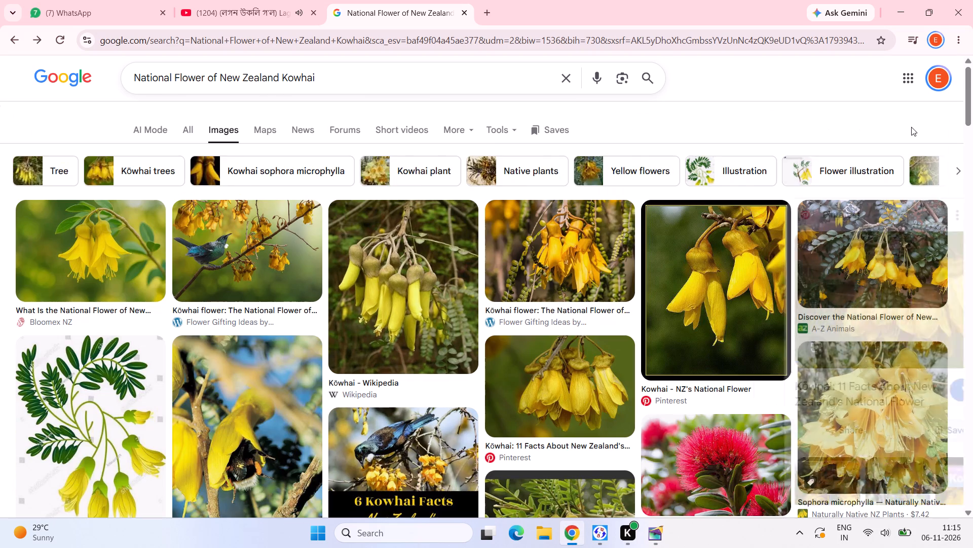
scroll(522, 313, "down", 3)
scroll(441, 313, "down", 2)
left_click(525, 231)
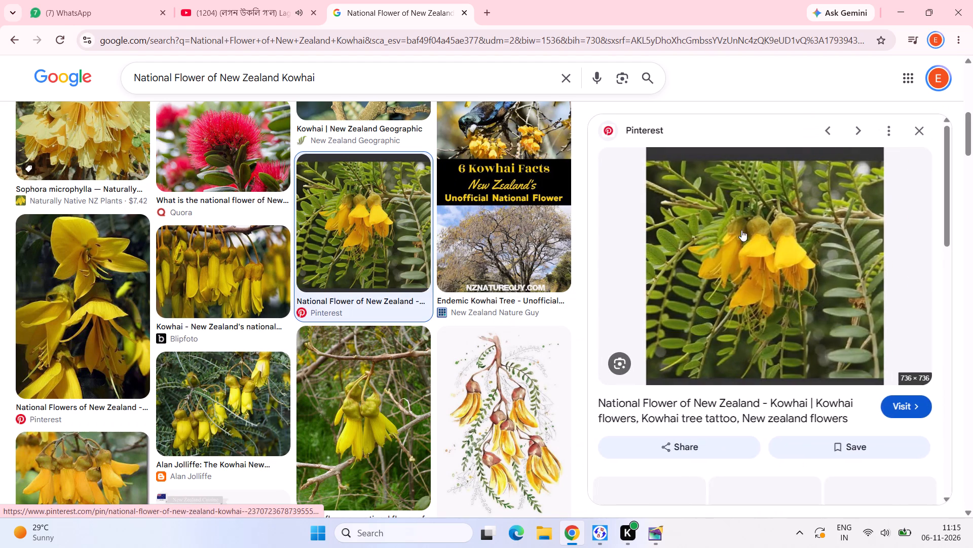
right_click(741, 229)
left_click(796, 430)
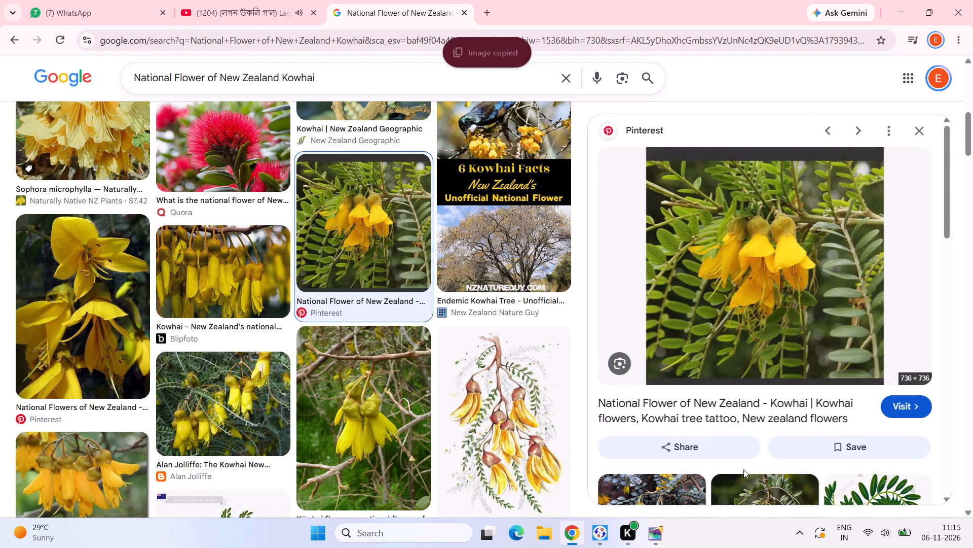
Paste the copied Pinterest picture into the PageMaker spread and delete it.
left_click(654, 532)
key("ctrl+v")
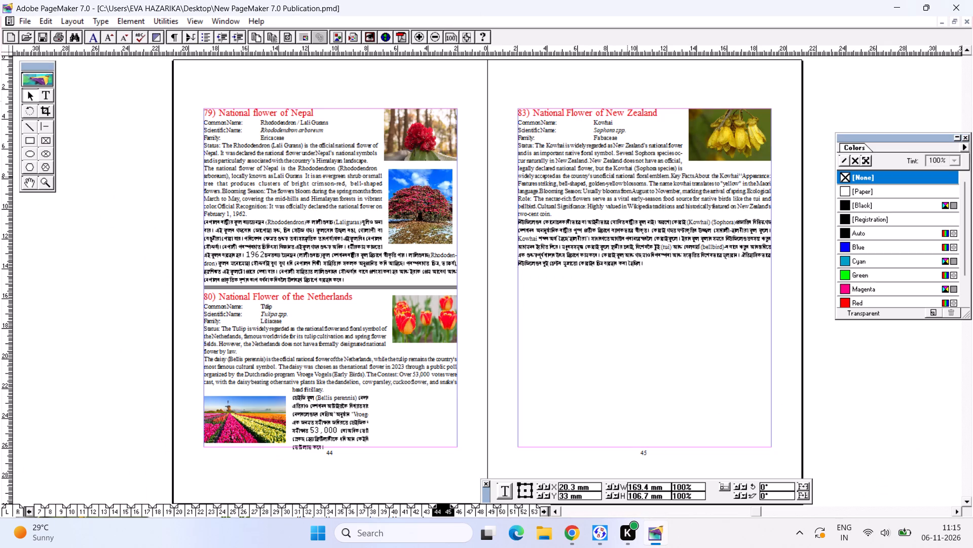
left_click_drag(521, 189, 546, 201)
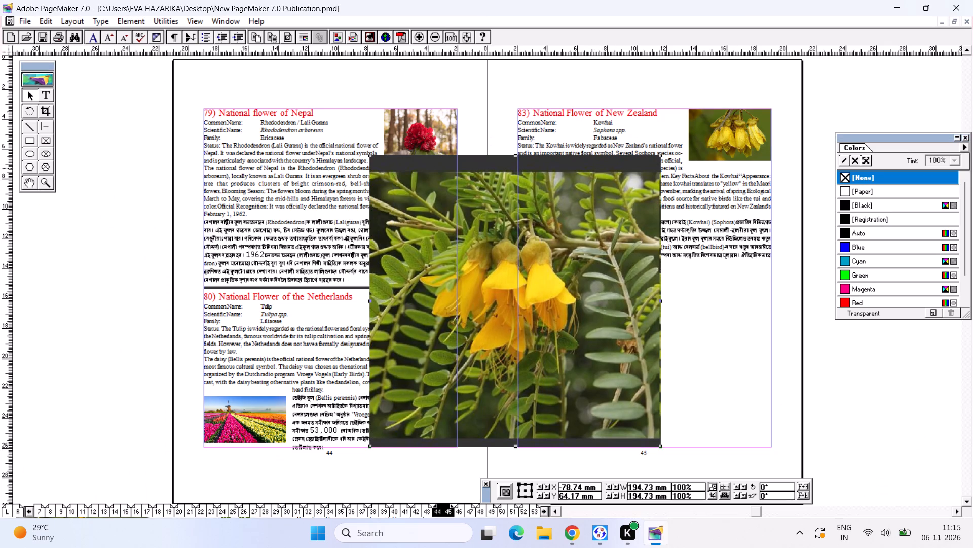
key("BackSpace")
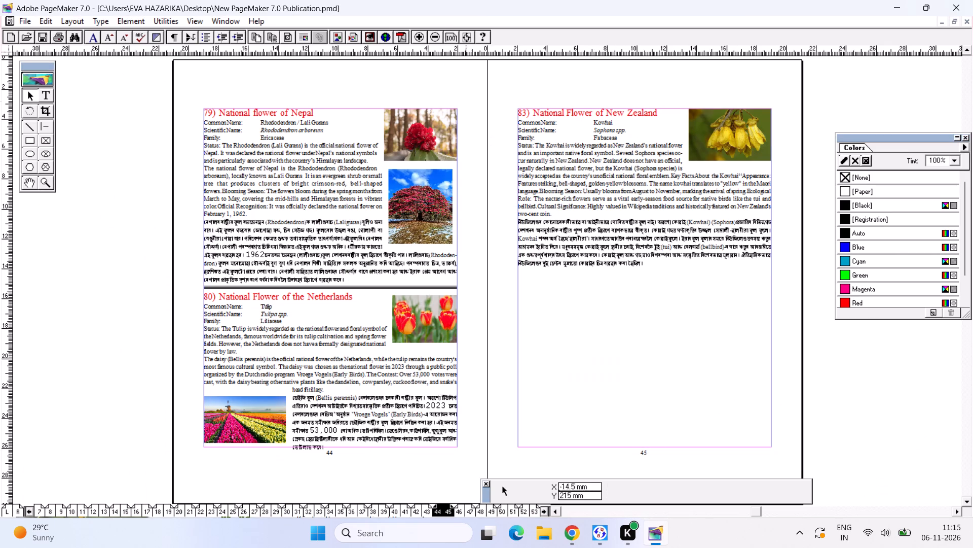
Copy the Blipfoto picture "Kowhai - New Zealand's national flower" from Chrome's image results and return to PageMaker.
left_click(569, 527)
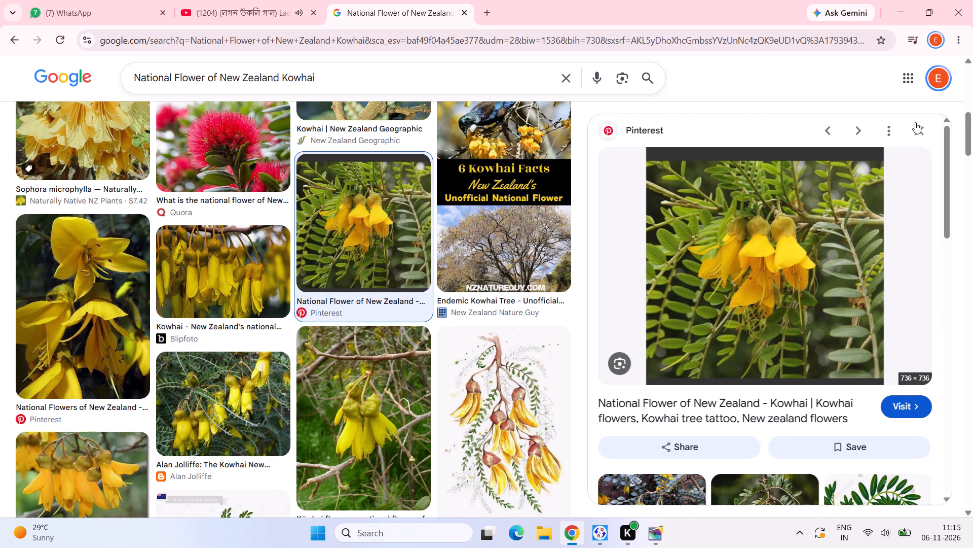
left_click(919, 132)
scroll(767, 277, "down", 1)
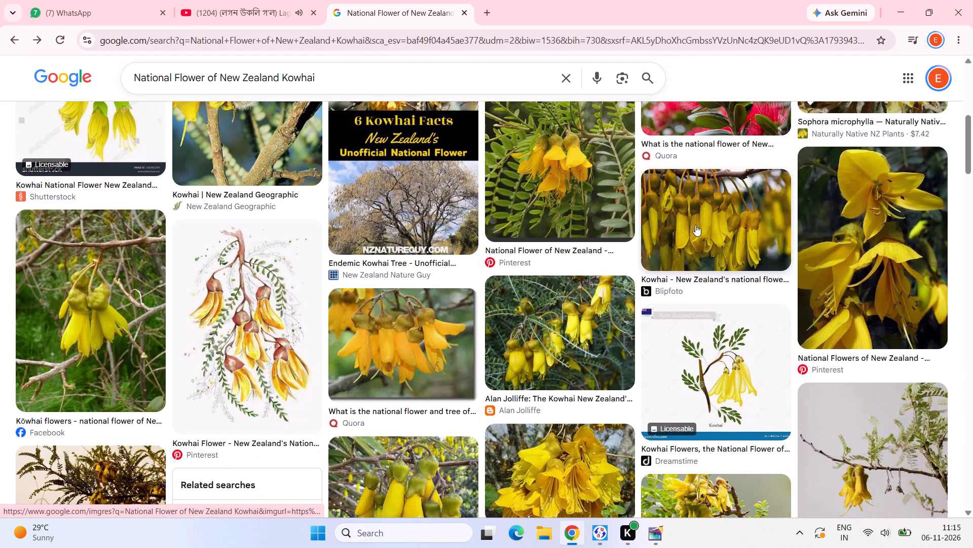
left_click(707, 203)
right_click(724, 220)
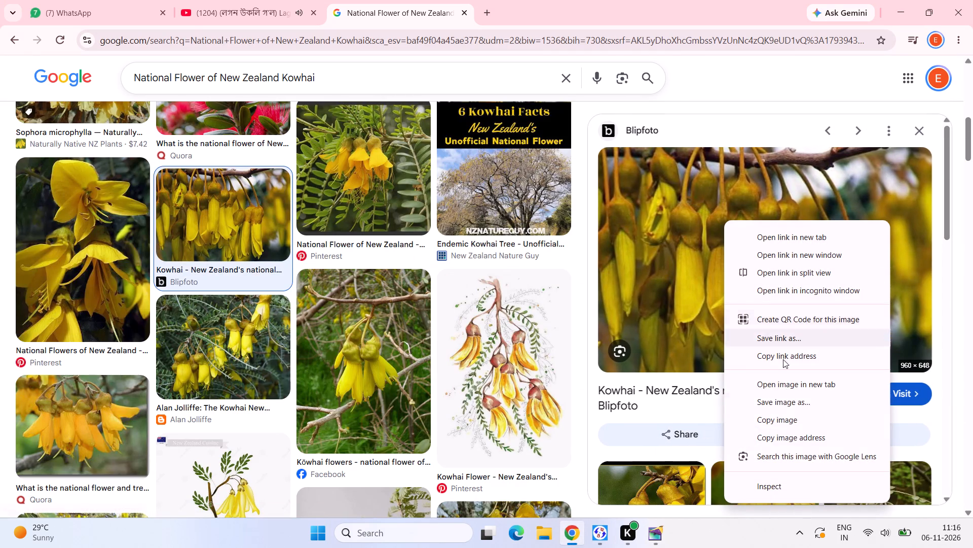
left_click(797, 421)
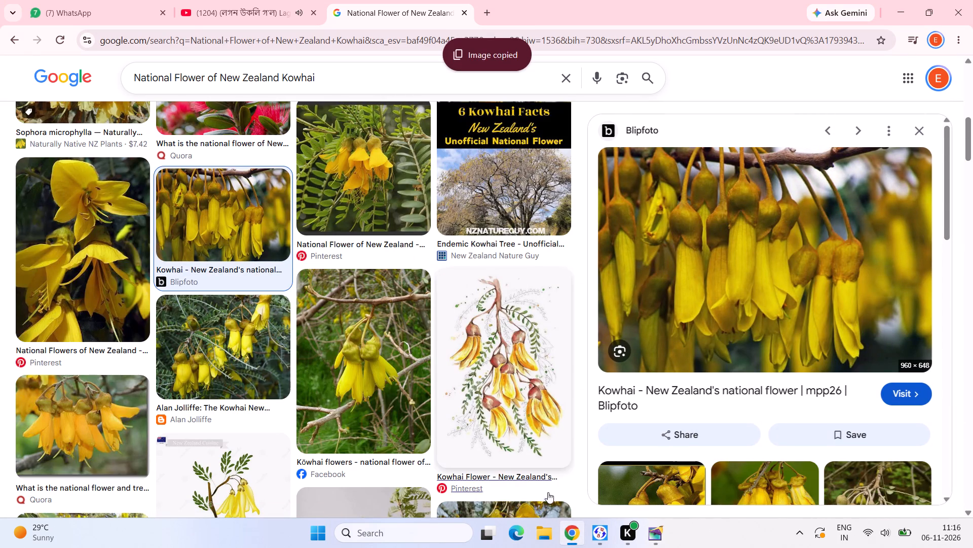
left_click(661, 535)
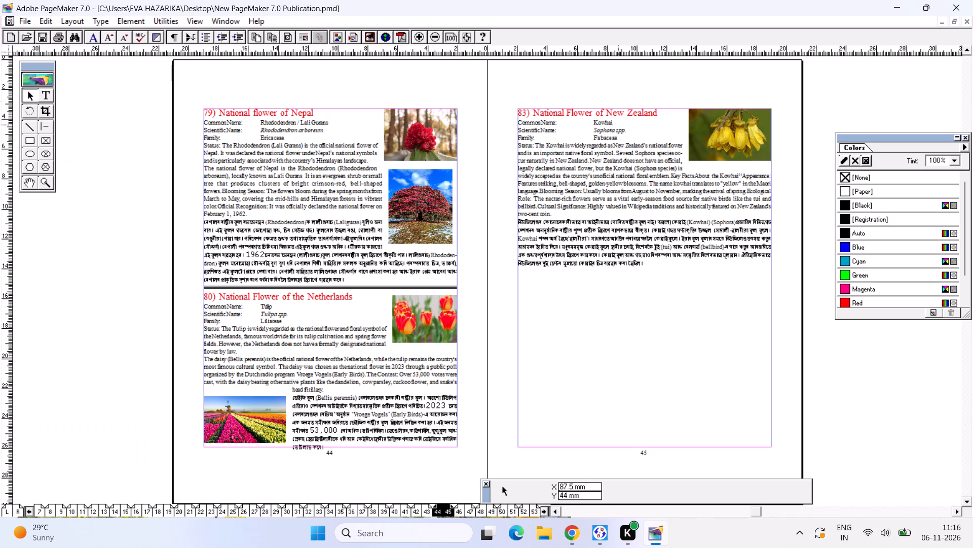
Paste the Blipfoto picture, scale it to about 56 × 40 mm and place it at the left margin of entry 83's English description.
key("ctrl+v")
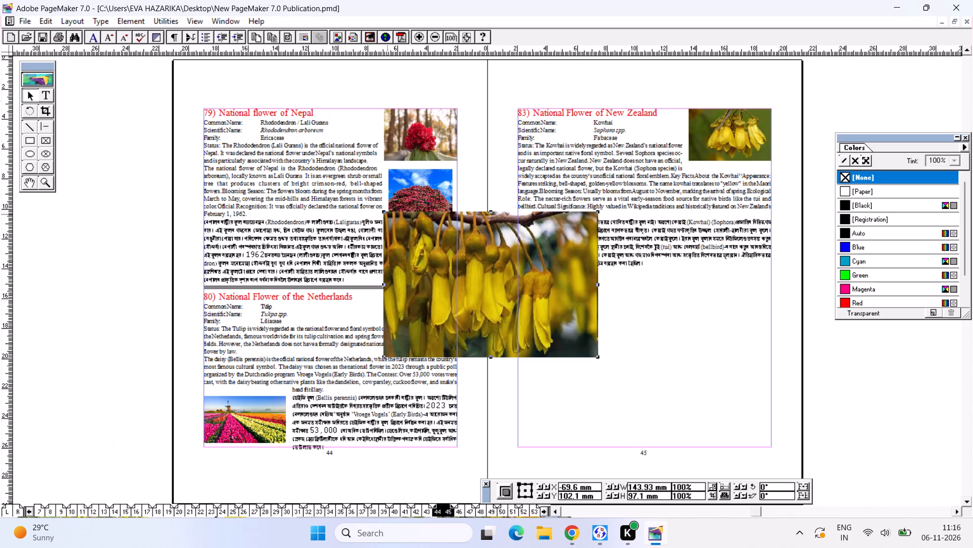
left_click_drag(385, 214, 535, 307)
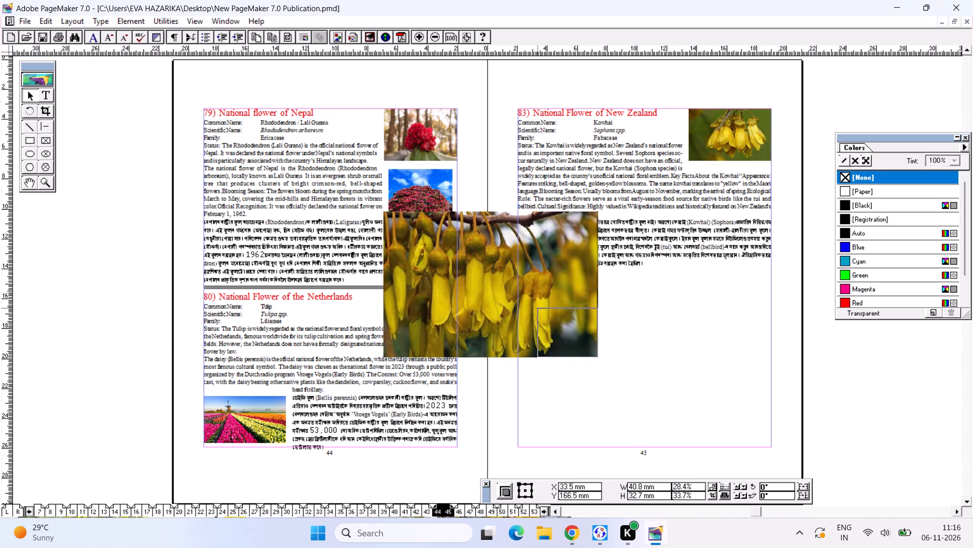
left_click_drag(535, 307, 517, 297)
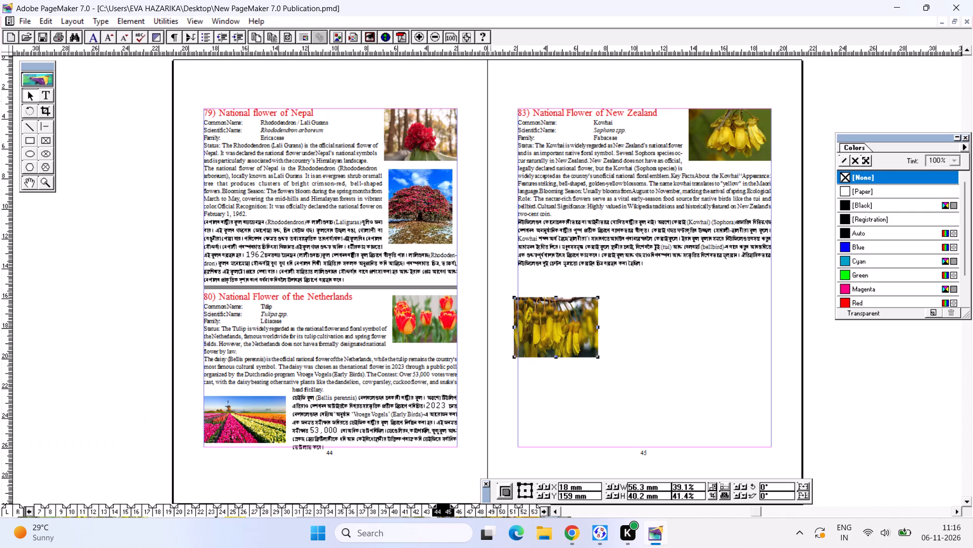
left_click_drag(569, 348, 576, 220)
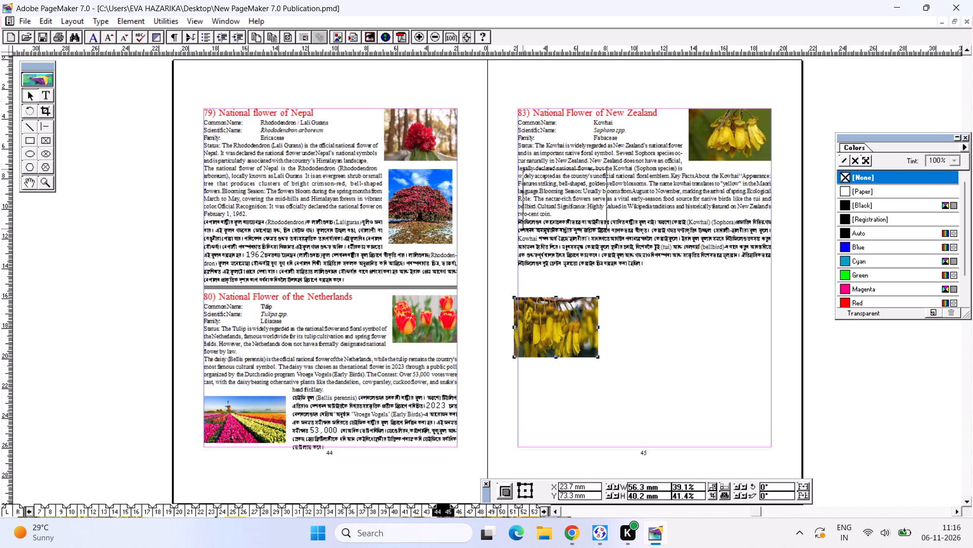
left_click_drag(576, 220, 574, 201)
Delete the word "Status:" from the start of entry 83's English description.
left_click(45, 97)
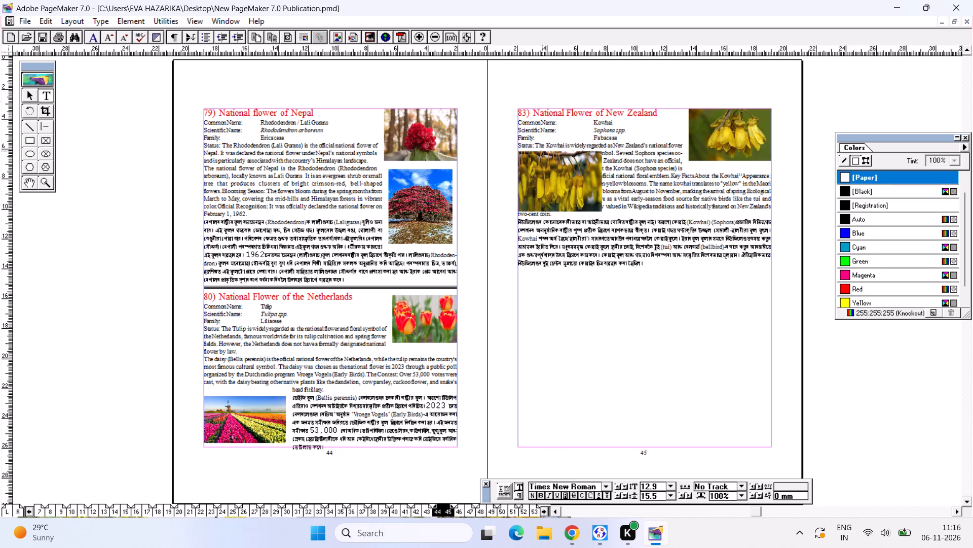
left_click_drag(536, 148, 491, 146)
key("BackSpace")
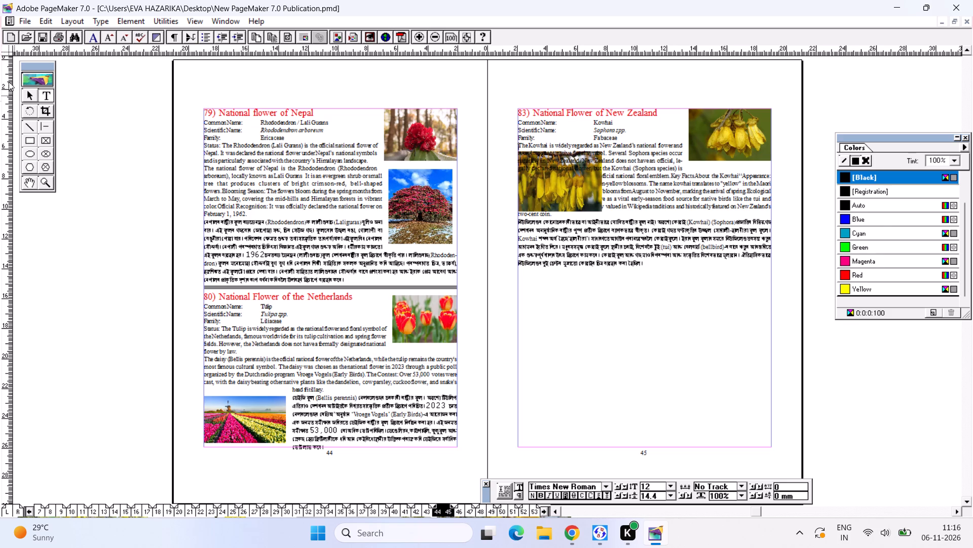
Move the second Kowhai picture down over the start of the Assamese text and apply rectangular text wrap to it.
left_click(29, 92)
left_click_drag(579, 191, 594, 242)
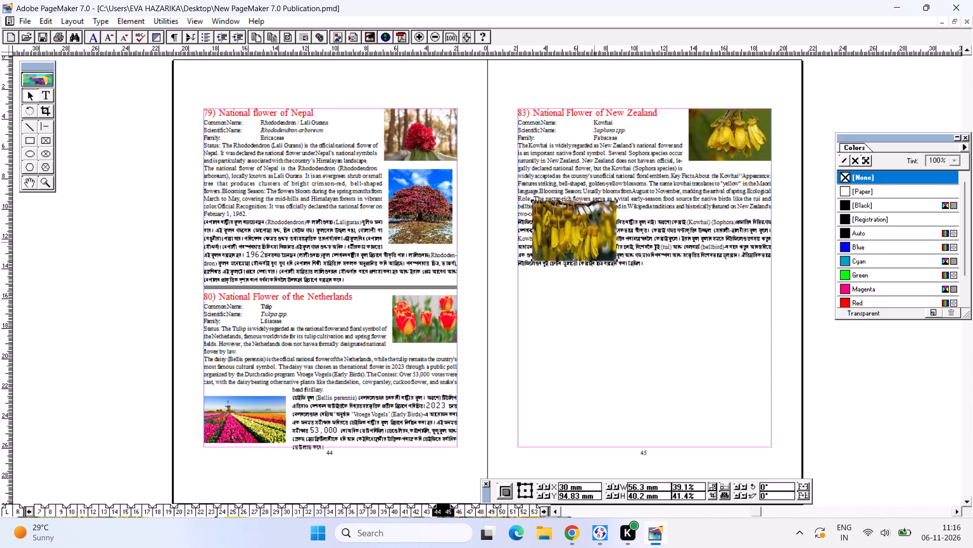
left_click(594, 242)
left_click(120, 20)
left_click(188, 128)
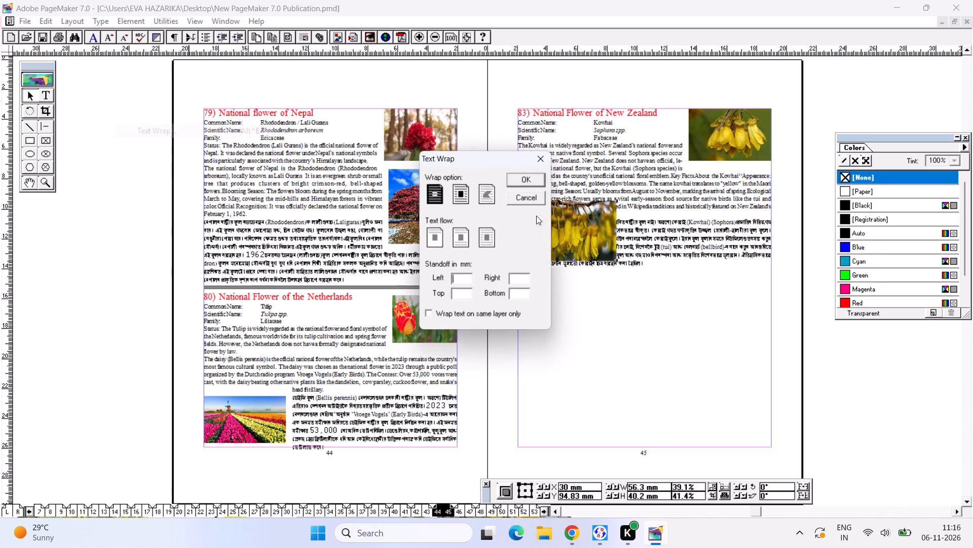
left_click(463, 197)
left_click(522, 181)
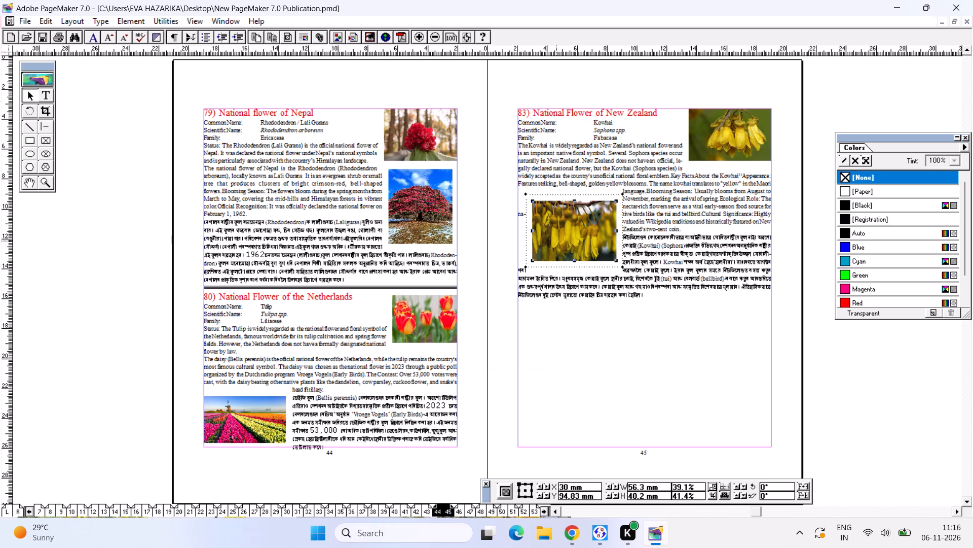
Move the second Kowhai picture to page 45's left margin beside the English description, its top edge about 74 mm down.
left_click_drag(556, 241, 540, 216)
left_click_drag(554, 212, 559, 198)
left_click_drag(559, 198, 559, 197)
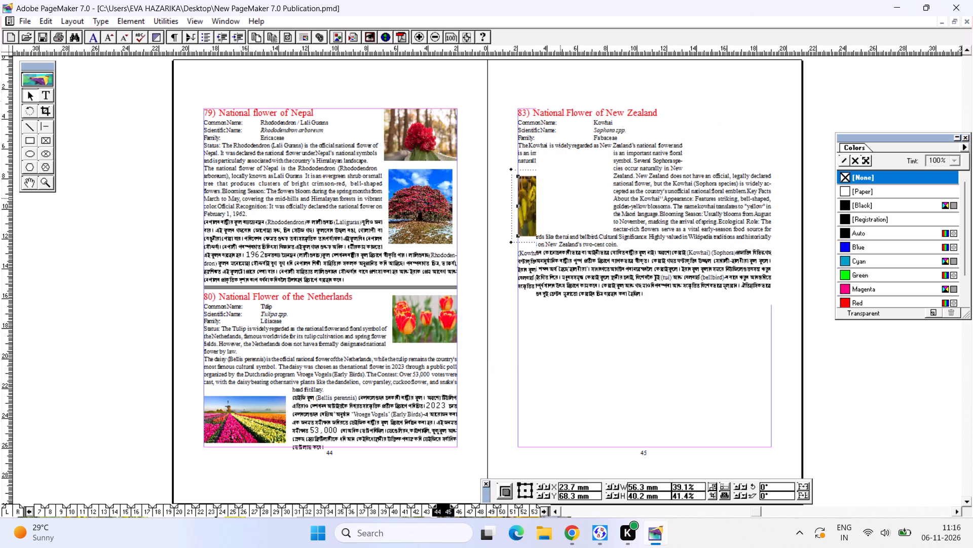
left_click_drag(559, 197, 557, 185)
left_click_drag(560, 191, 559, 198)
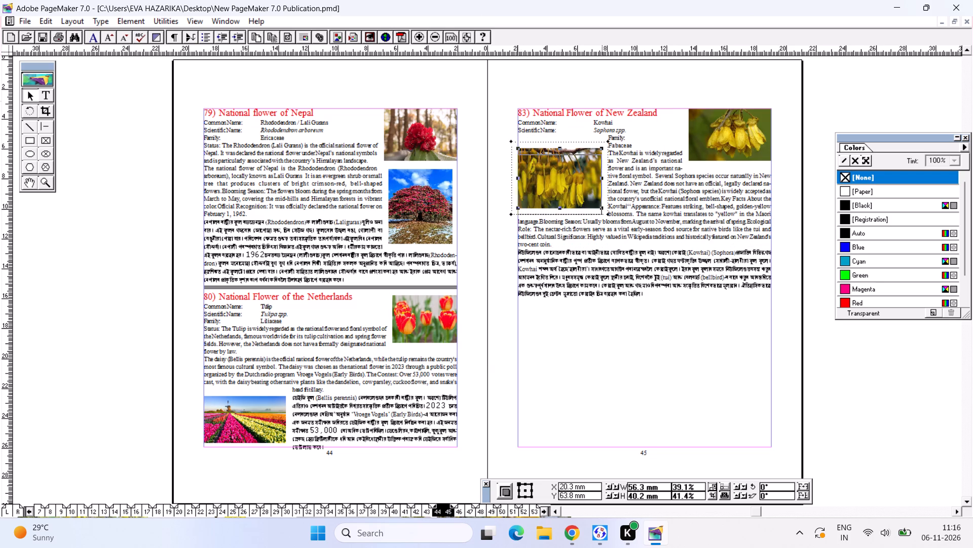
left_click_drag(559, 198, 556, 222)
left_click_drag(557, 223, 564, 214)
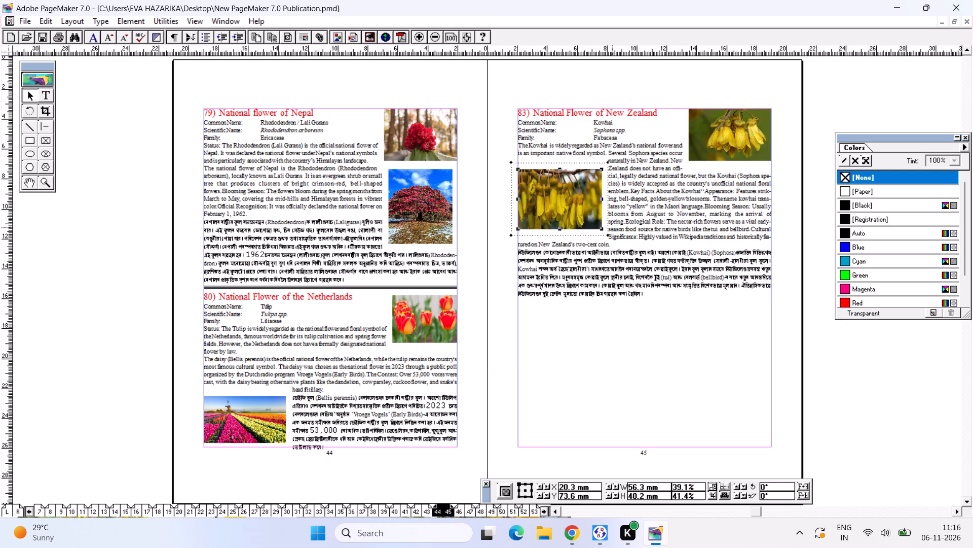
Shrink the second Kowhai picture to about 50 × 35 mm and nudge it slightly upward along the left margin.
left_click_drag(602, 227, 592, 221)
left_click(577, 211)
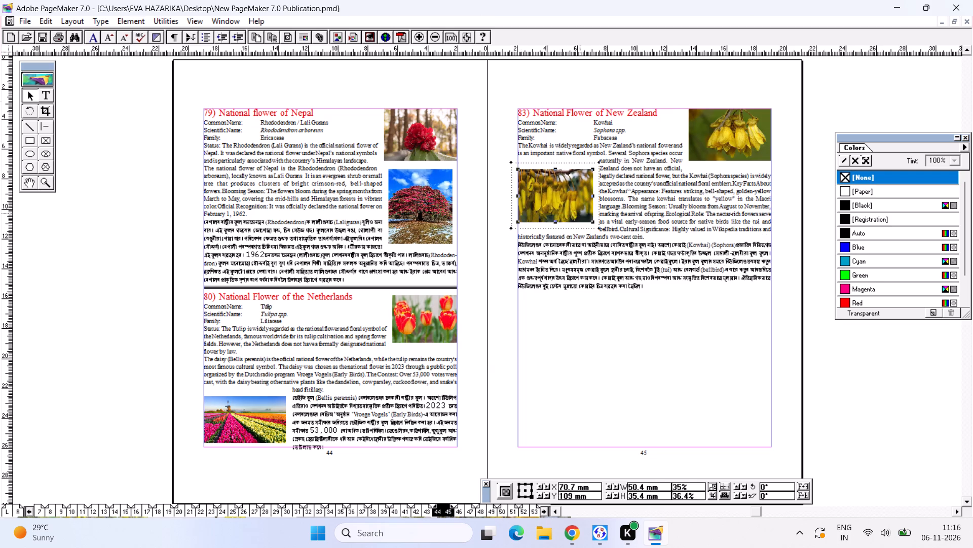
left_click(577, 212)
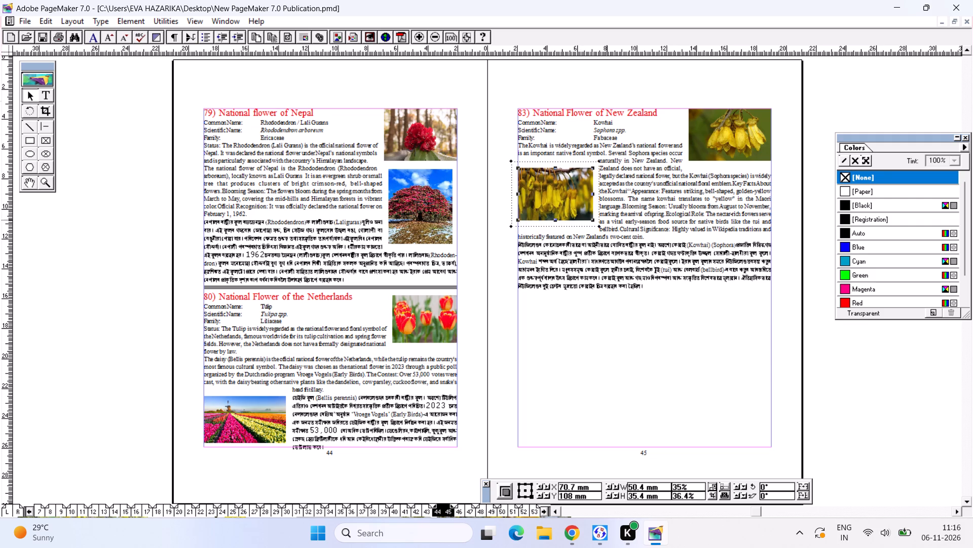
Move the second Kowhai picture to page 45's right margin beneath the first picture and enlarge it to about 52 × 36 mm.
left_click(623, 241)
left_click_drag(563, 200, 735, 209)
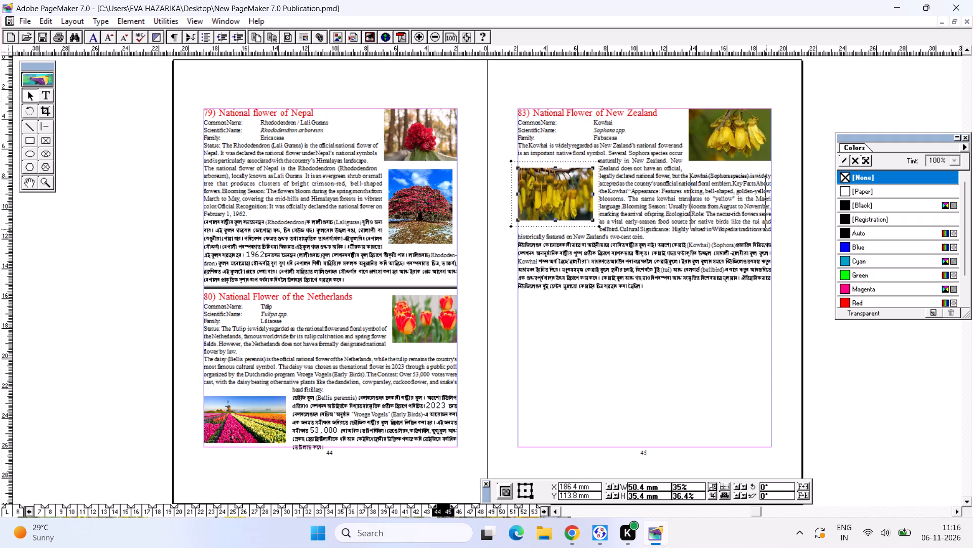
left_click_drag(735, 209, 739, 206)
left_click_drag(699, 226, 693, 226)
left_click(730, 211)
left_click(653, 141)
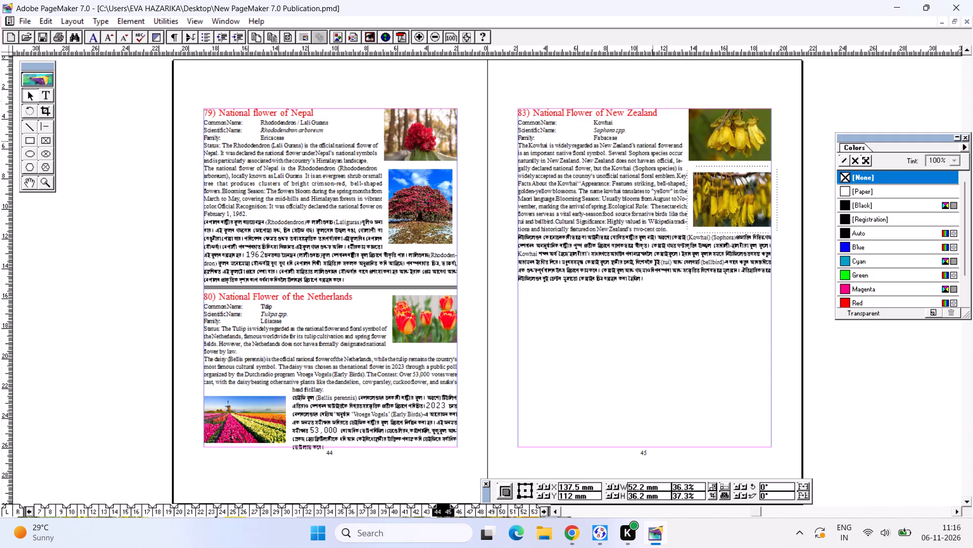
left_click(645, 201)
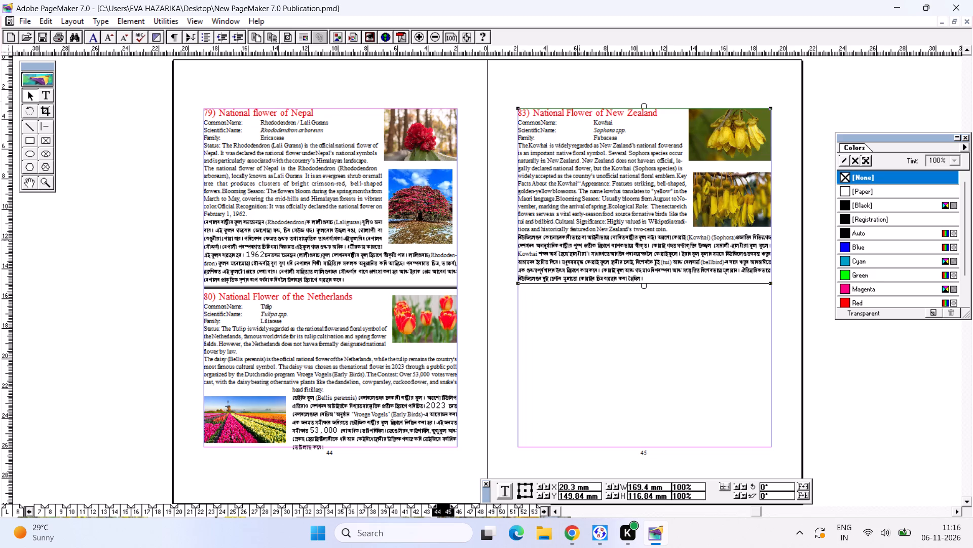
Nudge the second Kowhai picture up close beneath the first one and enlarge it to about 54 × 36 mm.
left_click(47, 95)
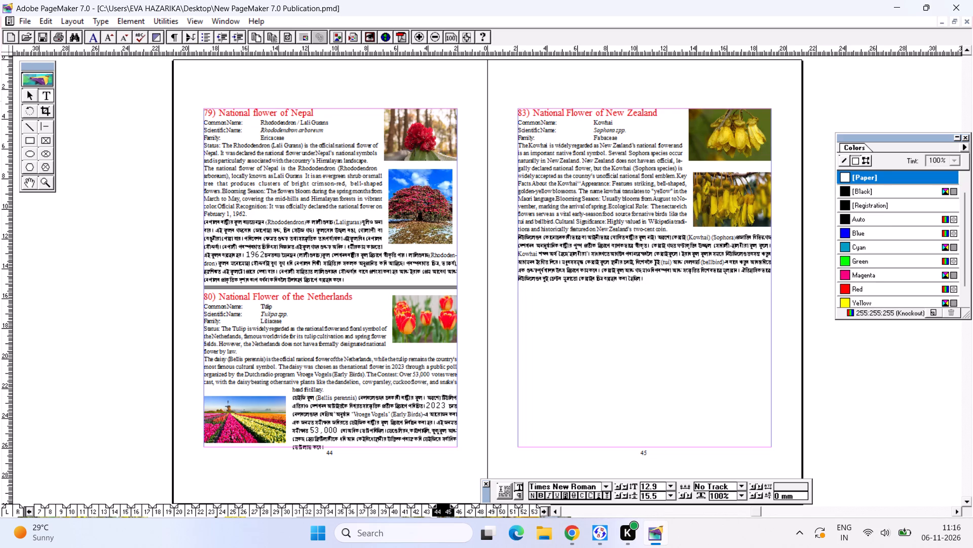
left_click(34, 96)
left_click_drag(728, 202, 728, 197)
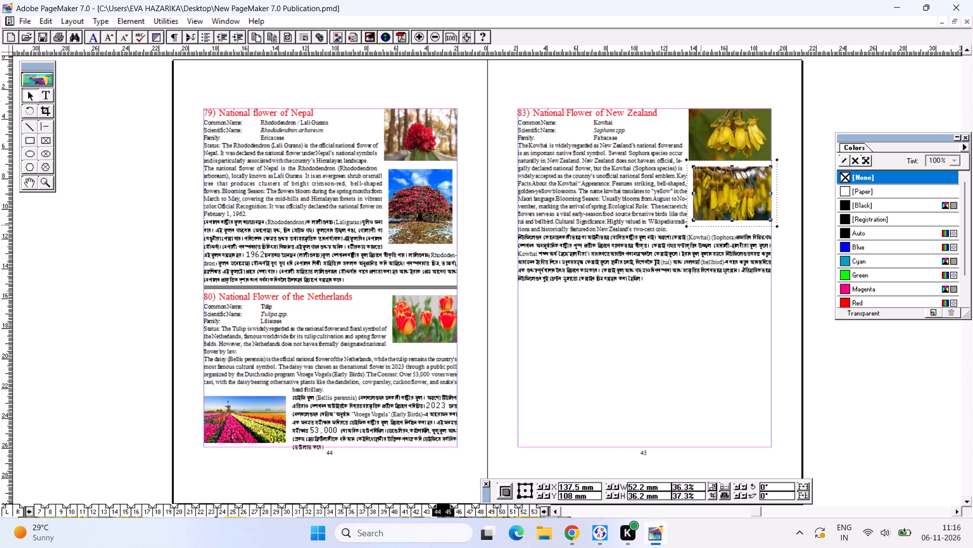
left_click(693, 222)
left_click(728, 126)
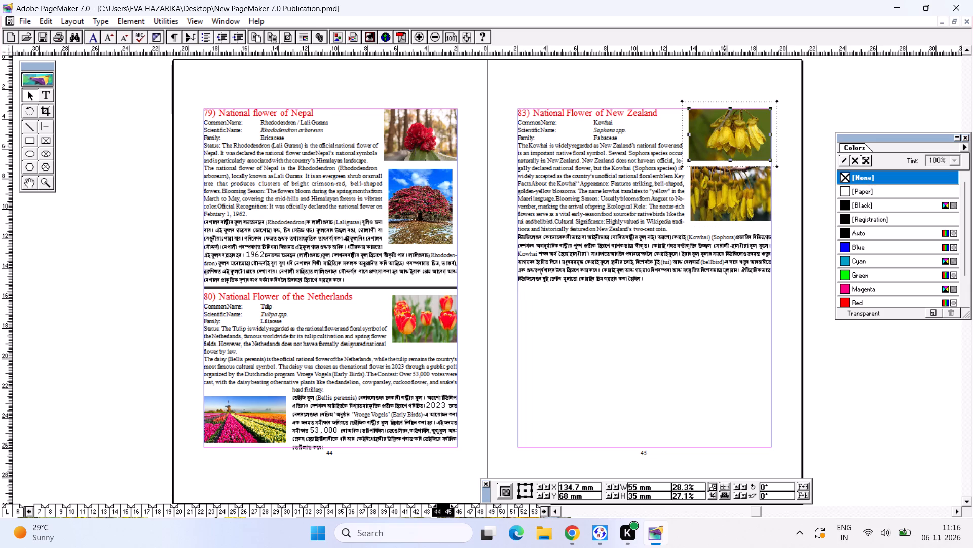
left_click(707, 251)
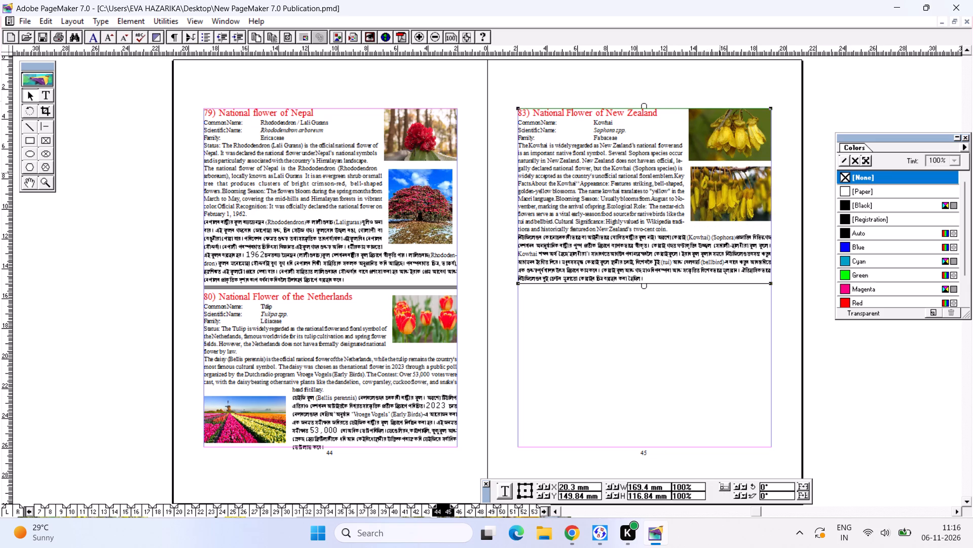
Move the second Kowhai picture back to page 45's left margin, its lower edge about 119 mm down the page.
left_click_drag(720, 174, 548, 167)
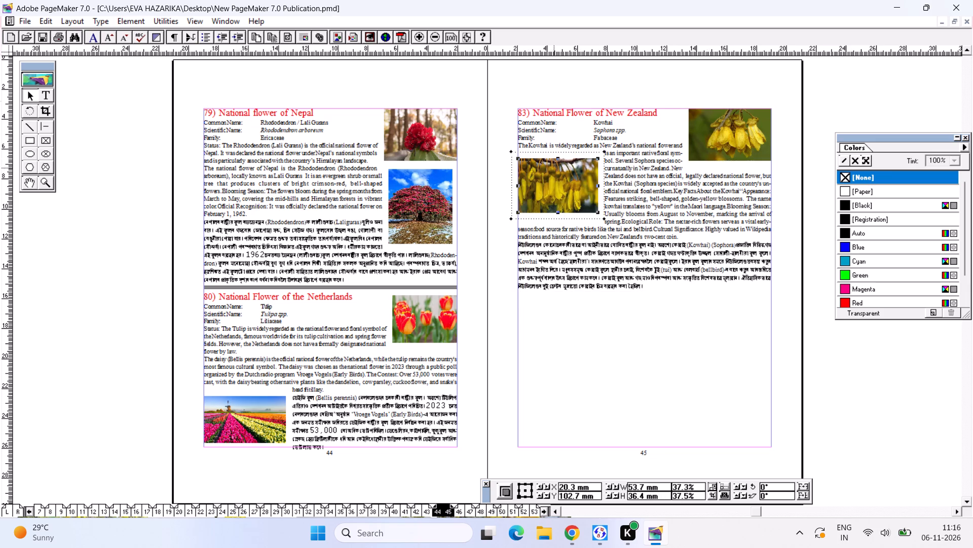
left_click_drag(558, 177, 558, 197)
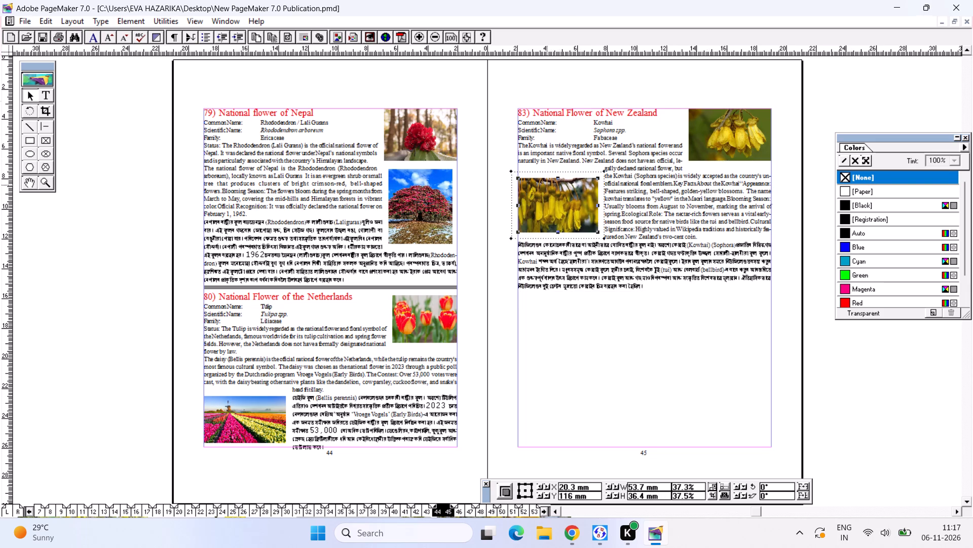
left_click_drag(548, 200, 550, 206)
left_click(553, 202)
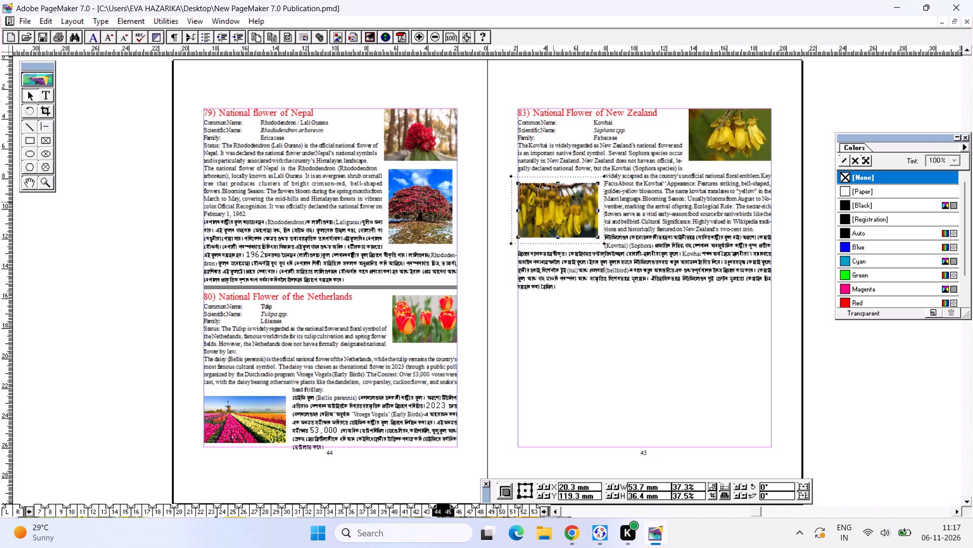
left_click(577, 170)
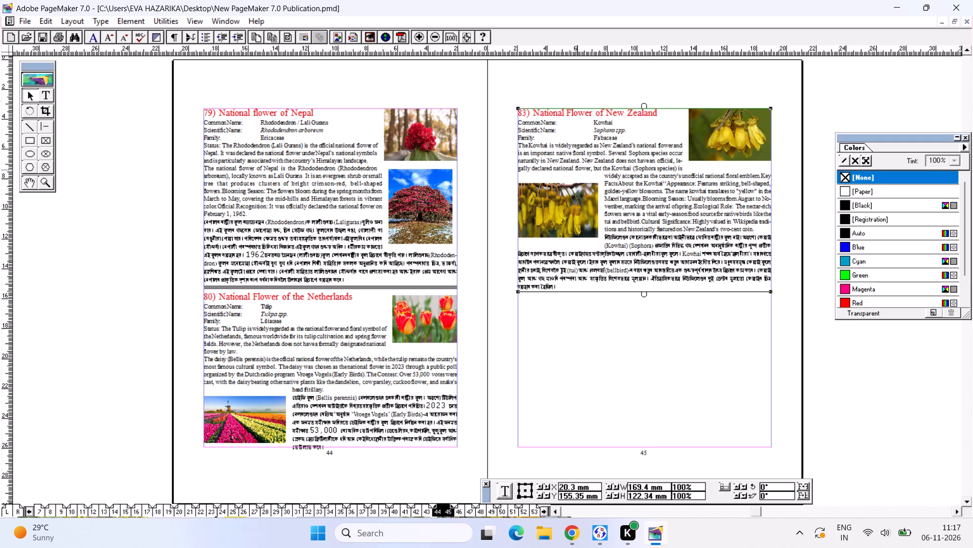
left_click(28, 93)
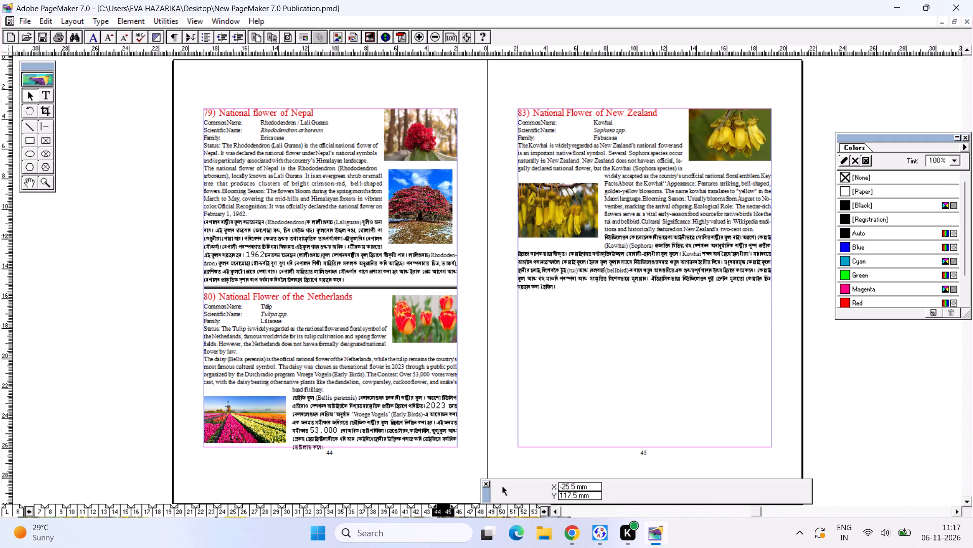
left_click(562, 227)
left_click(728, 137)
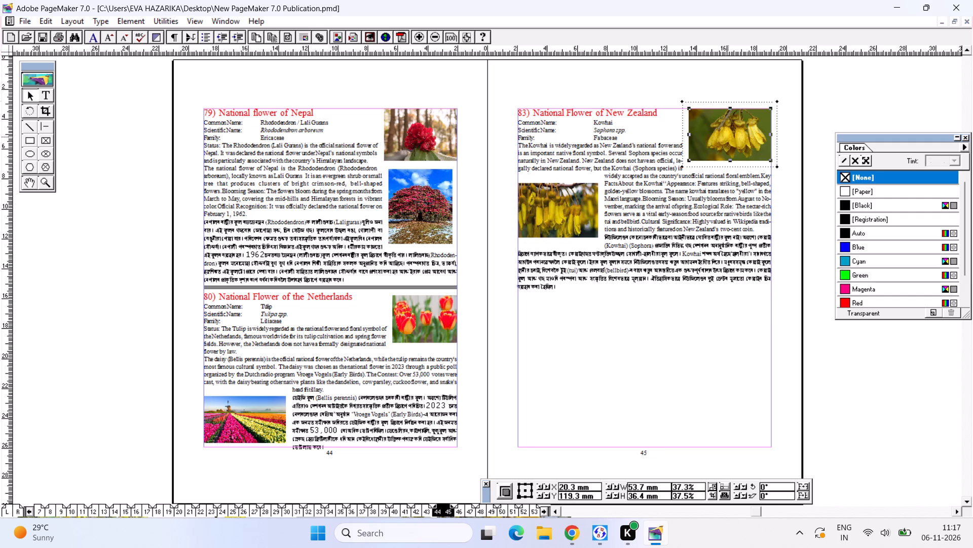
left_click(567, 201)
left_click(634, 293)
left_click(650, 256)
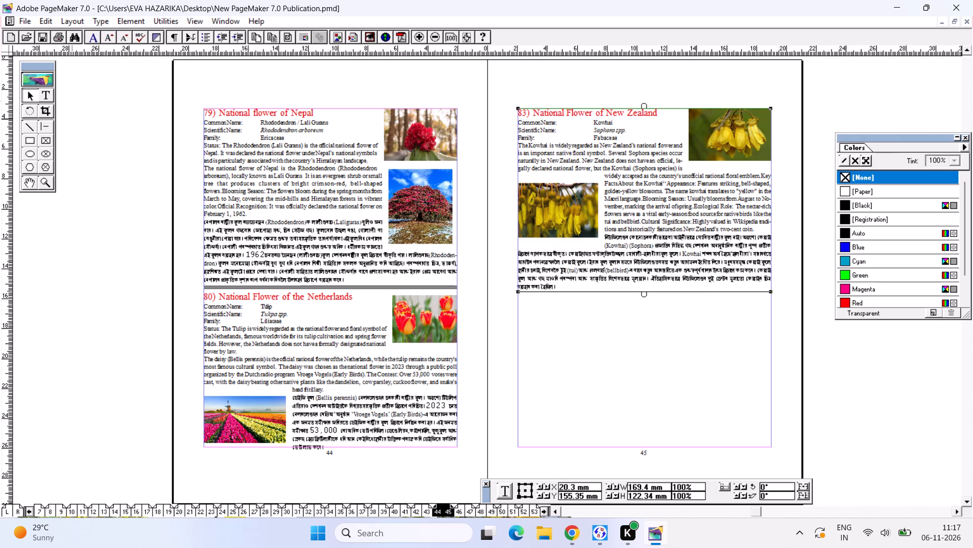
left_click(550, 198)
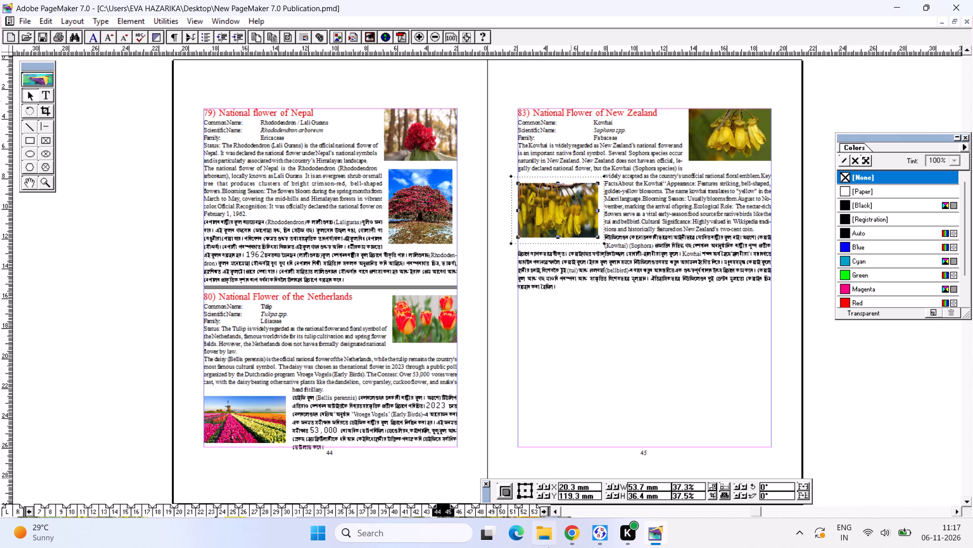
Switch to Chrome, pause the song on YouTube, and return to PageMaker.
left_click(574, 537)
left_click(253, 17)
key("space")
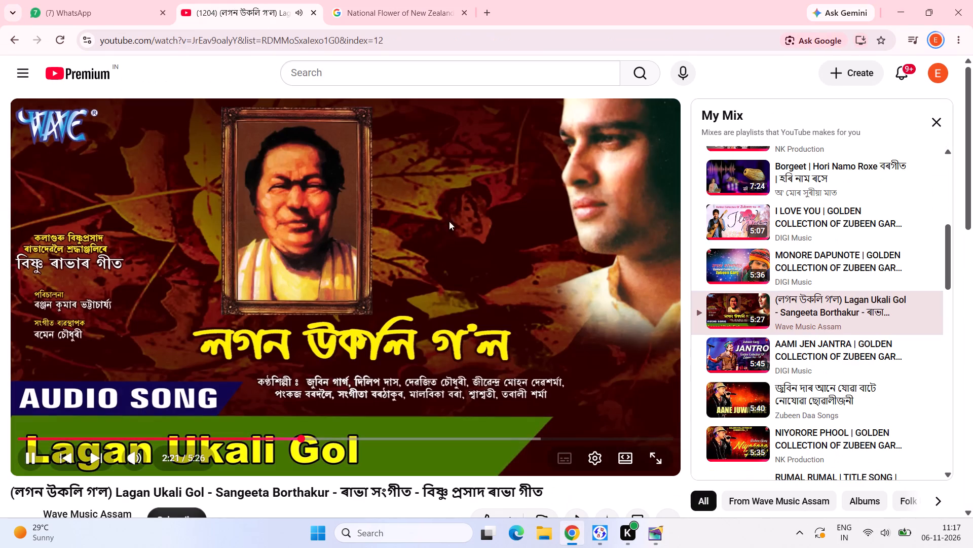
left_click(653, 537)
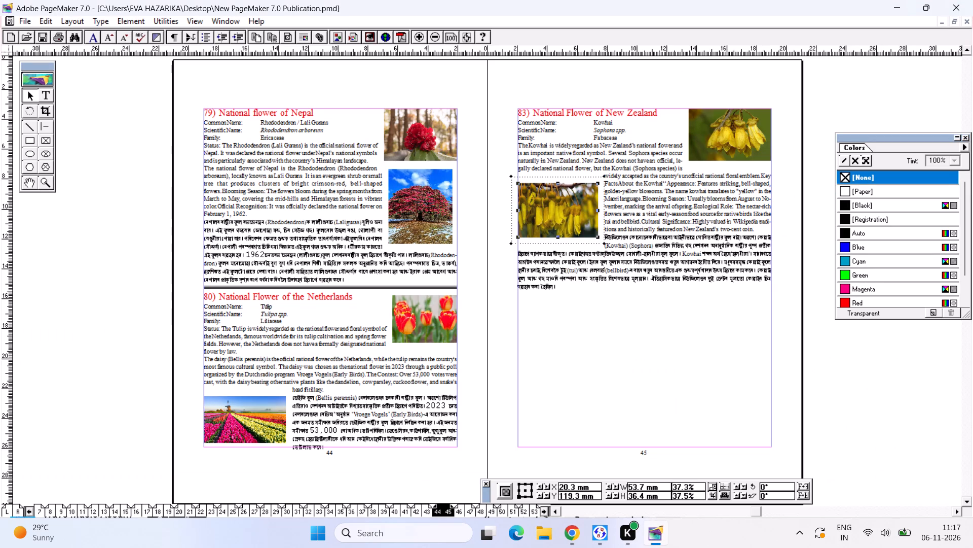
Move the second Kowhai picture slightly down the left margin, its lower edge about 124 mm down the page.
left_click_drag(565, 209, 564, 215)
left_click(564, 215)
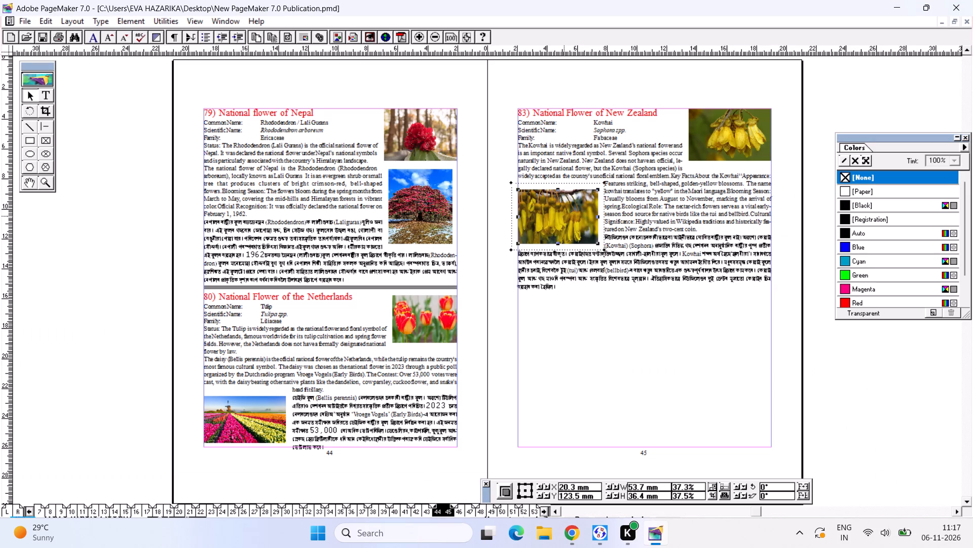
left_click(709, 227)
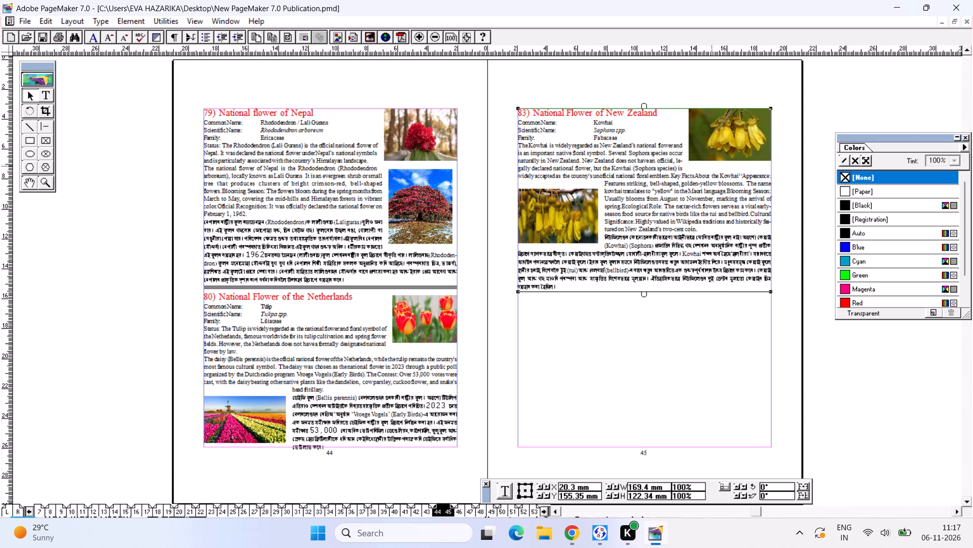
Enlarge the first Kowhai picture beside entry 83's heading to about 57 × 36 mm, keeping it against the right margin.
left_click(708, 122)
left_click_drag(692, 159, 686, 162)
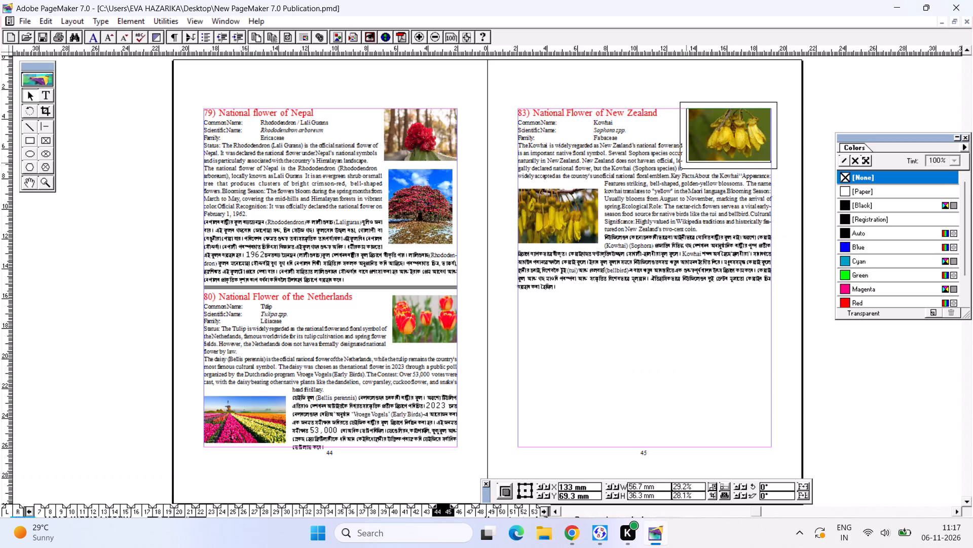
Adjust the second Kowhai picture's height along page 45's left margin, placing its lower edge about 115.5 mm down the page.
left_click_drag(532, 216, 534, 205)
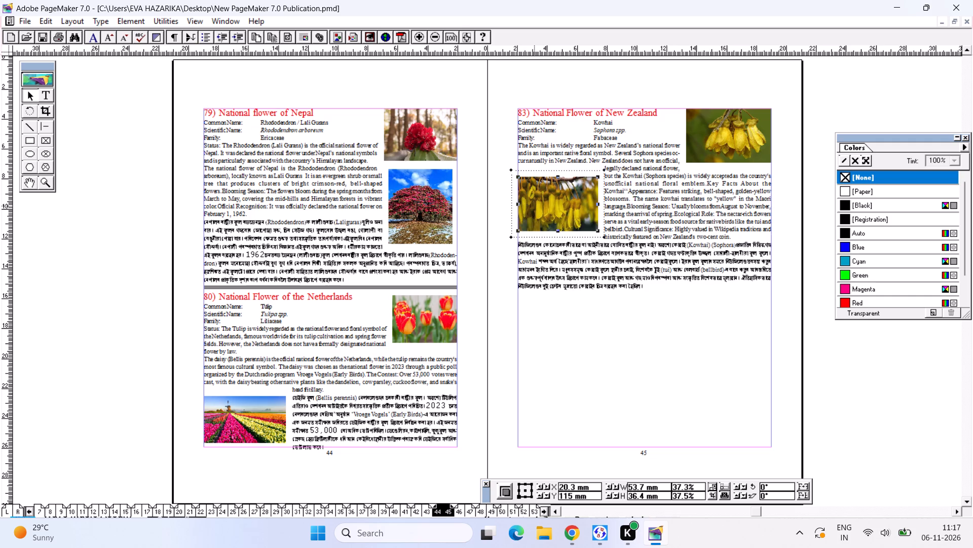
left_click_drag(547, 209, 547, 200)
left_click_drag(548, 200, 549, 212)
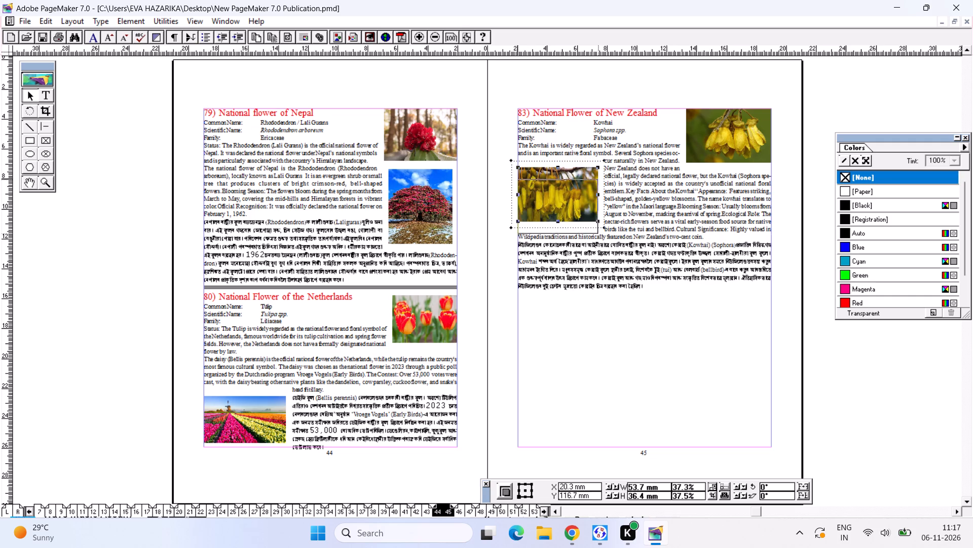
left_click_drag(549, 212, 548, 217)
left_click(548, 217)
left_click(630, 278)
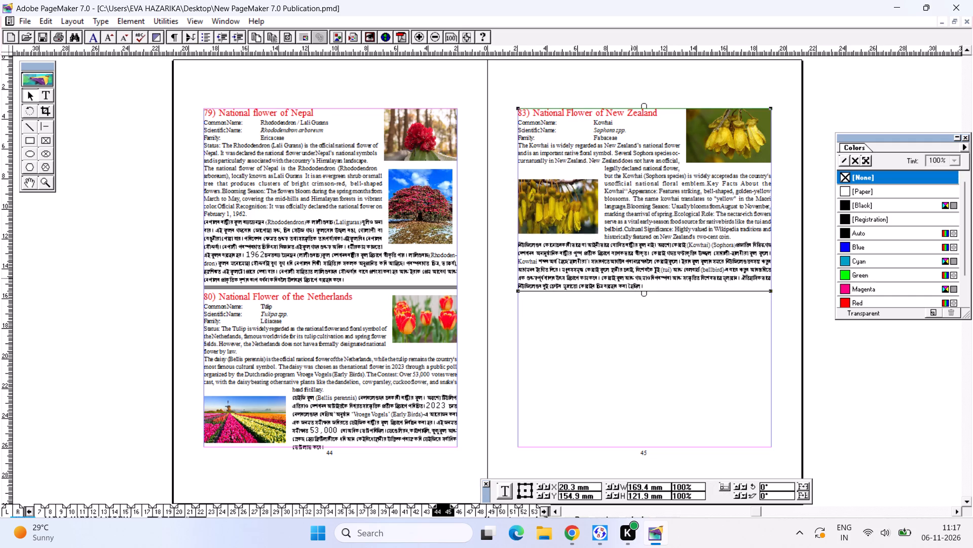
left_click(557, 200)
left_click_drag(557, 200, 559, 193)
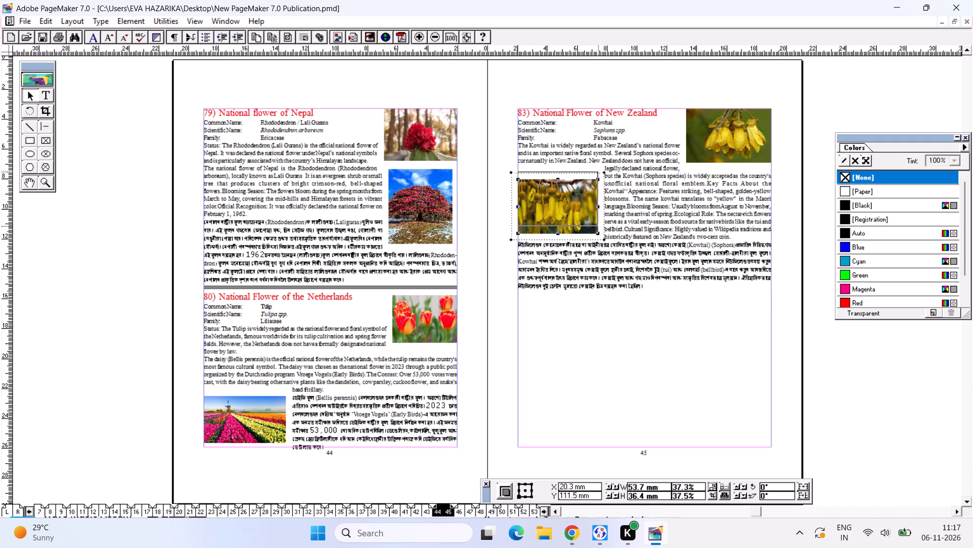
left_click_drag(559, 193, 559, 192)
left_click(645, 243)
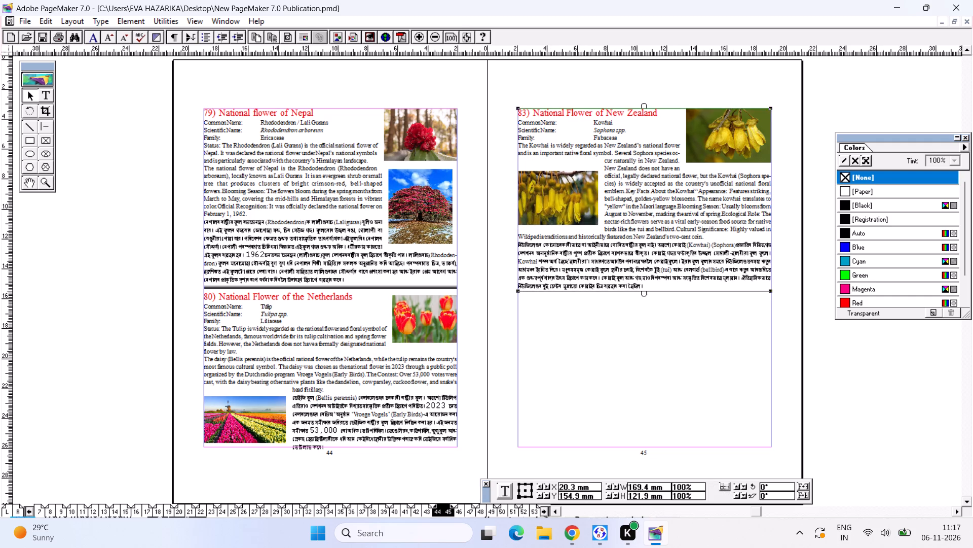
left_click_drag(571, 194, 573, 200)
left_click_drag(574, 202, 569, 203)
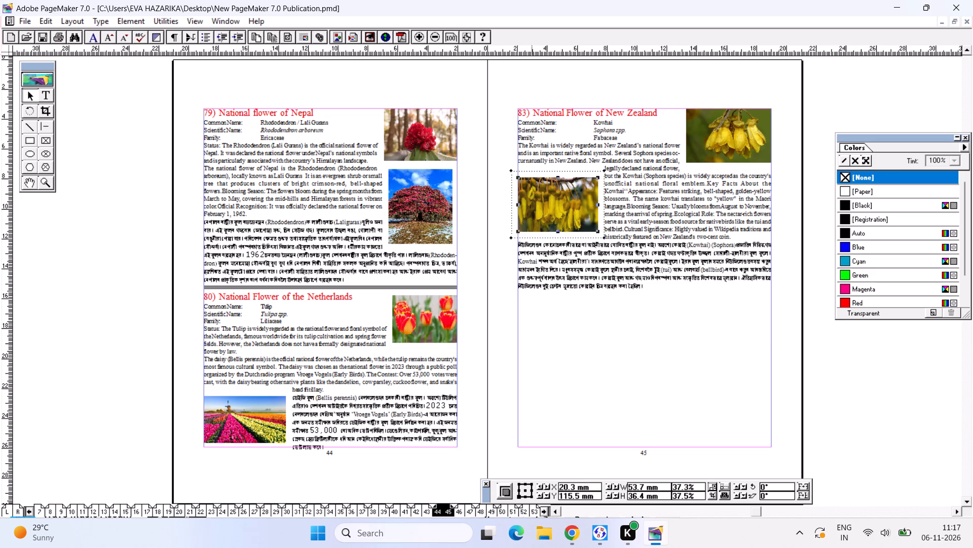
left_click(571, 209)
left_click(713, 133)
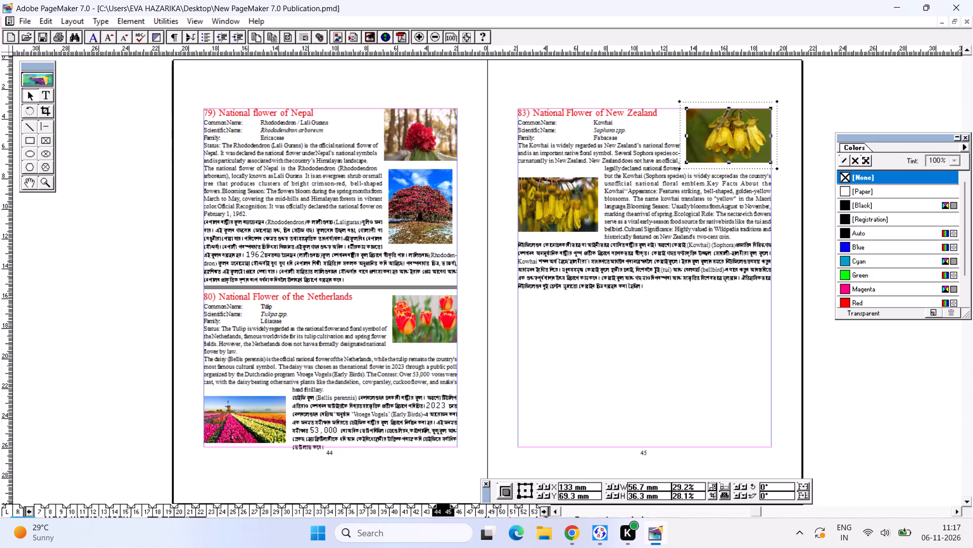
left_click(575, 198)
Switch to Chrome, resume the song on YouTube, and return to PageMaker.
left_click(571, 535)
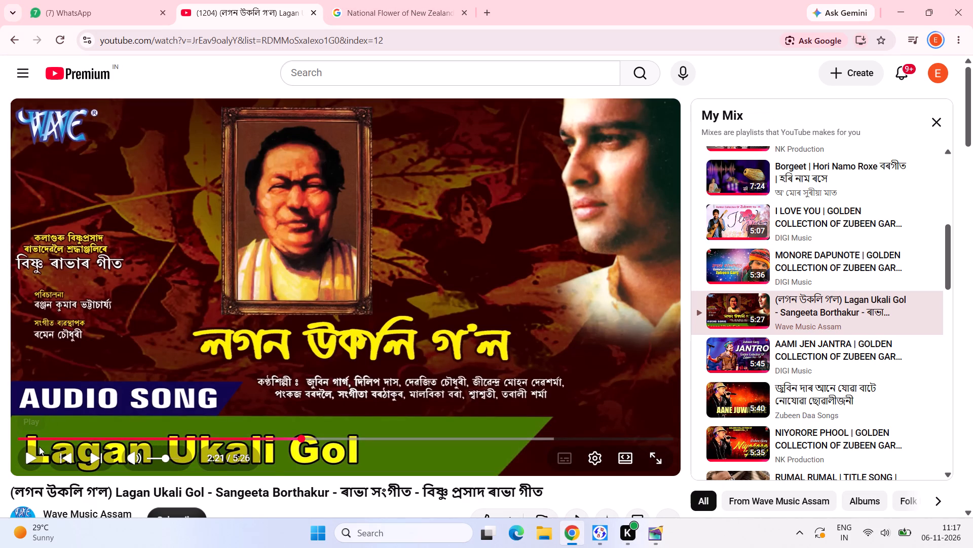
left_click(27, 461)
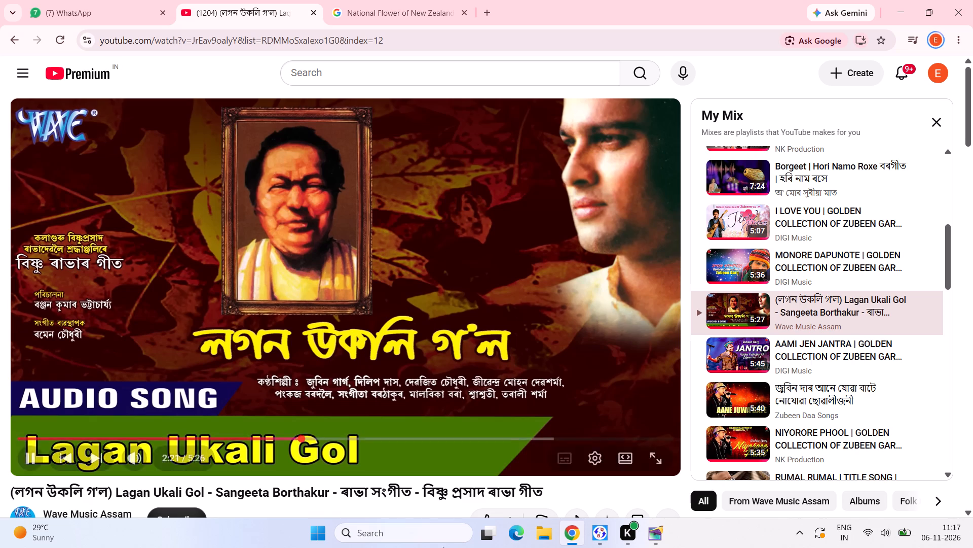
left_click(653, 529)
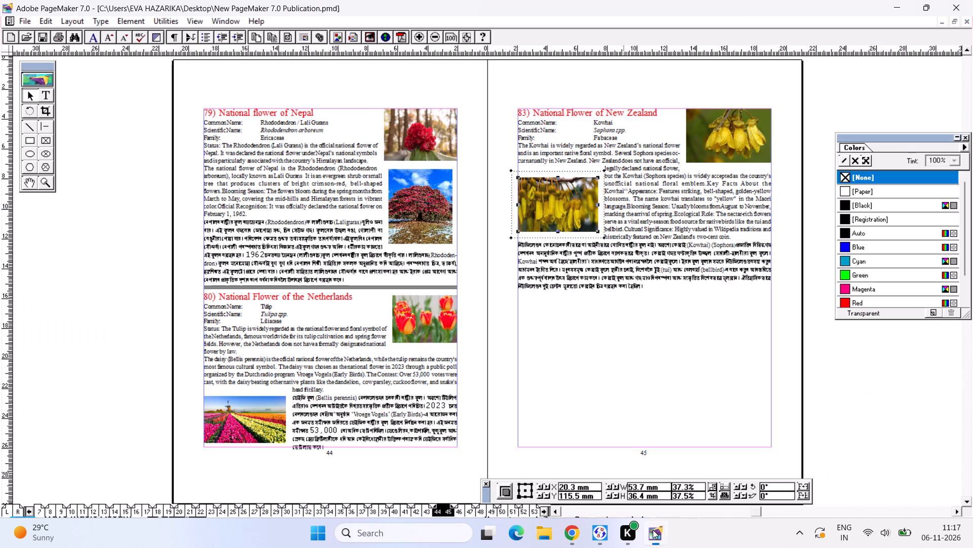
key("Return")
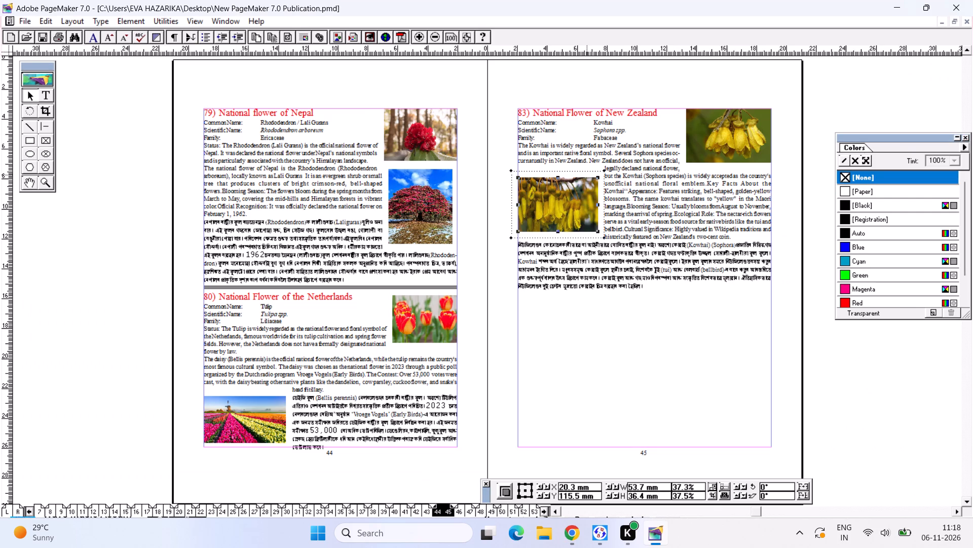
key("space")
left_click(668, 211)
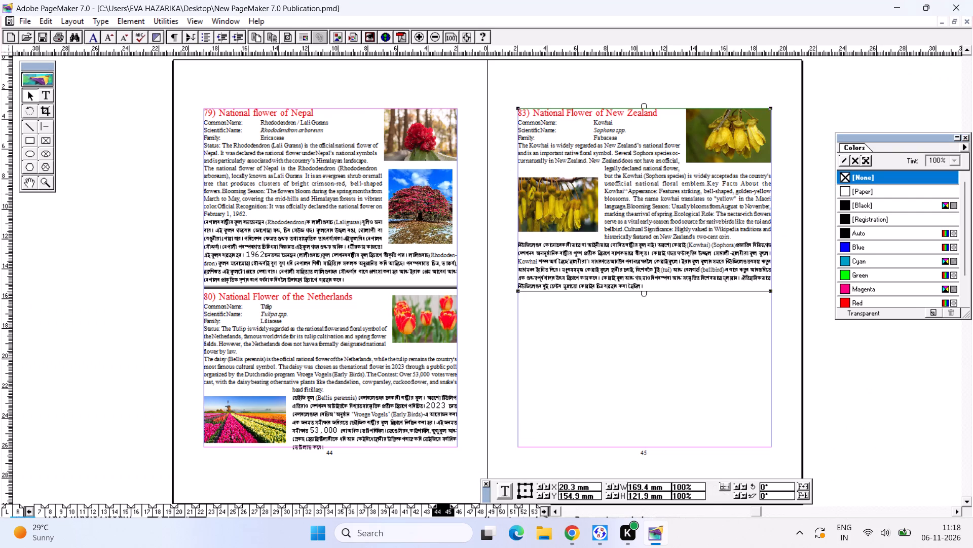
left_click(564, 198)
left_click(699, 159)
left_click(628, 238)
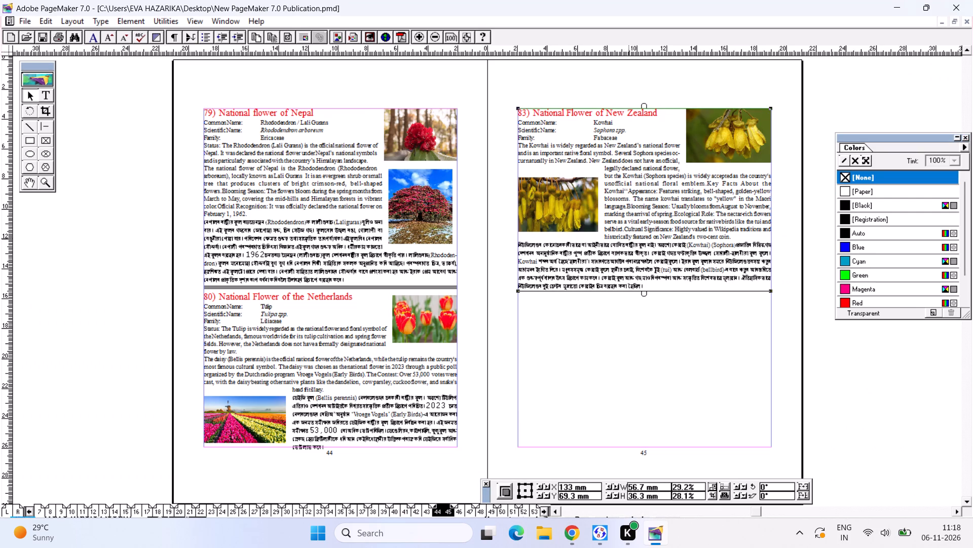
Renumber the National Flower of New Zealand heading on page 45 to 81.
left_click(51, 96)
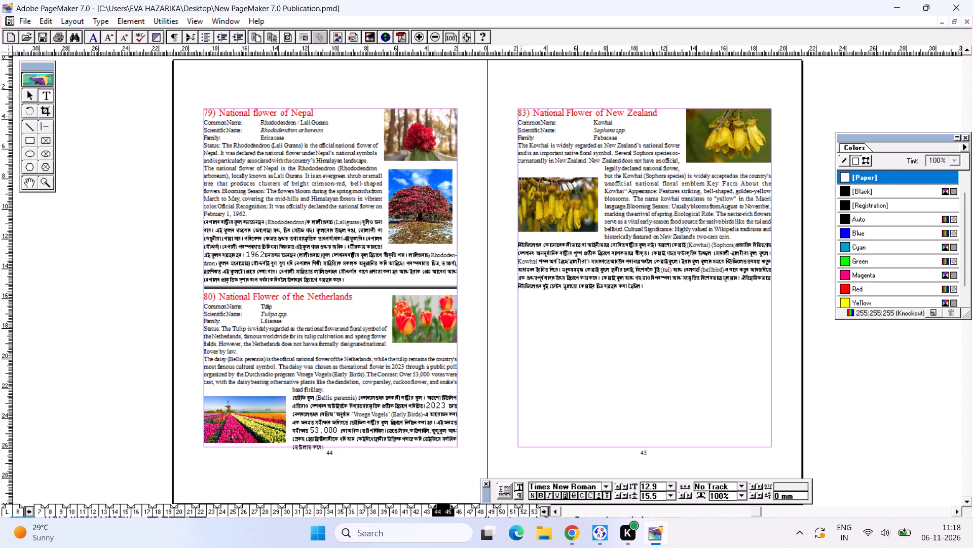
left_click(531, 112)
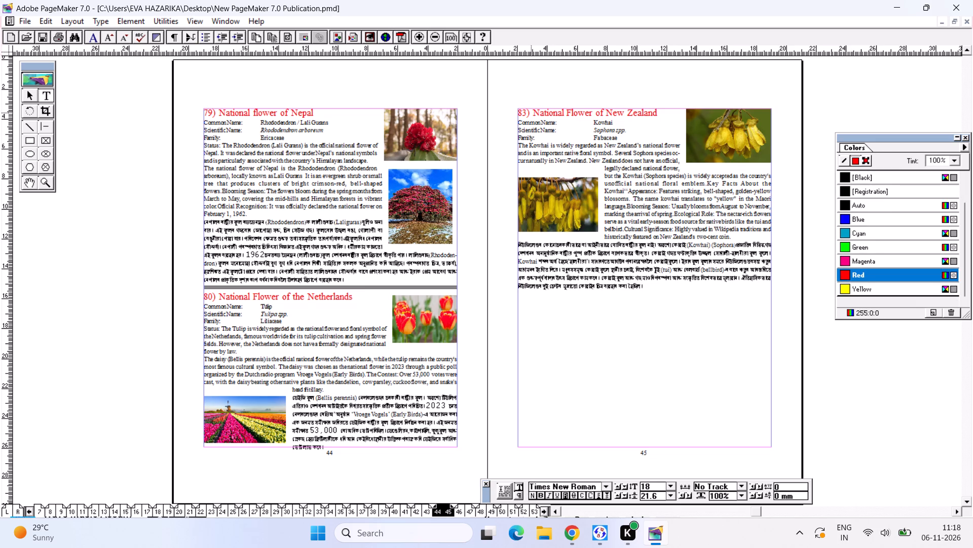
left_click(522, 115)
key("1")
left_click(620, 280)
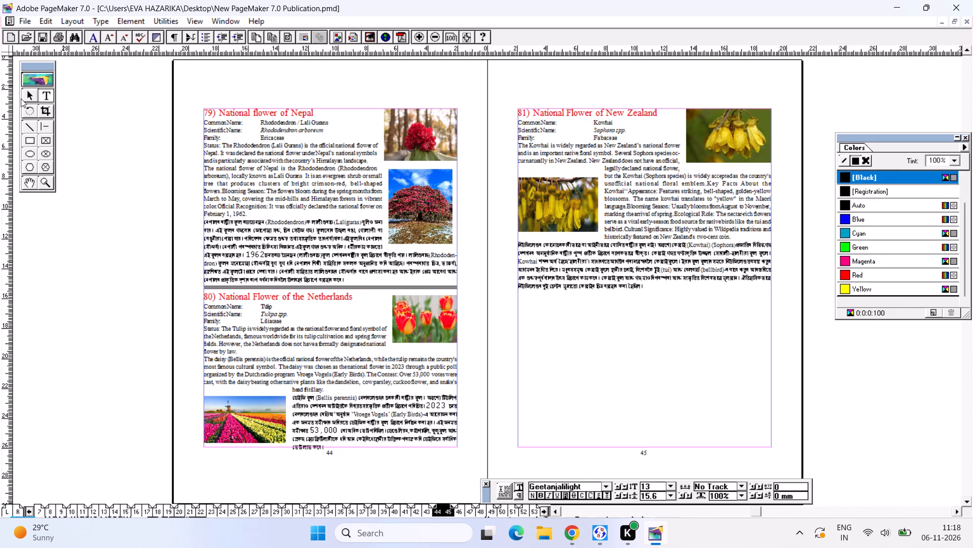
Raise the second Kowhai picture slightly near page 45's left margin, placing its lower edge about 113.5 mm down the page.
left_click(21, 98)
left_click(29, 96)
left_click(537, 233)
left_click(548, 257)
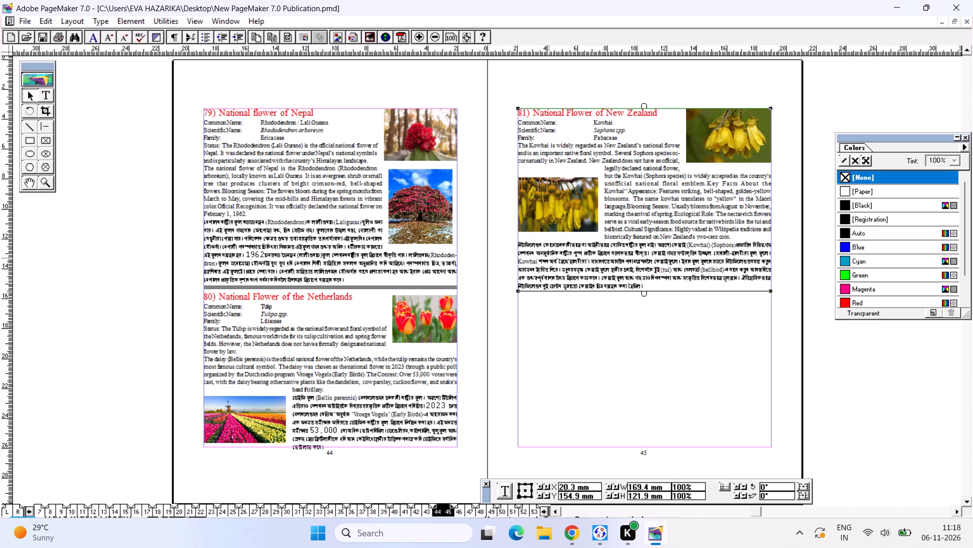
left_click(550, 187)
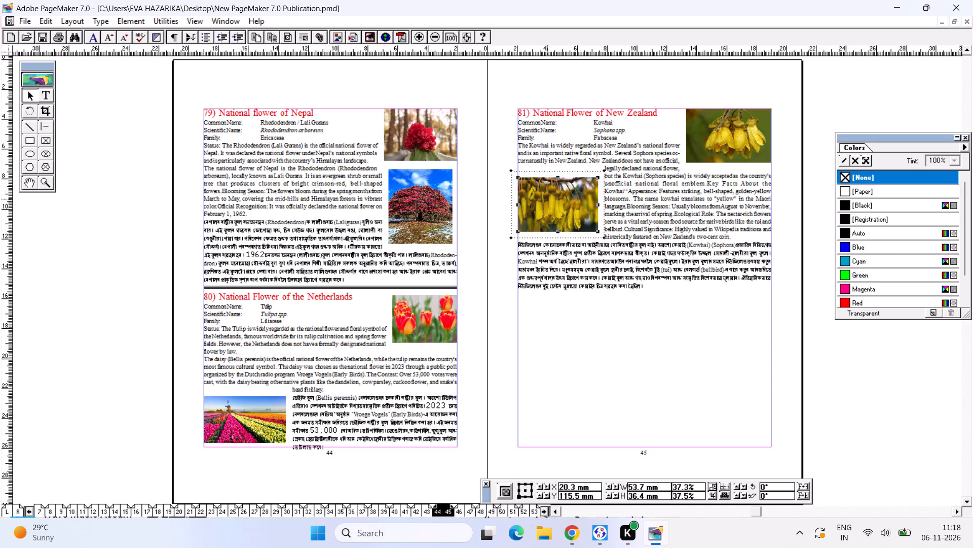
left_click(547, 199)
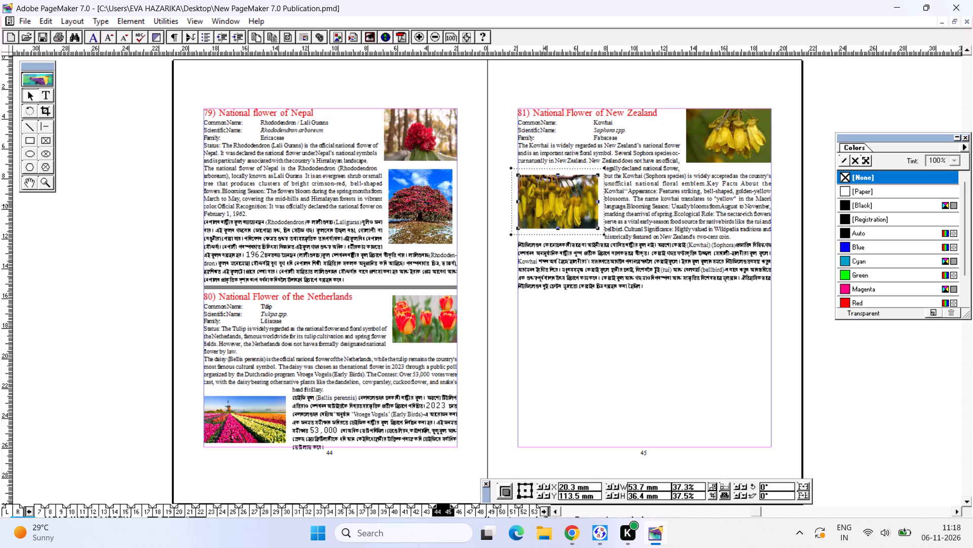
left_click(624, 277)
left_click(557, 201)
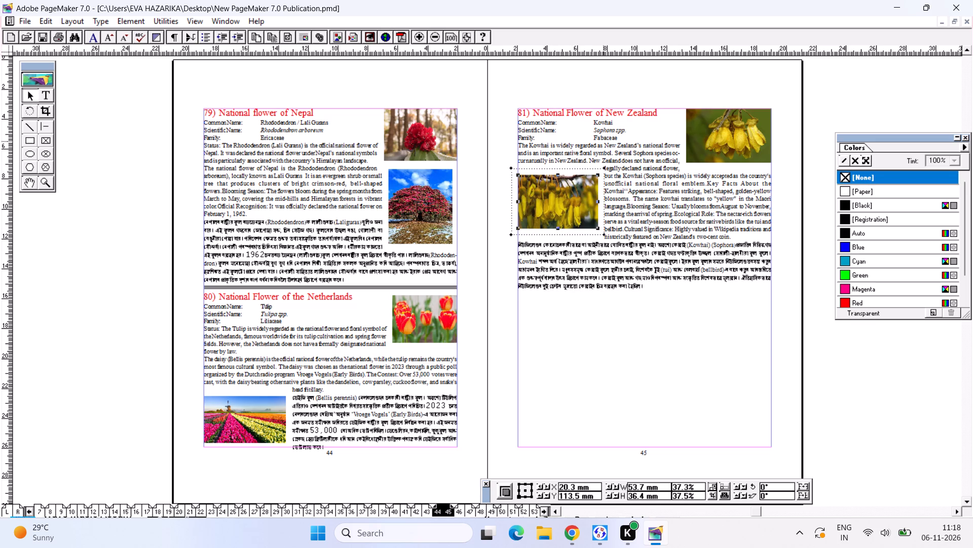
left_click(602, 132)
left_click(571, 196)
left_click(597, 229)
left_click(583, 211)
left_click(654, 218)
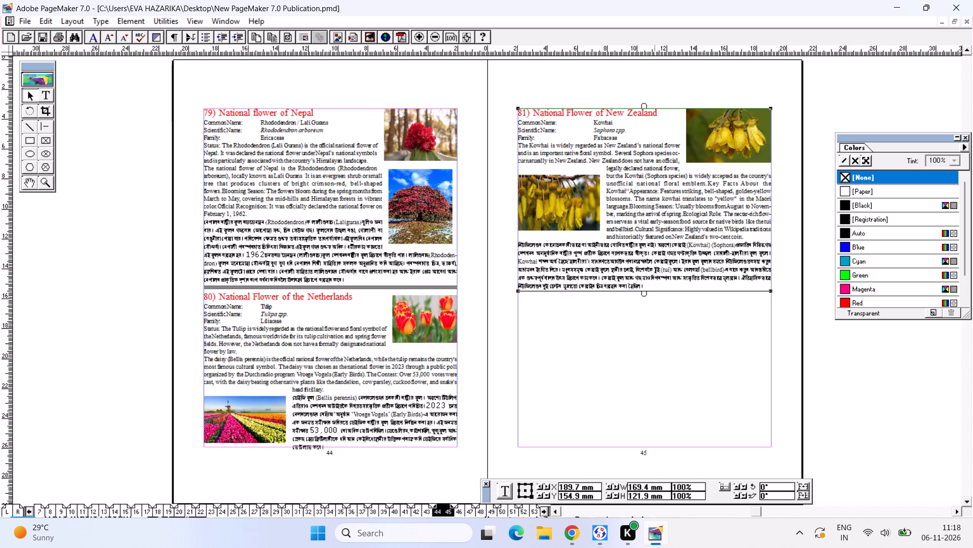
left_click(645, 230)
left_click(609, 323)
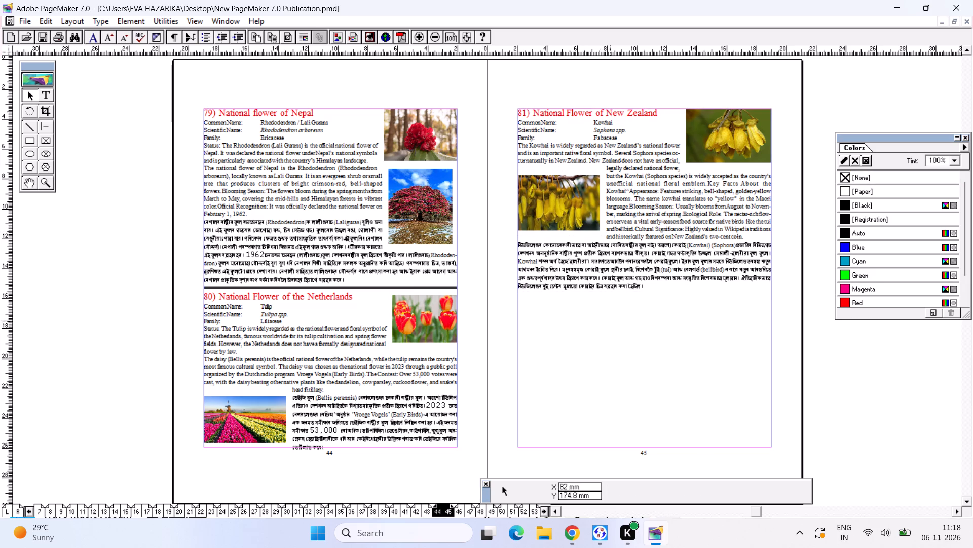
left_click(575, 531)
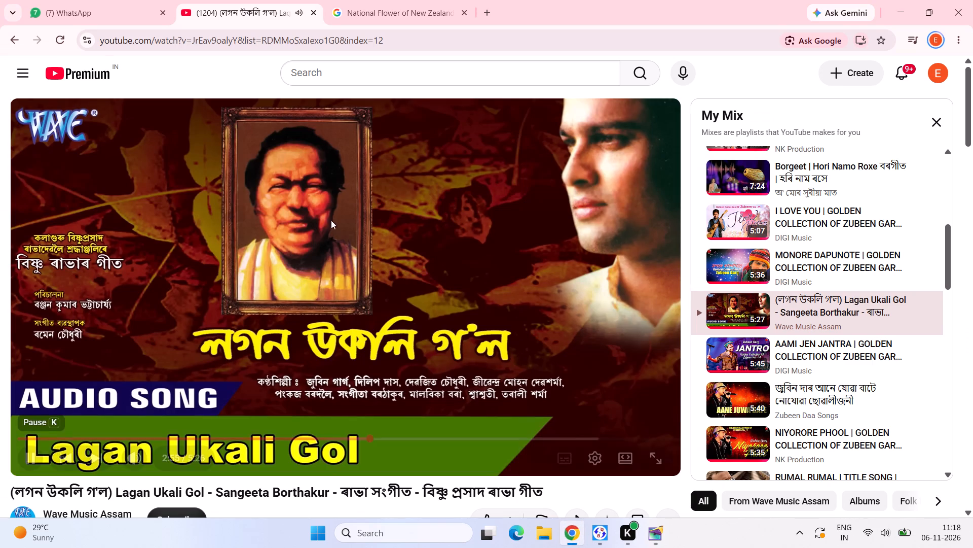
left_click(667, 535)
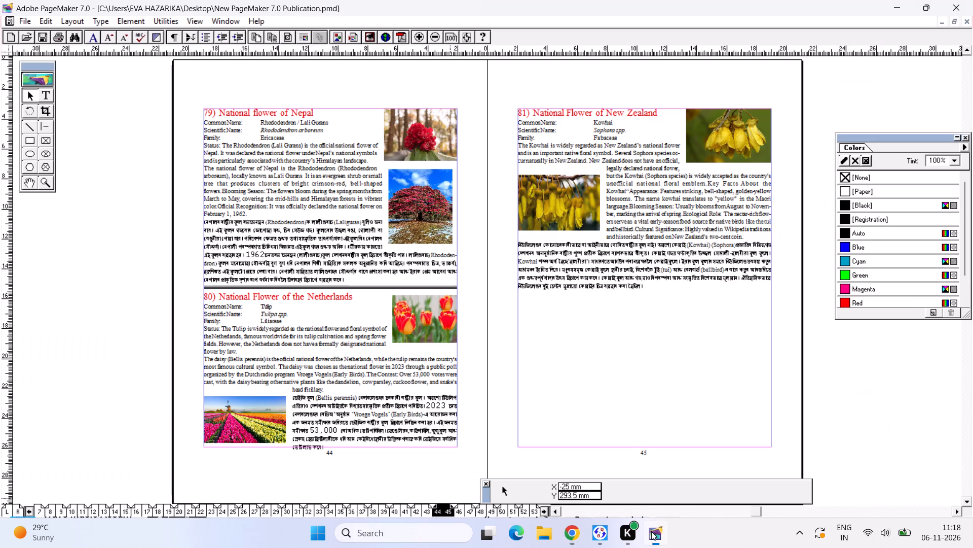
Copy the whole National Flower of Nicaragua entry from page 98 of national flowers (2).pmd.
left_click(632, 247)
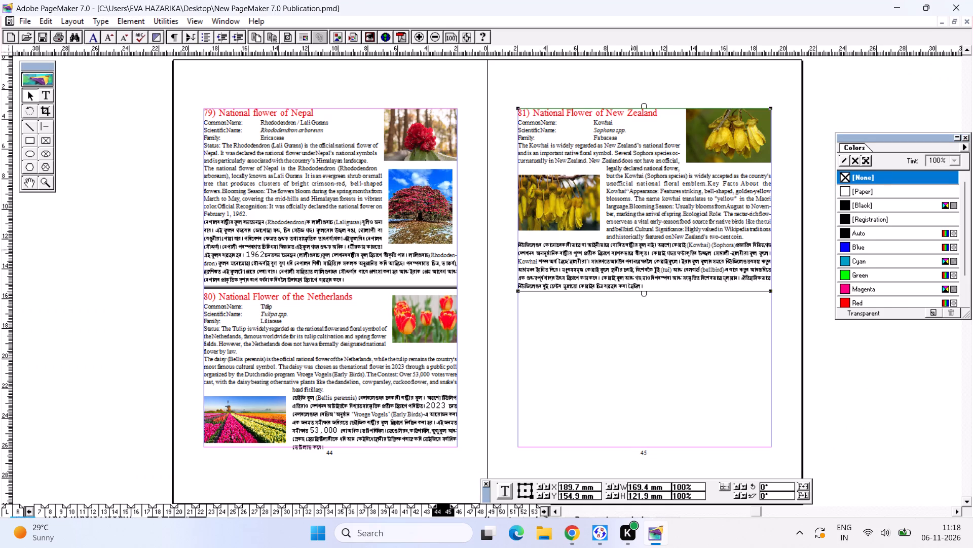
key("ctrl+Tab")
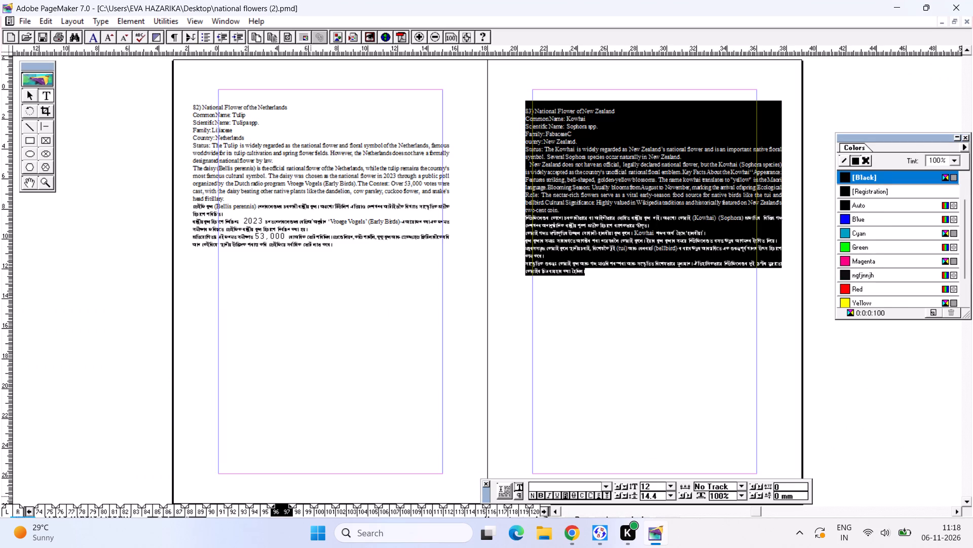
left_click(295, 511)
left_click(295, 115)
left_click(293, 139)
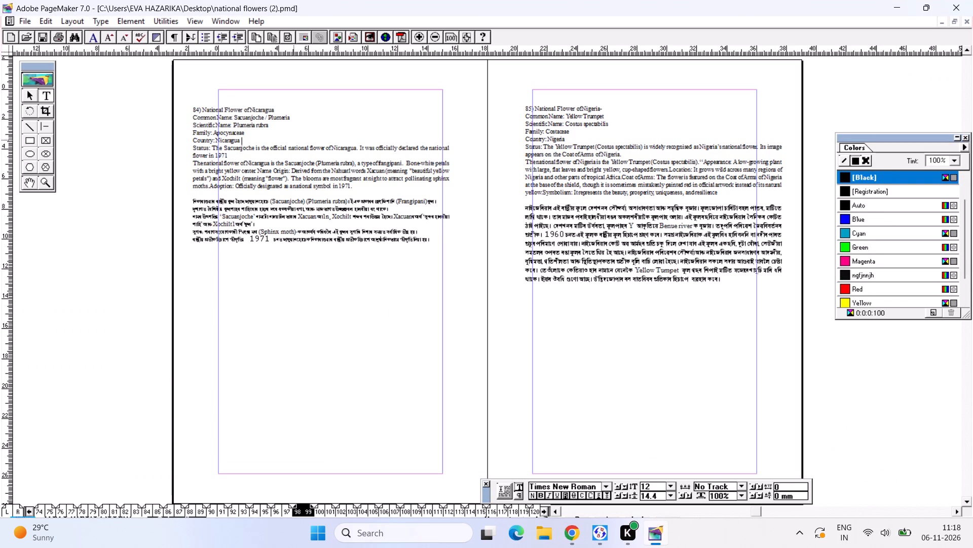
key("ctrl+a")
key("ctrl+c")
key("ctrl+c")
key("ctrl+c")
key("ctrl+c")
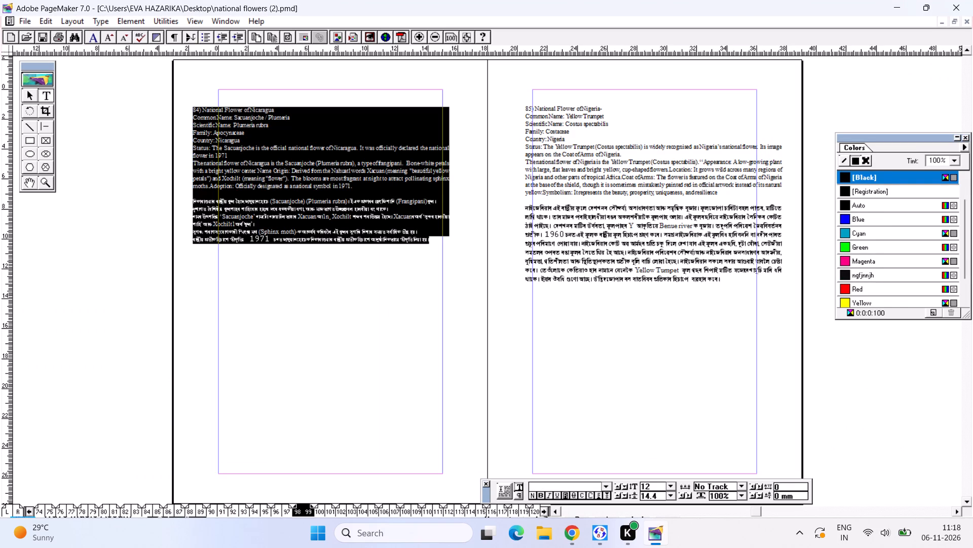
Paste the Nicaragua entry into the New PageMaker publication and fit it between page 45's side margins, resting on the bottom margin.
key("ctrl+Tab")
key("ctrl+v")
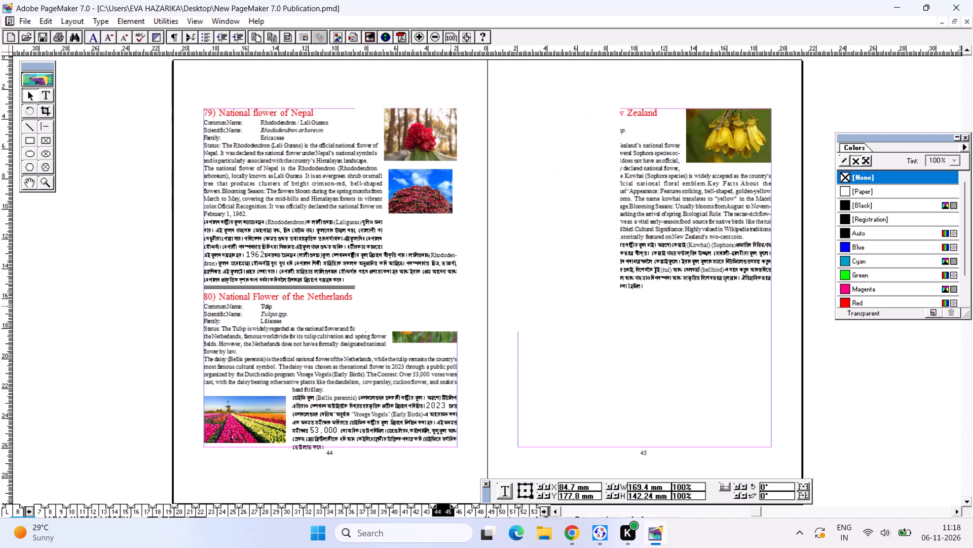
left_click_drag(491, 253, 634, 431)
left_click_drag(627, 403, 658, 428)
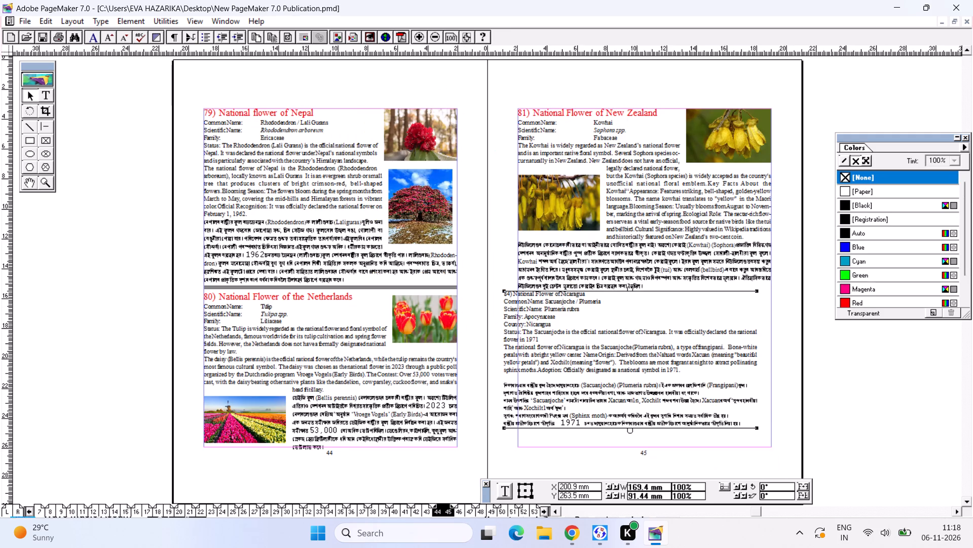
left_click_drag(642, 412, 627, 408)
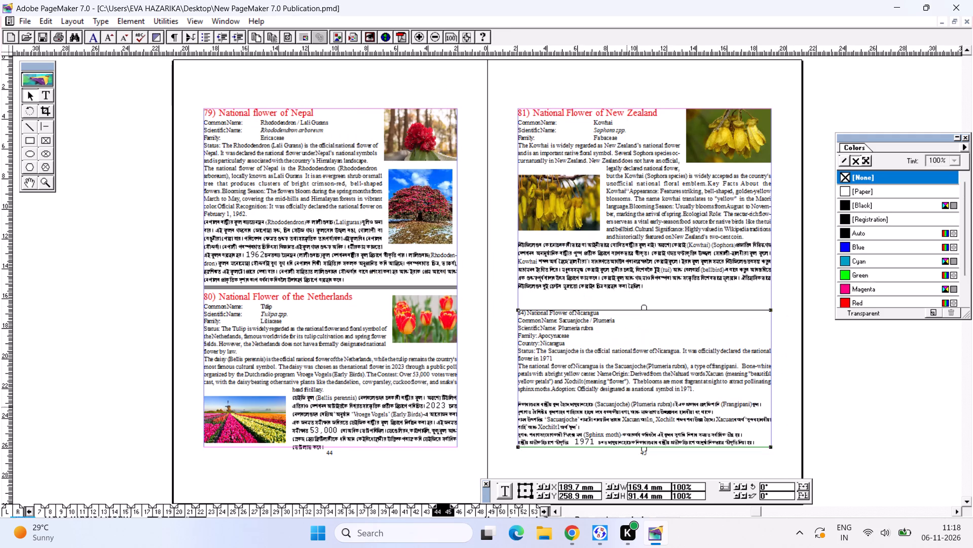
Format the heading "84) National Flower of Nicaragua" at 18 pt in Red.
key("ctrl+2")
left_click_drag(411, 244, 435, 406, "alt")
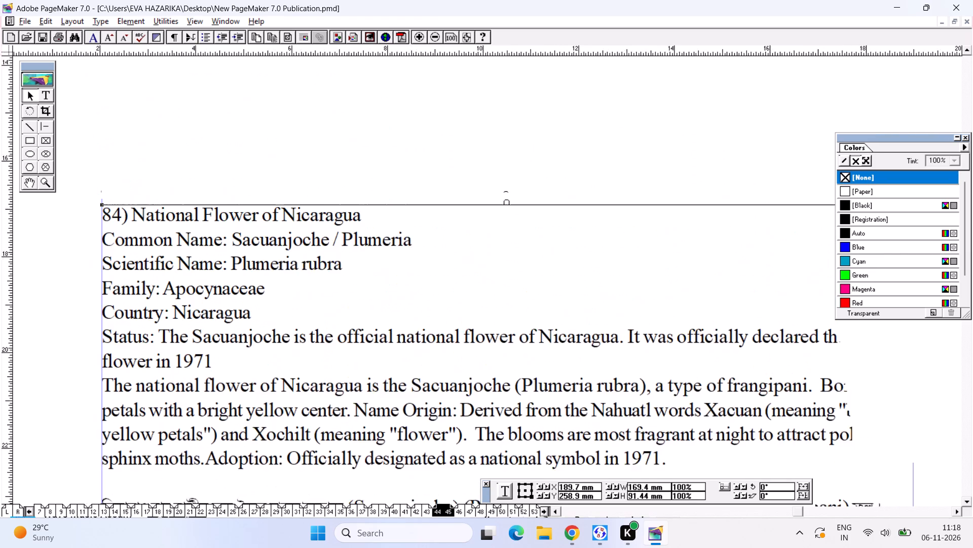
left_click(48, 93)
left_click_drag(379, 235, 183, 227)
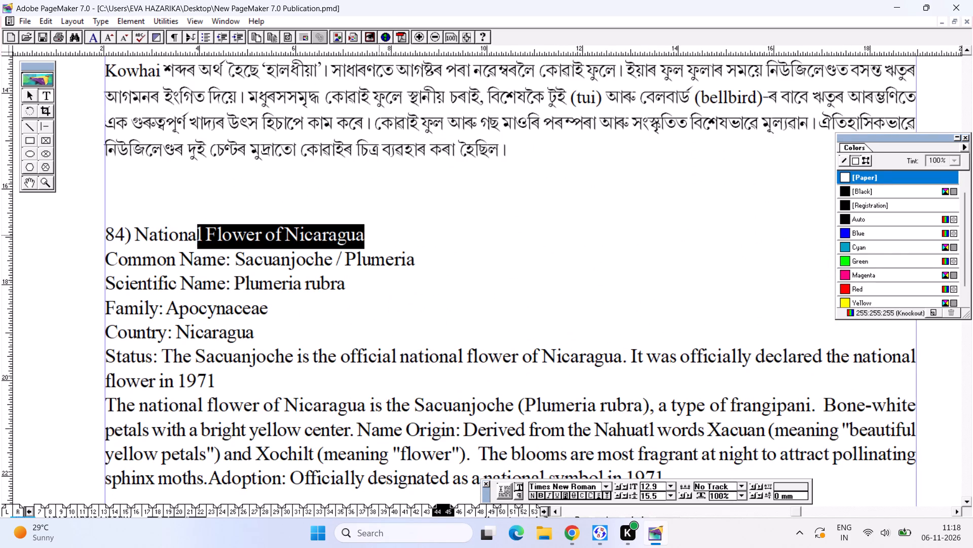
left_click_drag(183, 227, 82, 219)
key("ctrl+shift+period")
key("ctrl+shift+period")
key("ctrl+shift+period")
key("ctrl+shift+period")
key("ctrl+shift+period")
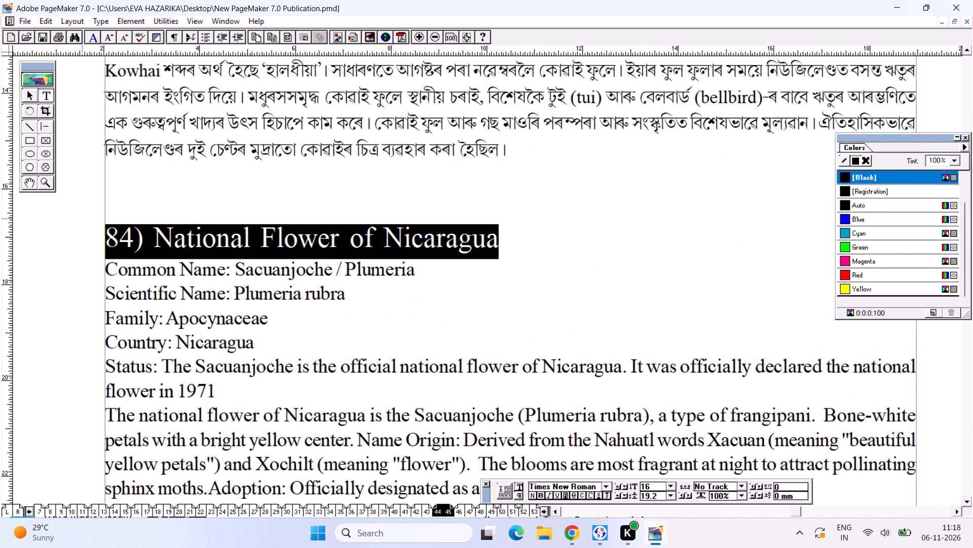
key("ctrl+shift+period")
key("ctrl+shift+i")
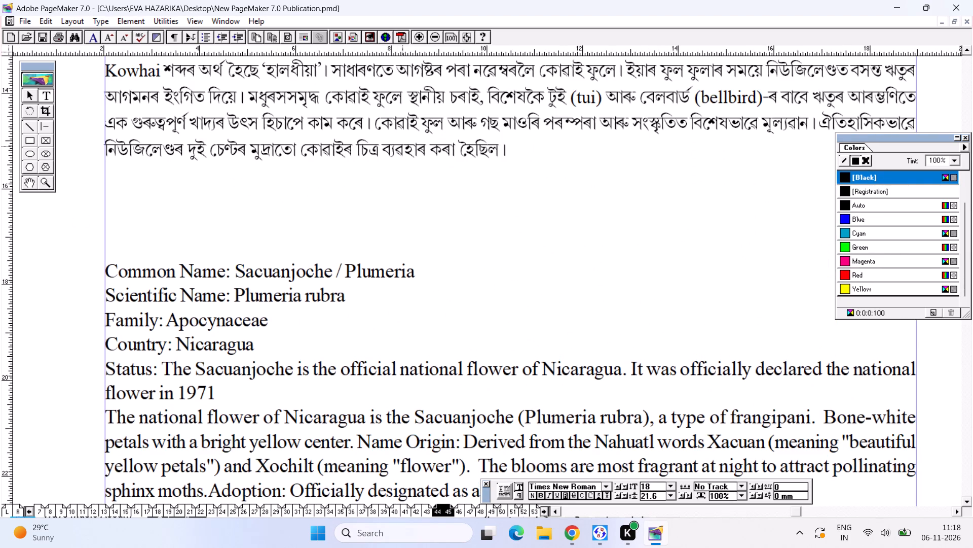
key("ctrl+shift+i")
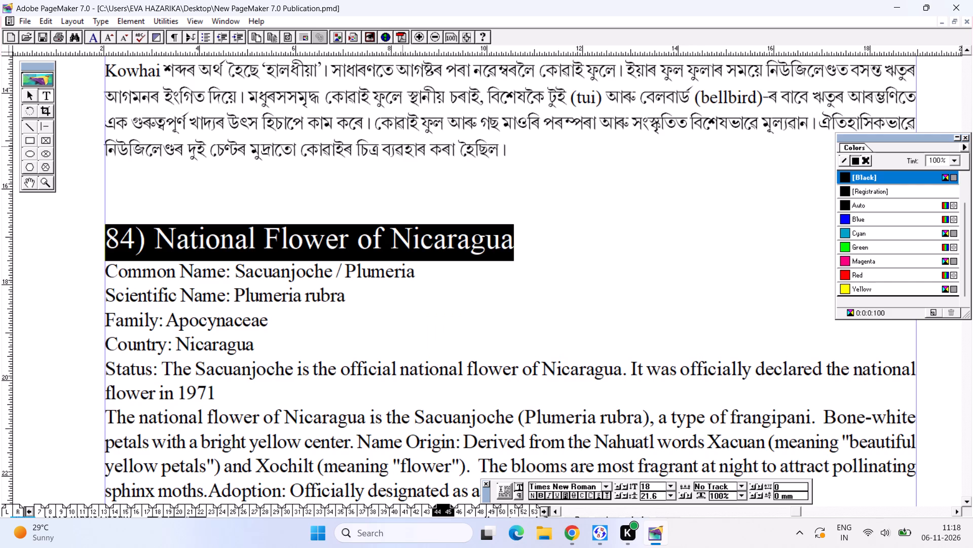
left_click(868, 275)
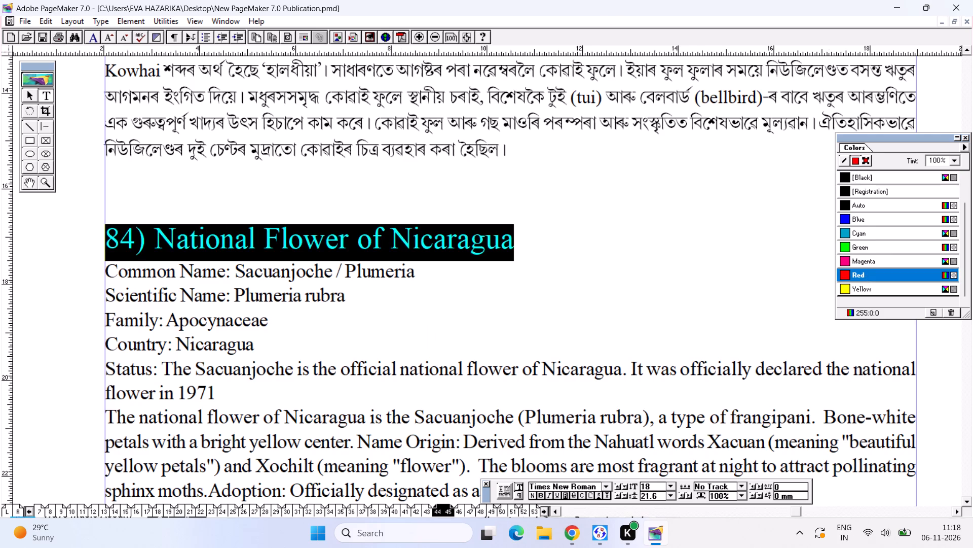
left_click(280, 238)
Align Nicaragua's common name, scientific name and family values in one column using tab spacing.
left_click(237, 275)
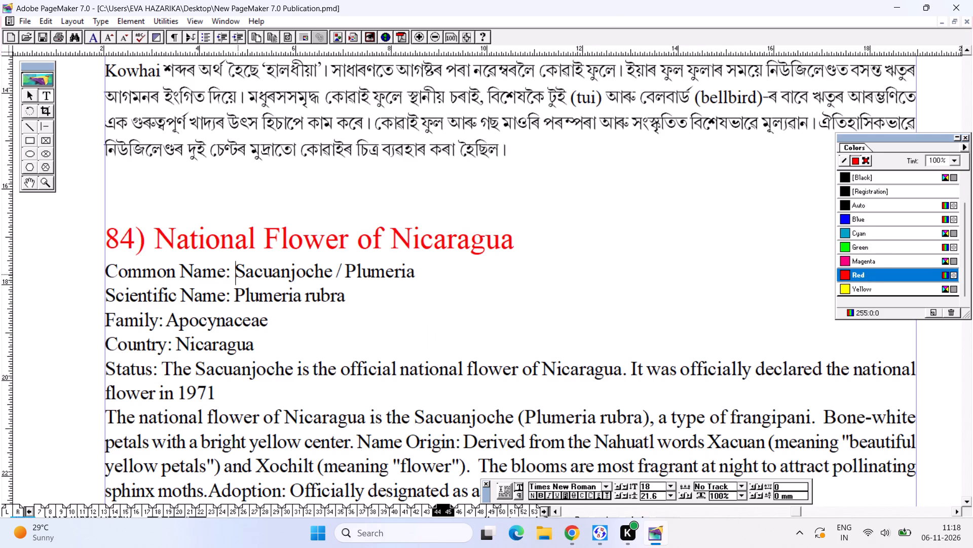
key("Tab")
left_click(234, 294)
key("Tab")
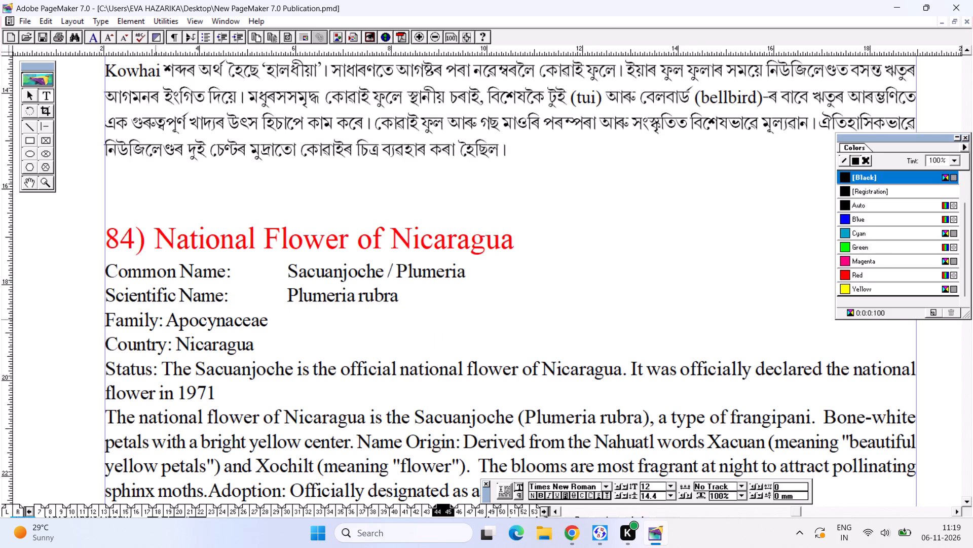
left_click(168, 324)
key("Tab")
key("Tab")
key("Tab")
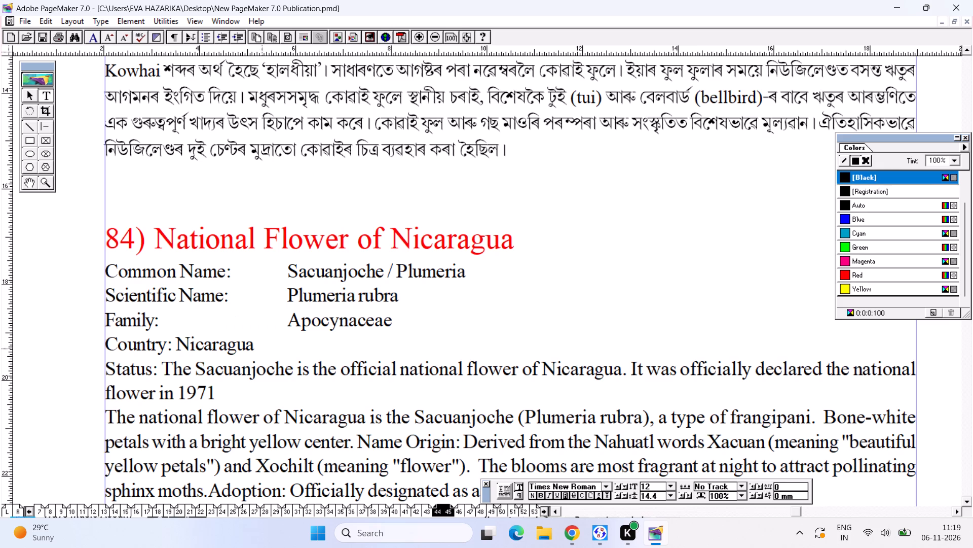
Delete the "Country: Nicaragua" line from the Nicaragua entry.
left_click_drag(268, 354, 92, 347)
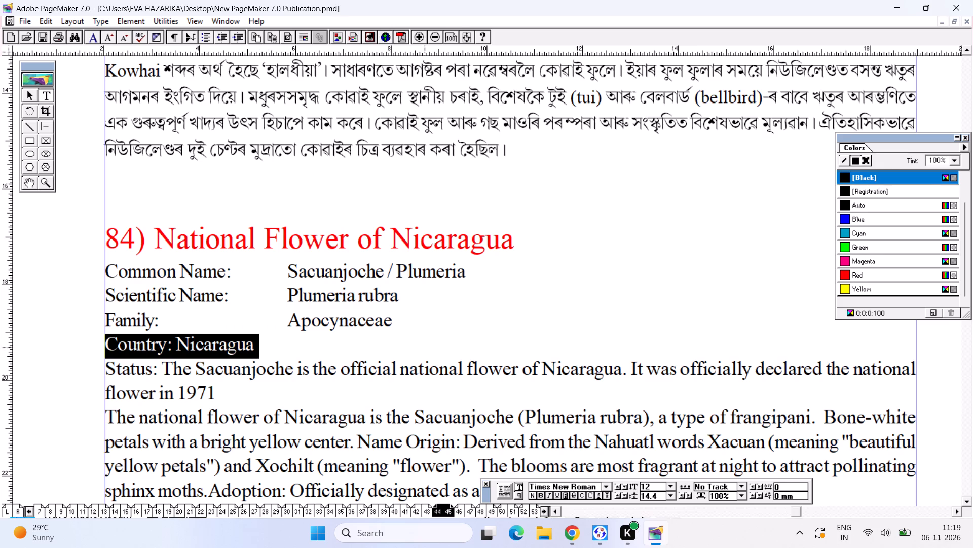
key("BackSpace")
key("BackSpace")
Italicise the scientific name "Plumeria rubra" in the Nicaragua entry.
left_click_drag(285, 297, 484, 299)
key("ctrl+shift+i")
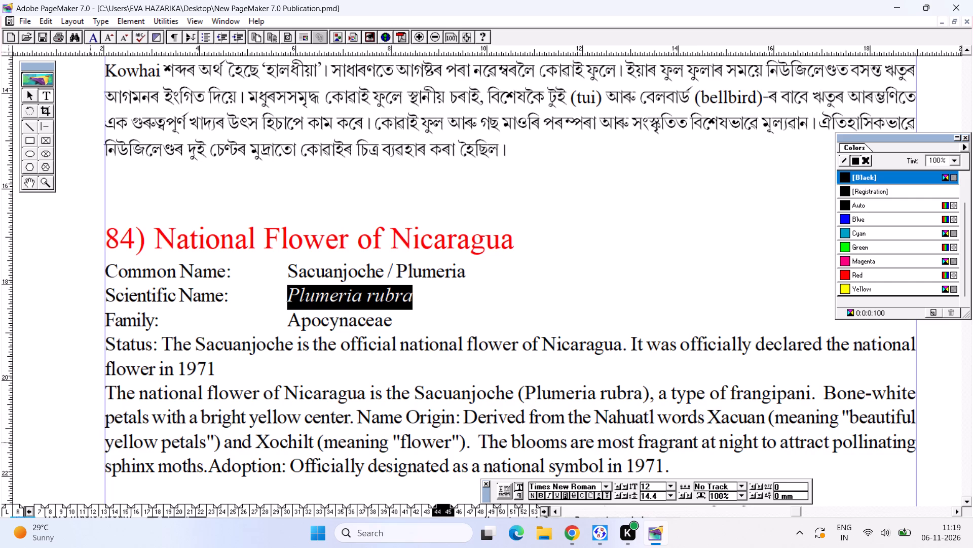
Remove the "Status:" label and join the two English paragraphs of the Nicaragua entry, separated by a space.
left_click_drag(165, 340, 70, 346)
key("BackSpace")
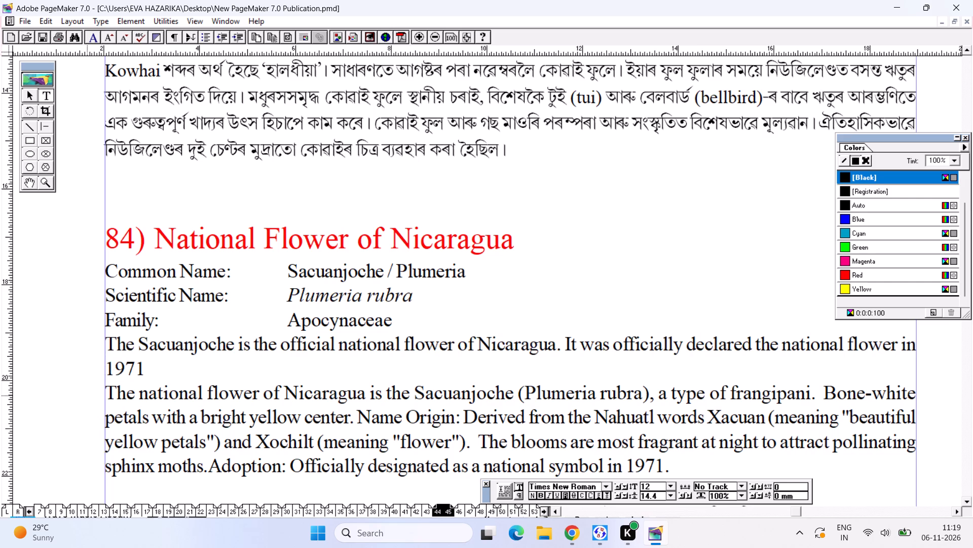
left_click(105, 394)
key("BackSpace")
key("space")
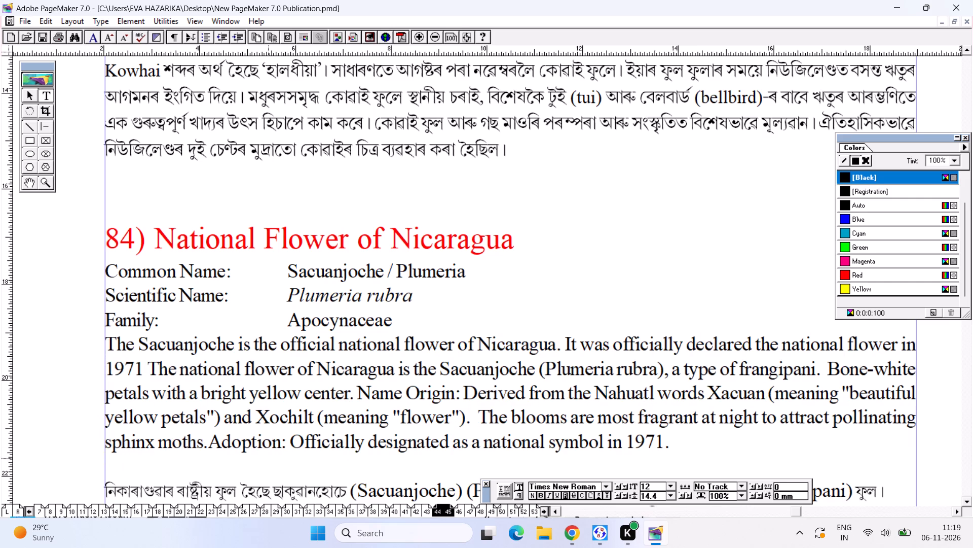
Remove the blank line between Nicaragua's English description and its Assamese text.
scroll(268, 458, "down", 1)
left_click_drag(157, 437, 129, 258, "alt")
left_click_drag(158, 333, 142, 289, "alt")
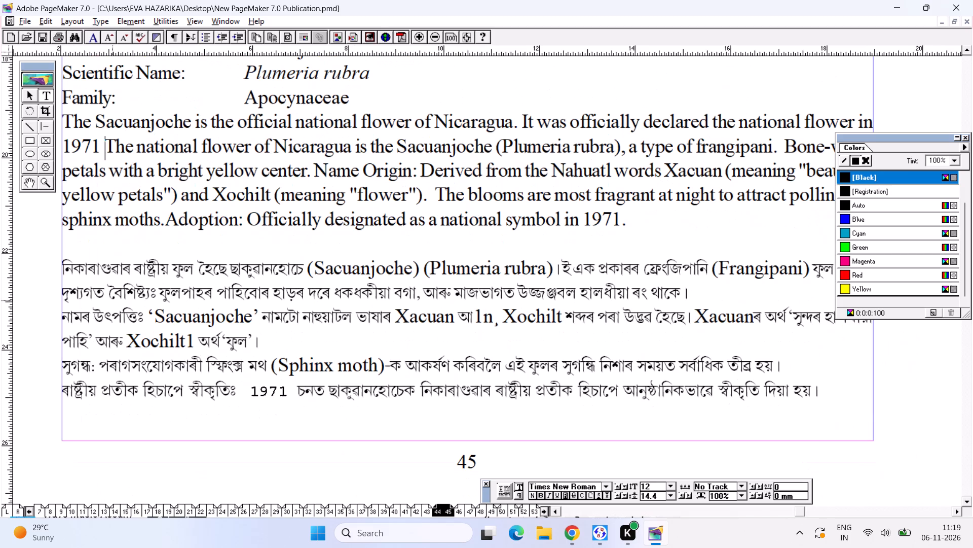
left_click(60, 275)
key("BackSpace")
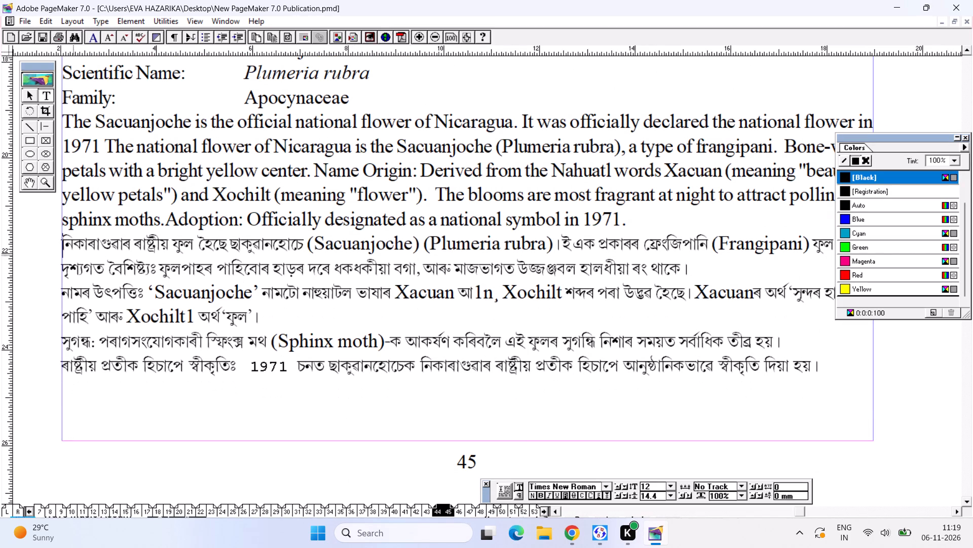
Set all of Nicaragua's Assamese text to 13 pt.
left_click_drag(59, 242, 881, 372)
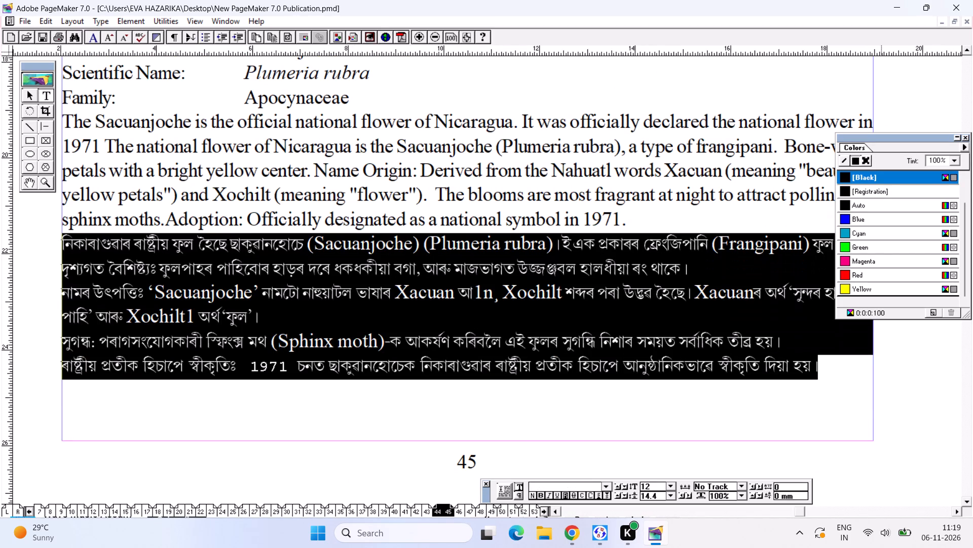
key("ctrl+shift+period")
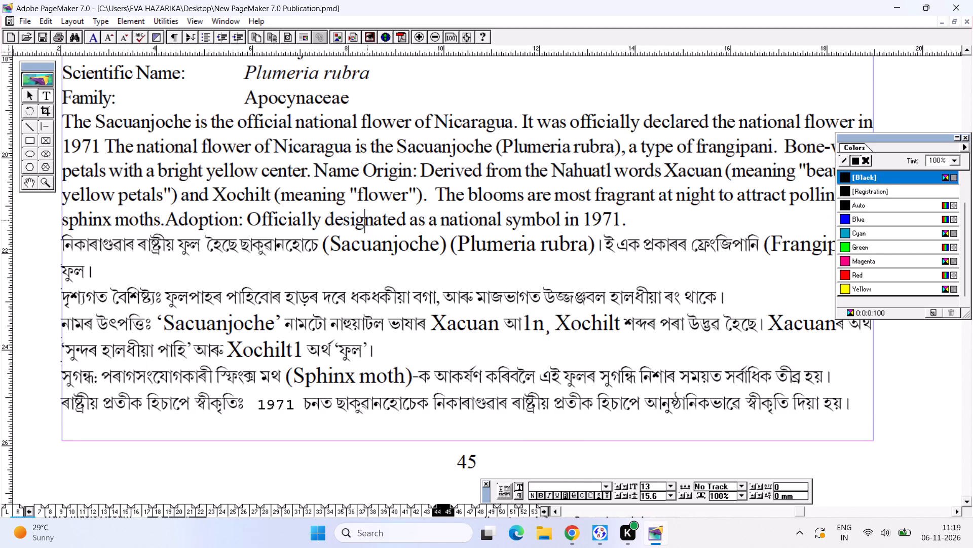
left_click(367, 220)
Reduce "(Sacuanjoche) (Plumeria rubra)" and "(Frangipani)" in Nicaragua's Assamese text to 11 pt.
left_click(327, 249)
left_click_drag(325, 249, 589, 258)
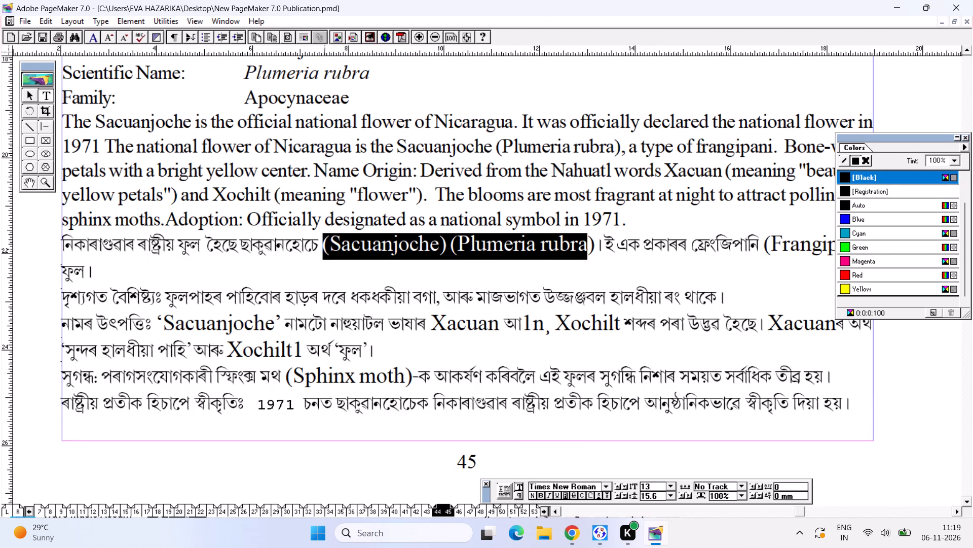
left_click_drag(589, 258, 593, 258)
key("ctrl+shift+comma")
key("ctrl+shift+comma")
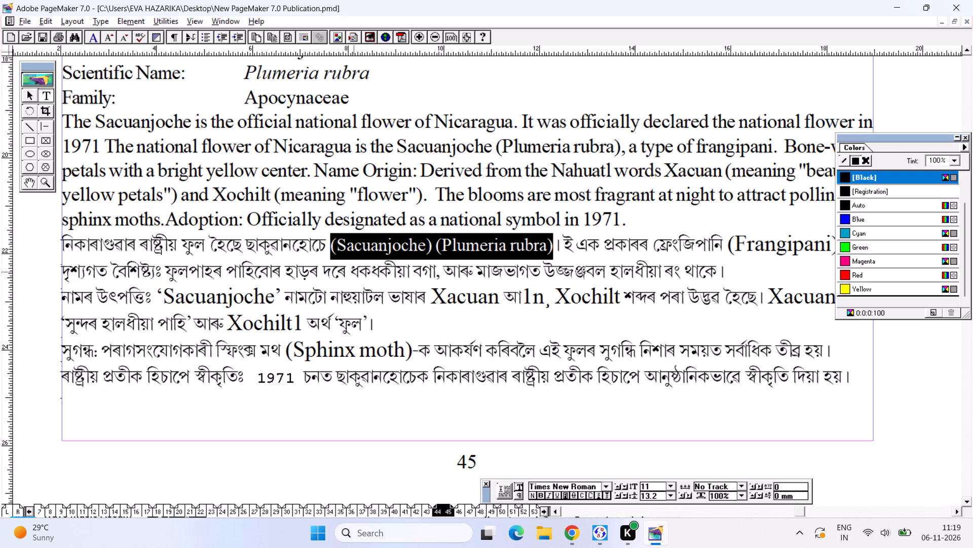
left_click_drag(358, 268, 303, 270, "alt")
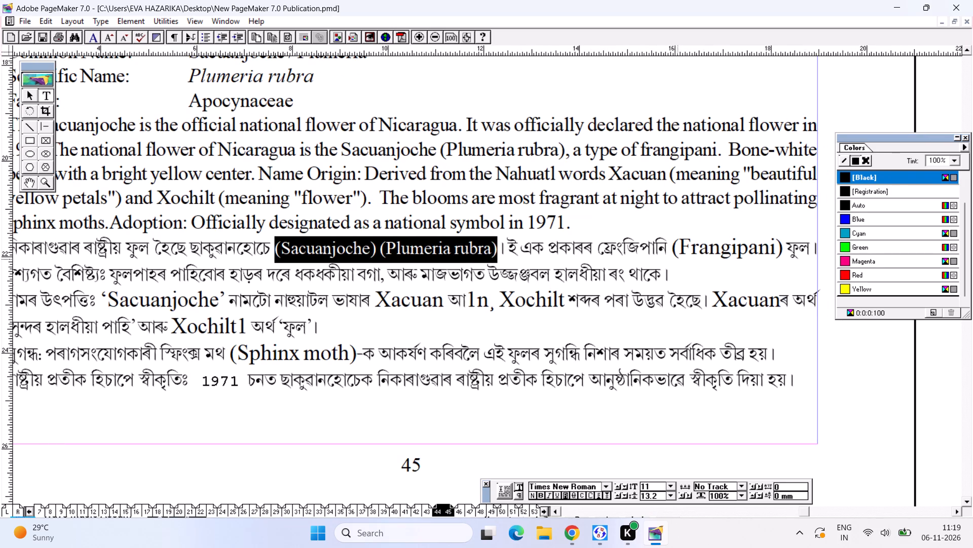
left_click_drag(671, 258, 784, 256)
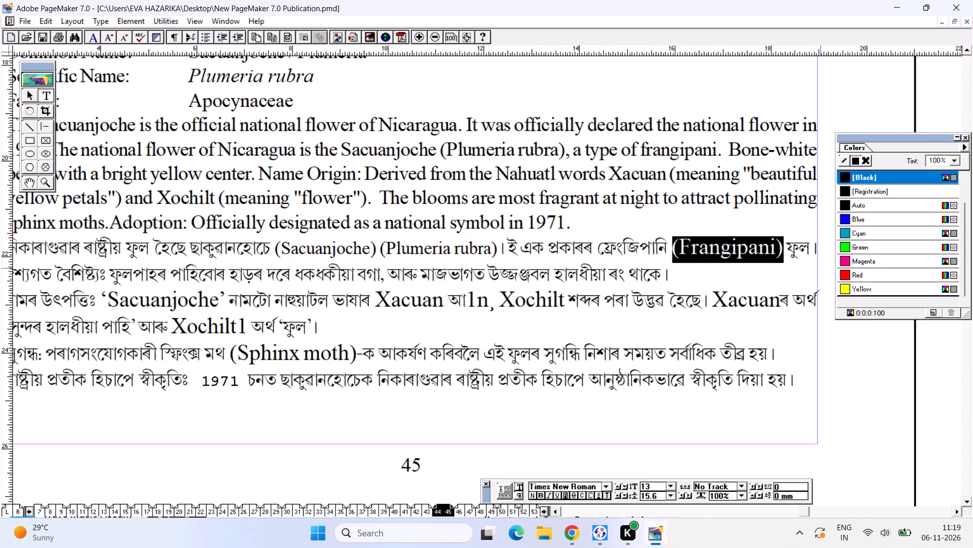
key("ctrl+shift+comma")
key("ctrl+shift+comma")
Delete the label "নামৰ উৎপত্তিঃ" and join its paragraph to the preceding Assamese one, separated by a space.
left_click_drag(273, 331, 331, 314, "alt")
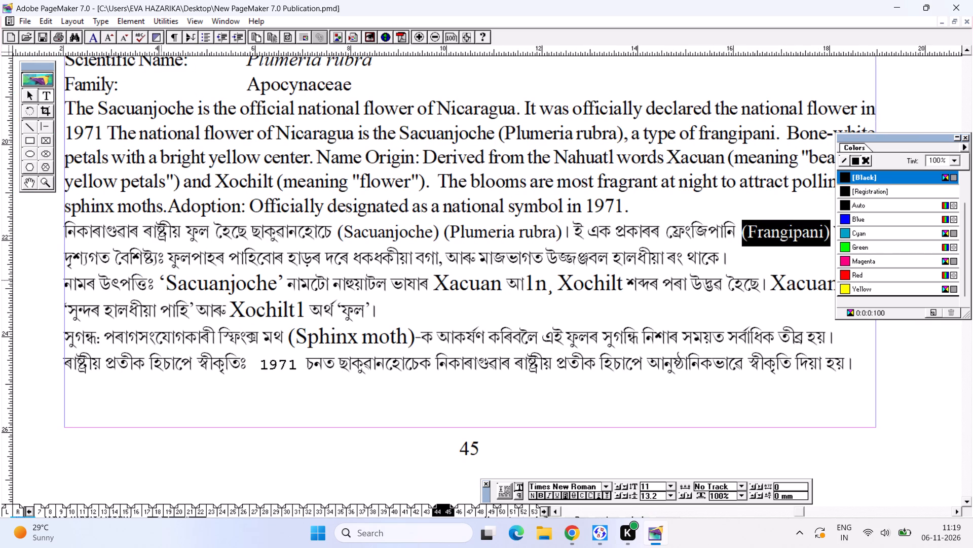
left_click(162, 280)
left_click_drag(162, 282, 64, 285)
key("BackSpace")
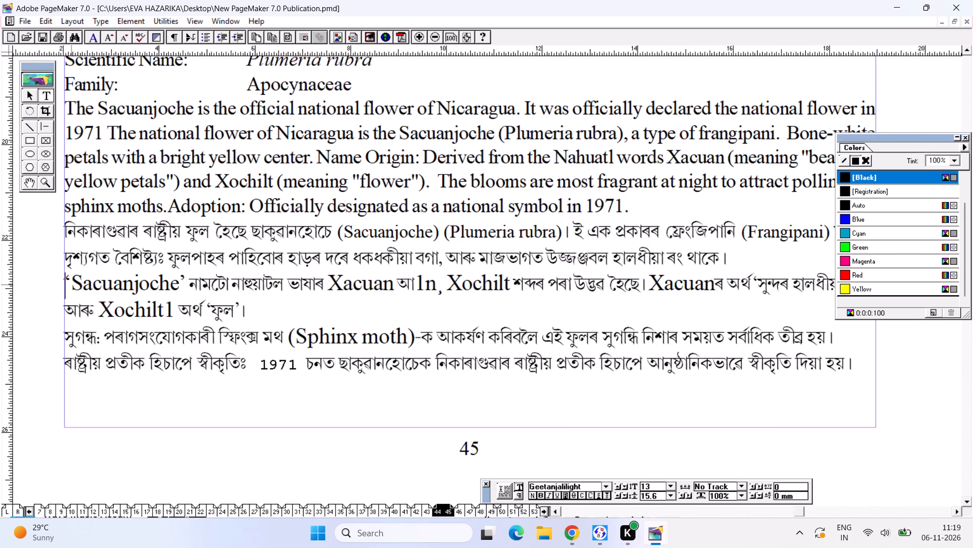
key("BackSpace")
key("space")
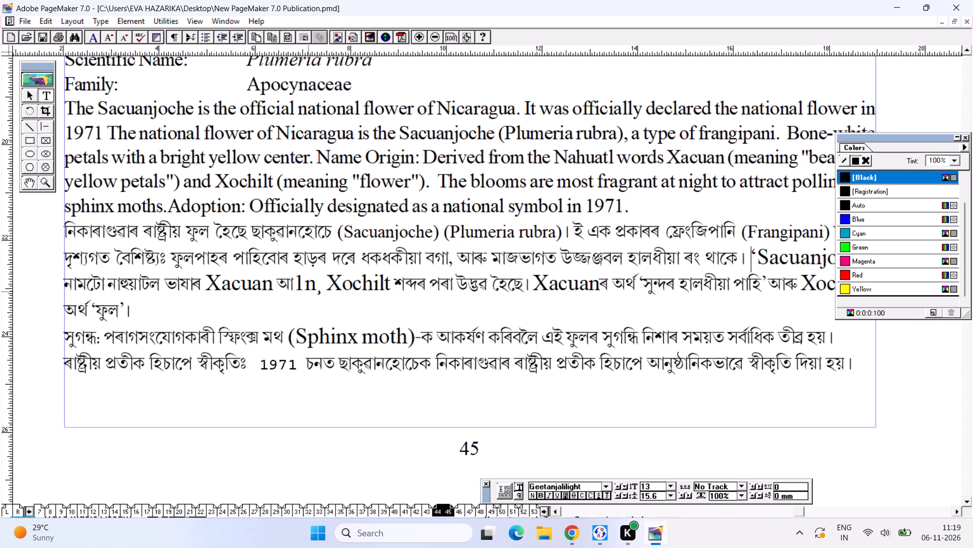
Reduce "Sacuanjoche", the first "Xacuan" and "1n, Xochilt" in the Assamese name-origin sentence to 11 pt and save the publication.
left_click_drag(403, 331, 359, 331, "alt")
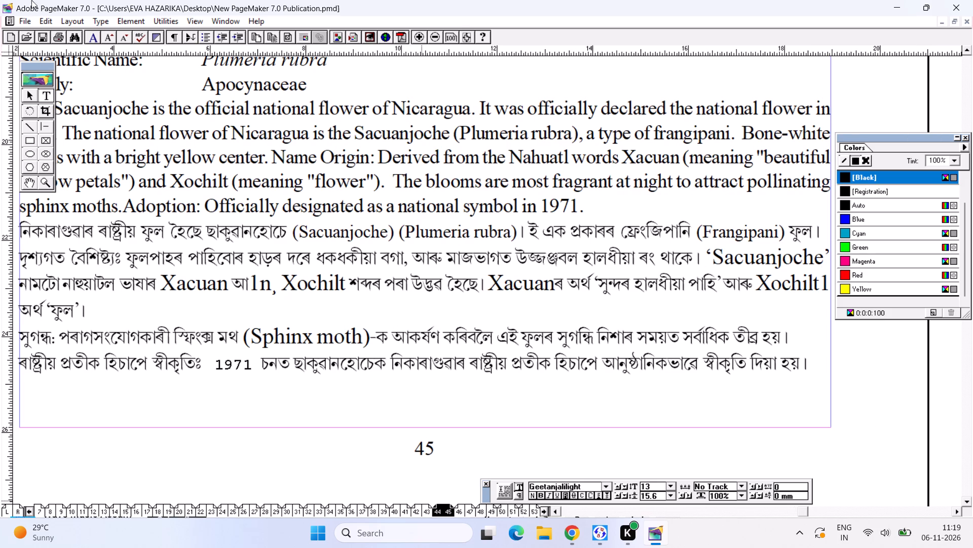
left_click(709, 253)
left_click_drag(705, 255, 848, 254)
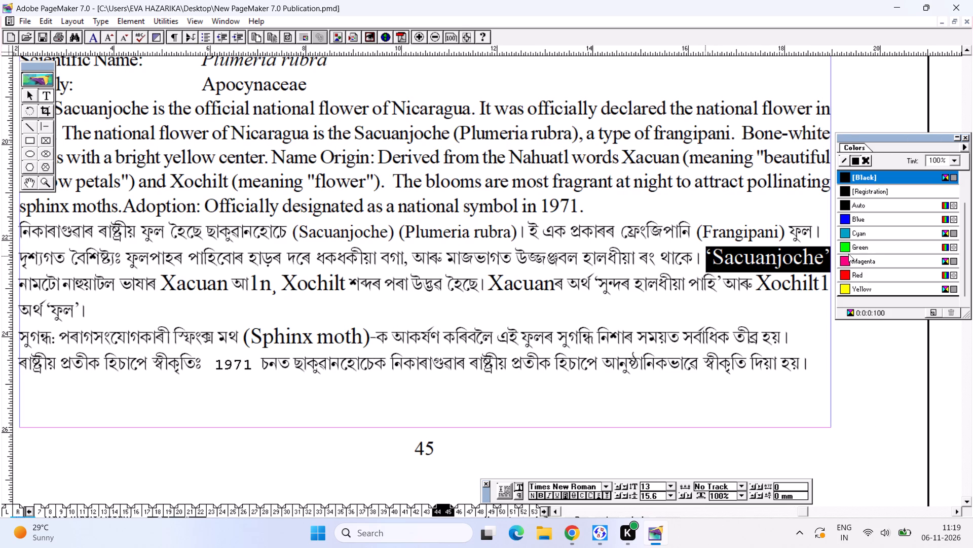
key("ctrl+shift+comma")
key("ctrl+shift+comma")
key("ctrl+s")
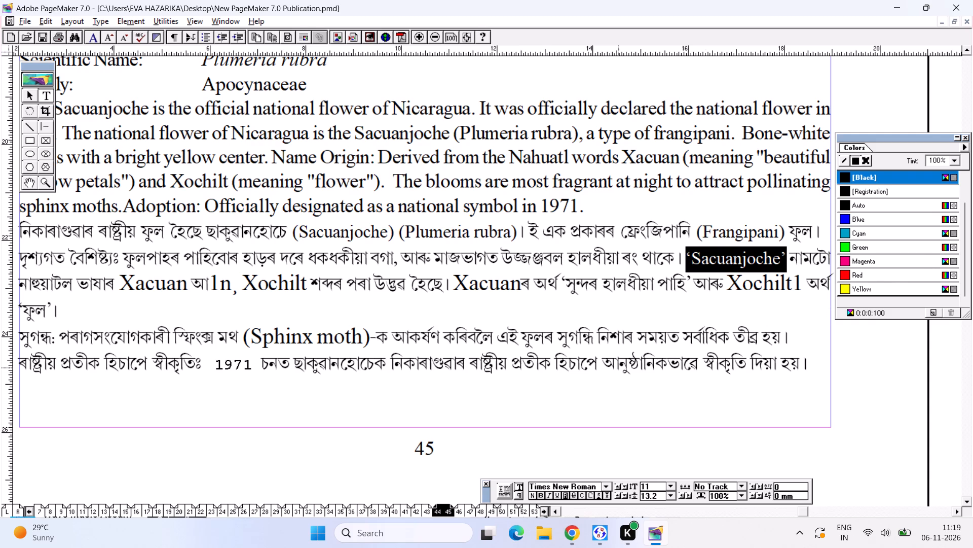
left_click_drag(319, 354, 381, 345, "alt")
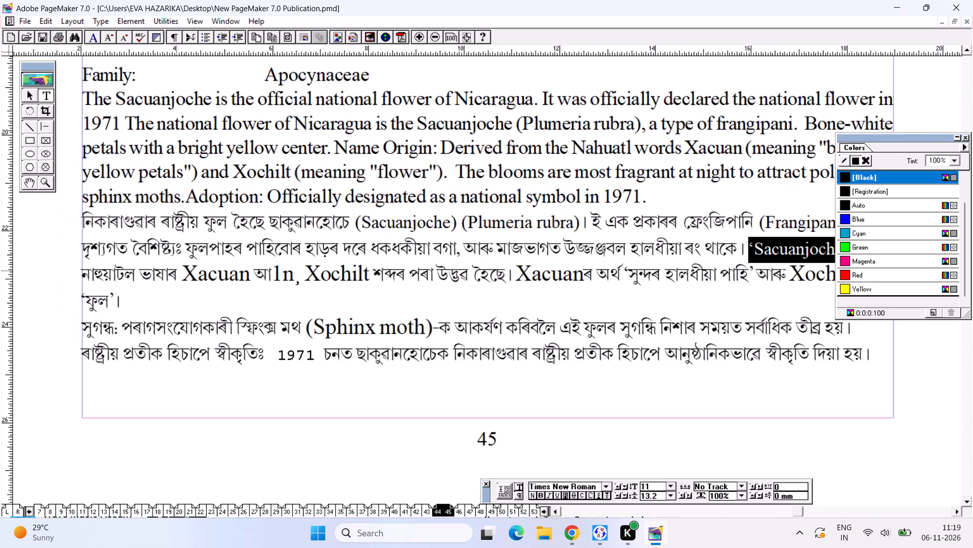
left_click_drag(181, 271, 244, 275)
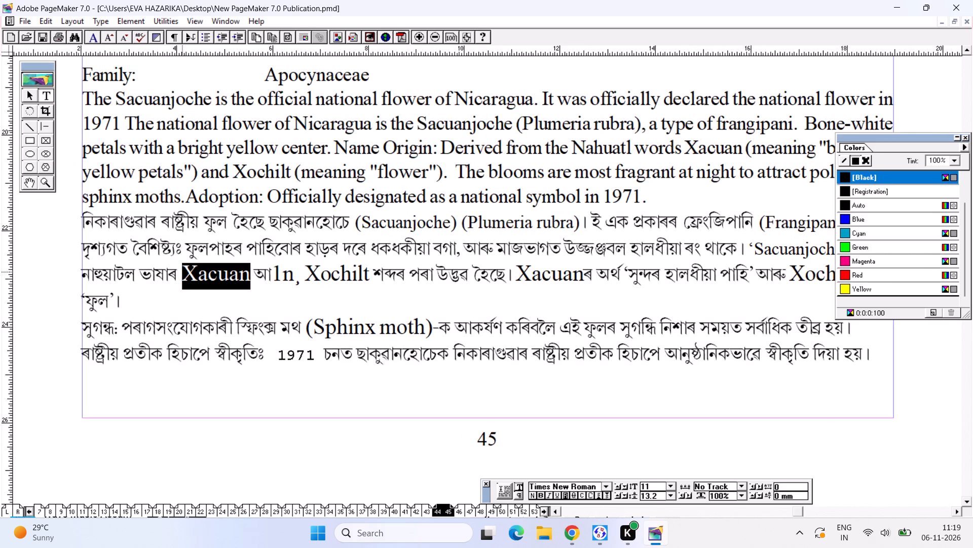
key("ctrl+shift+comma")
key("ctrl+shift+comma")
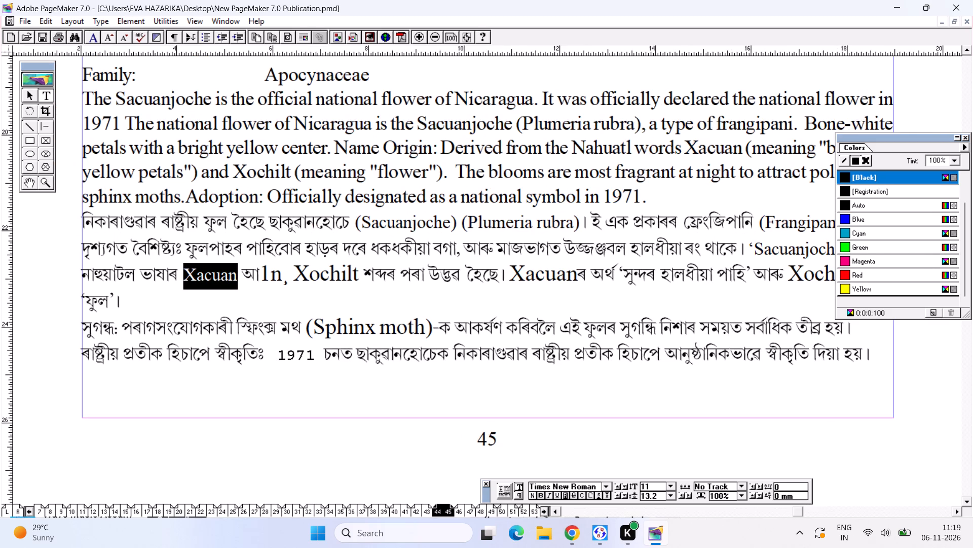
left_click_drag(261, 277, 359, 271)
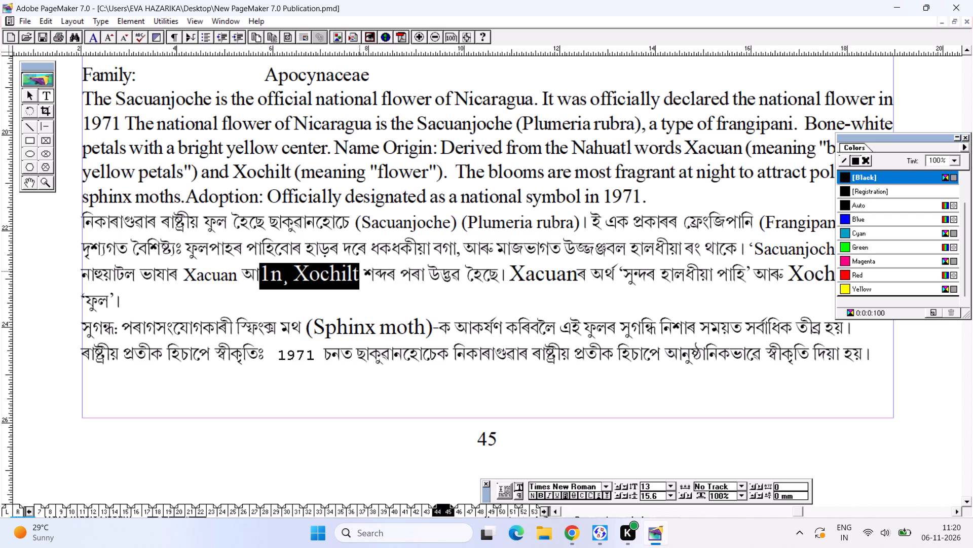
key("ctrl+shift+comma")
key("ctrl+shift+comma")
key("ctrl+s")
Reduce the second "Xacuan", "Xochilt1" and "(Sphinx moth)" in the Assamese text to 11 pt and save the publication.
left_click_drag(472, 318, 400, 320, "alt")
left_click_drag(407, 278, 473, 282)
key("ctrl+shift+comma")
key("ctrl+shift+comma")
key("ctrl+s")
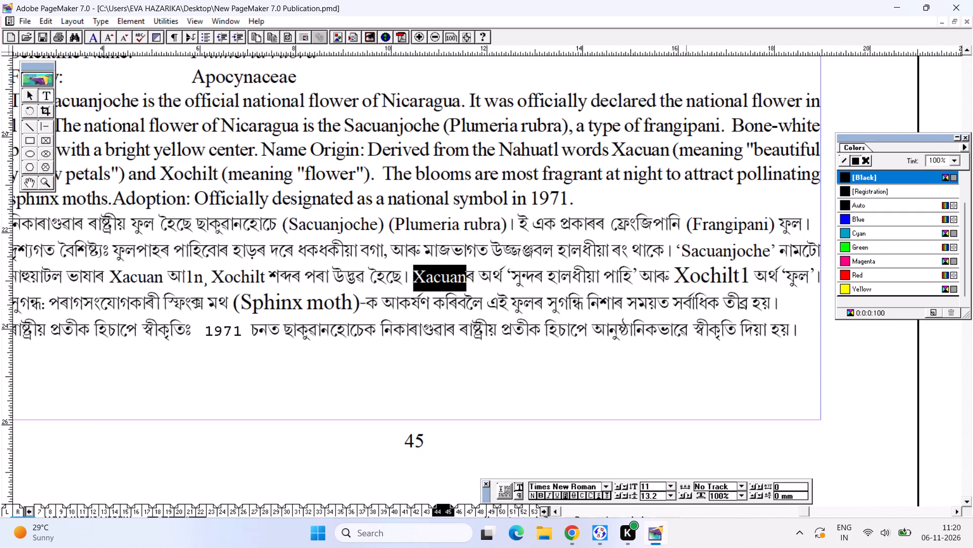
left_click_drag(679, 277, 747, 278)
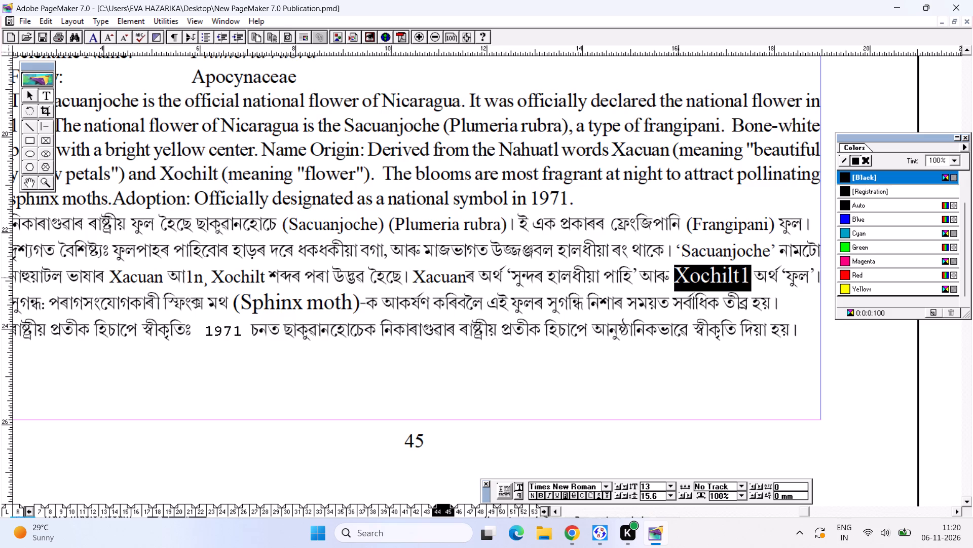
key("ctrl+shift+comma")
key("ctrl+shift+comma")
key("ctrl+s")
left_click_drag(381, 360, 452, 360, "alt")
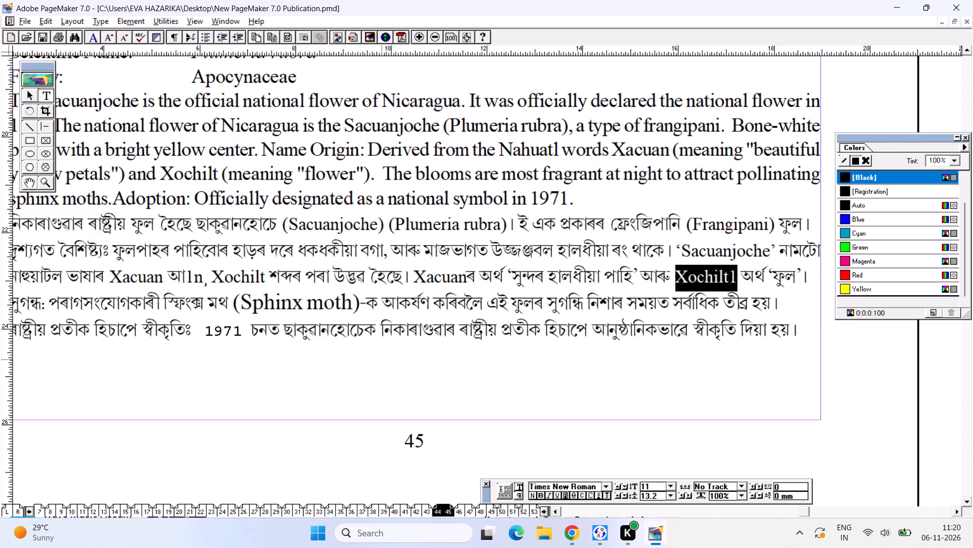
left_click_drag(452, 360, 454, 359, "alt")
left_click_drag(307, 305, 426, 305)
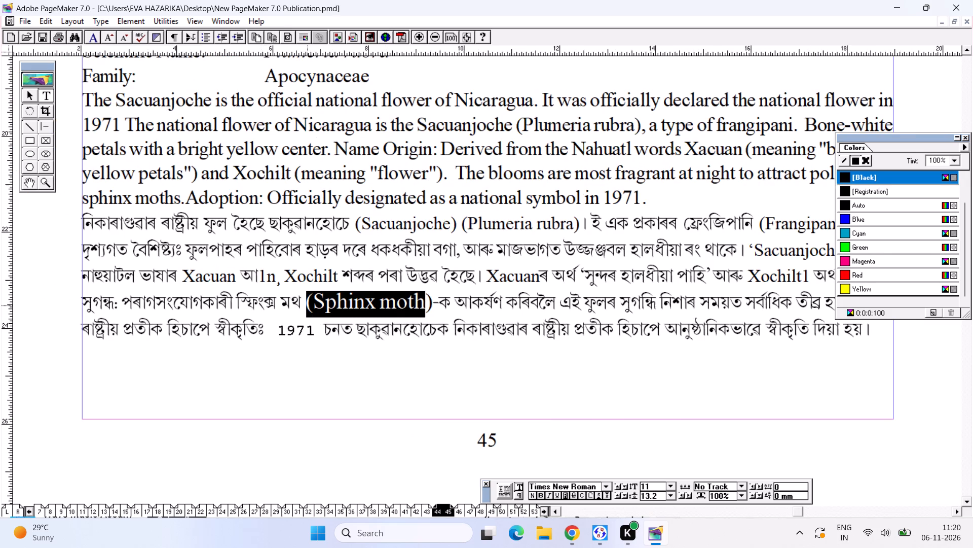
left_click_drag(426, 305, 428, 306)
key("ctrl+shift+comma")
key("ctrl+shift+comma")
key("ctrl+s")
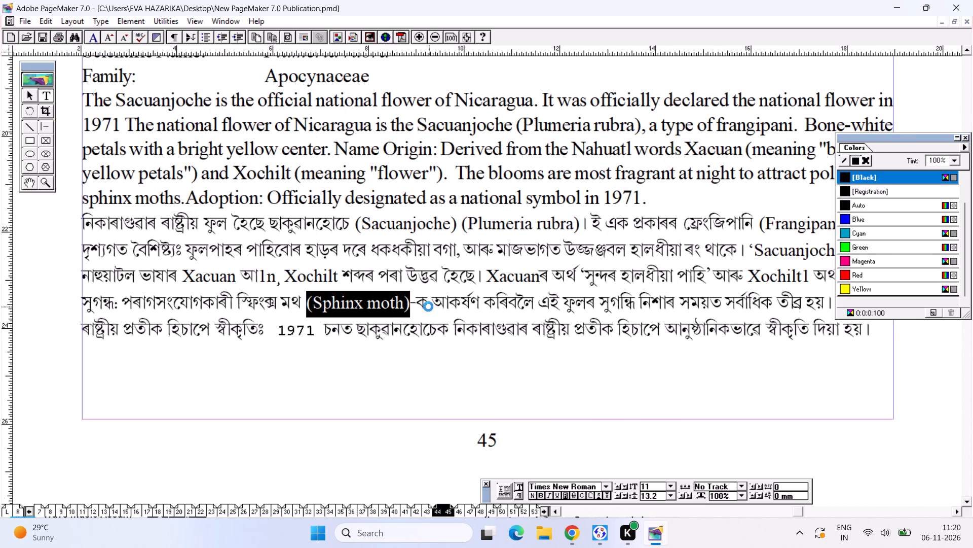
Delete the label "ৰাষ্ট্ৰীয় প্ৰতীক হিচাপে স্বীকৃতিঃ" before "1971" in the last Assamese line.
left_click(319, 345)
left_click_drag(310, 333, 281, 329)
left_click(324, 360)
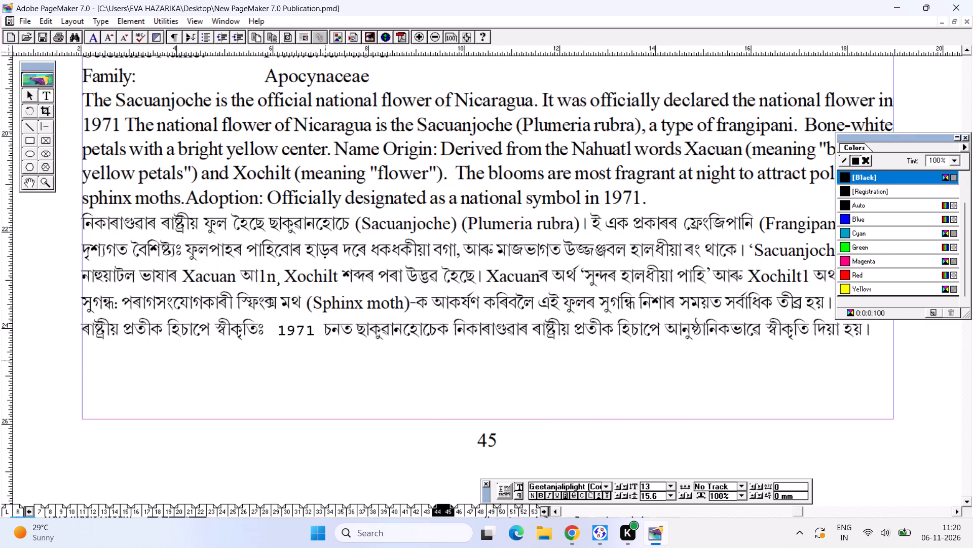
left_click_drag(280, 337, 313, 334)
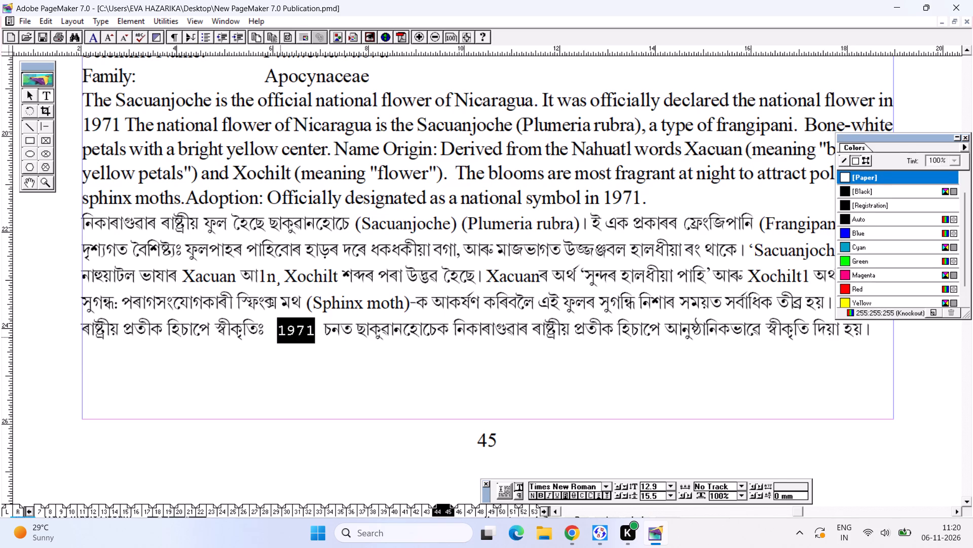
left_click_drag(313, 334, 313, 334)
left_click_drag(276, 334, 50, 322)
key("BackSpace")
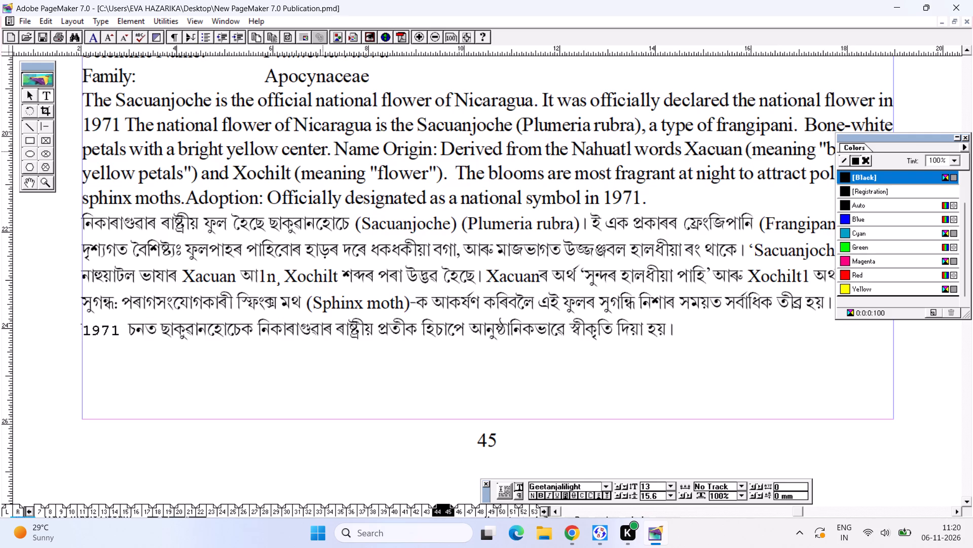
Remove the "Name Origin:" and "Adoption:" labels from Nicaragua's English description, keep a single space before "Officially", and save the publication.
left_click_drag(334, 147, 434, 152)
key("BackSpace")
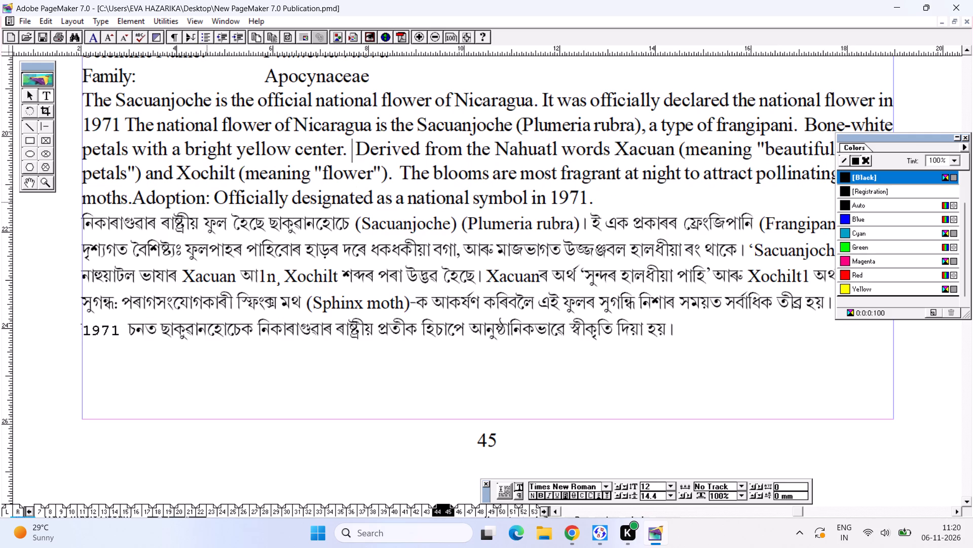
left_click_drag(212, 200, 131, 201)
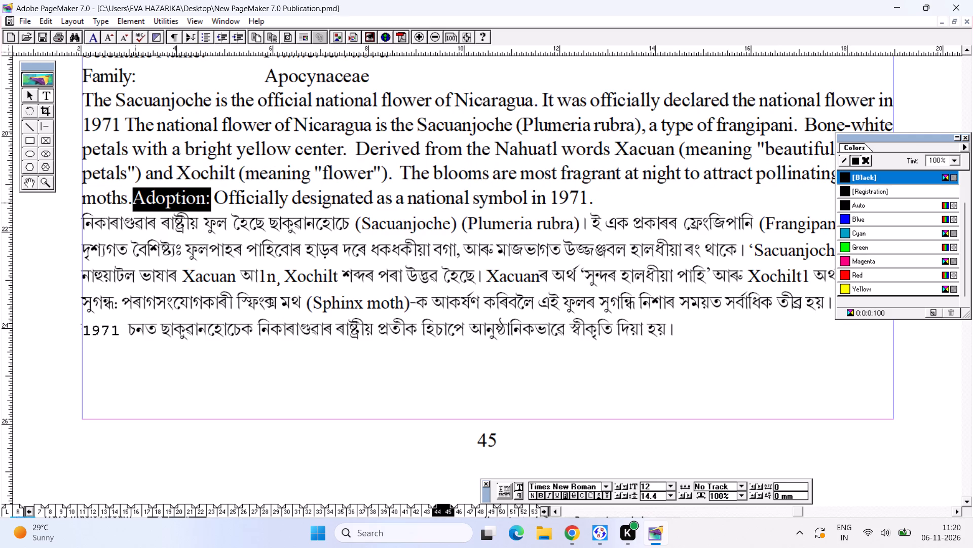
key("BackSpace")
key("space")
key("ctrl+s")
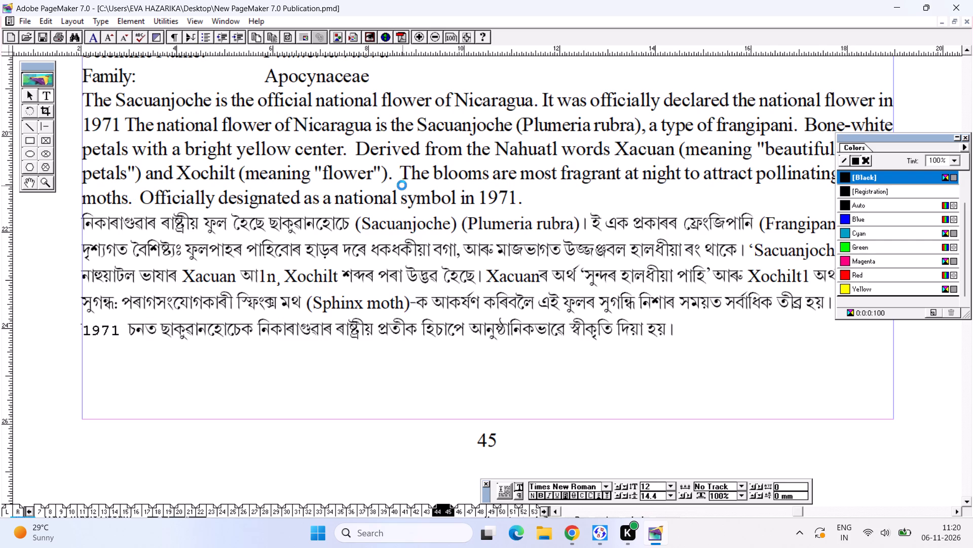
key("BackSpace")
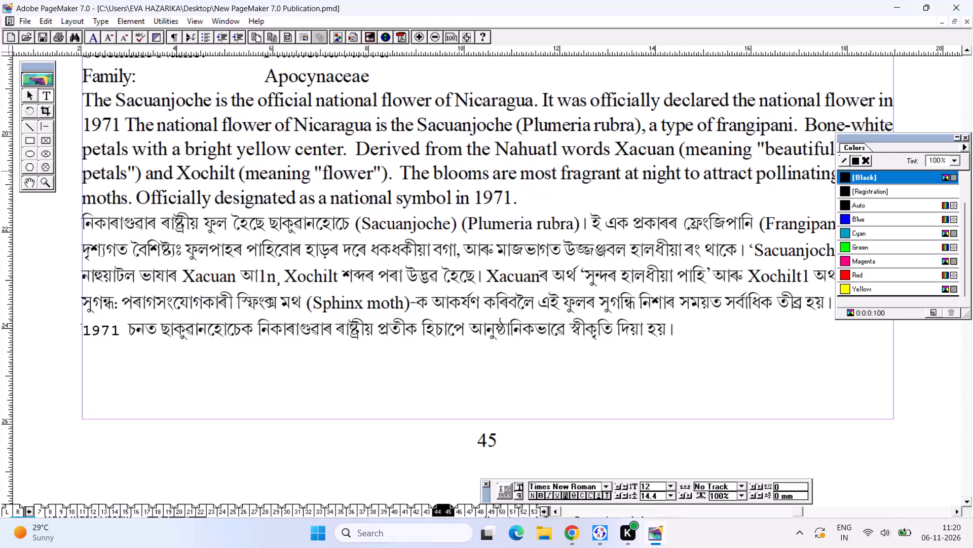
Copy the heading text "National Flower of Nicaragua" without its number.
left_click_drag(423, 218, 409, 326, "alt")
left_click(261, 319)
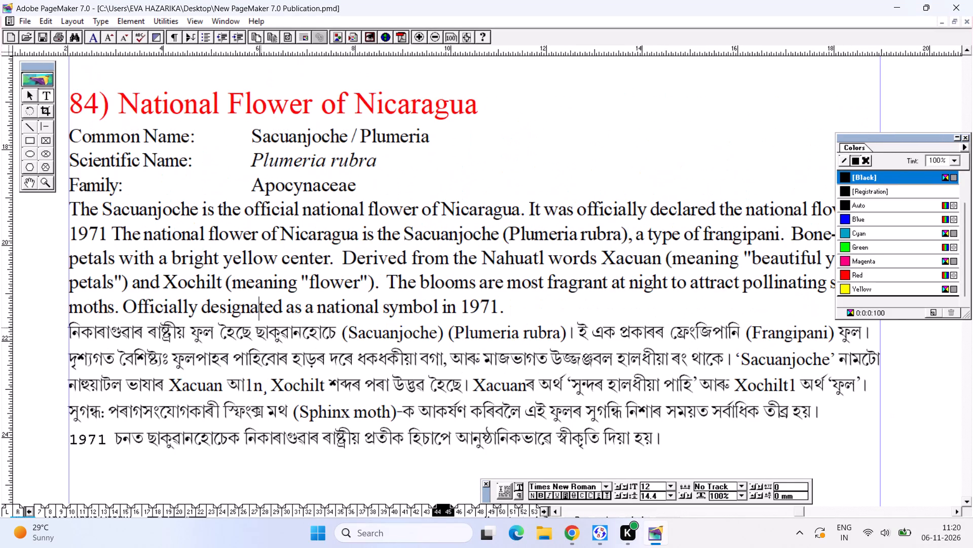
left_click(266, 341)
left_click_drag(292, 276, 308, 328, "alt")
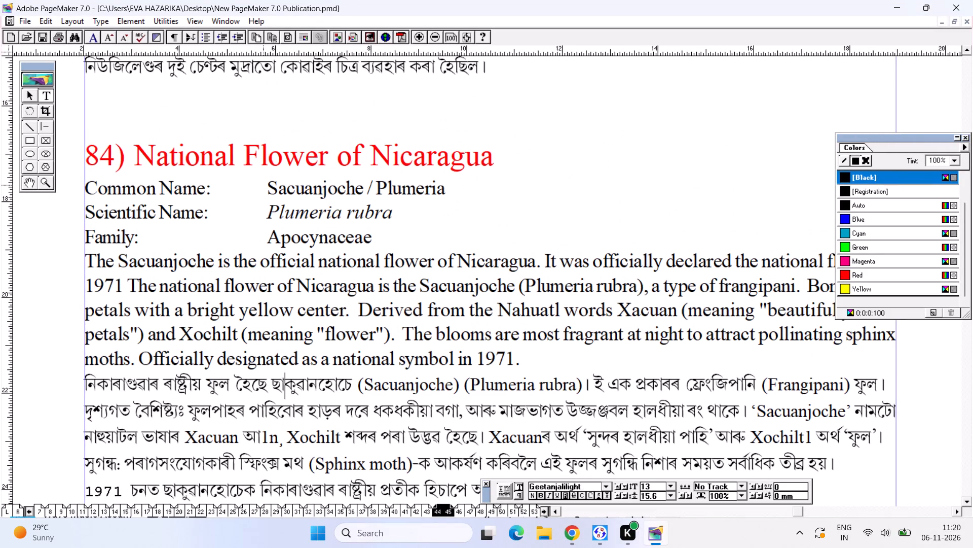
left_click_drag(135, 156, 557, 174)
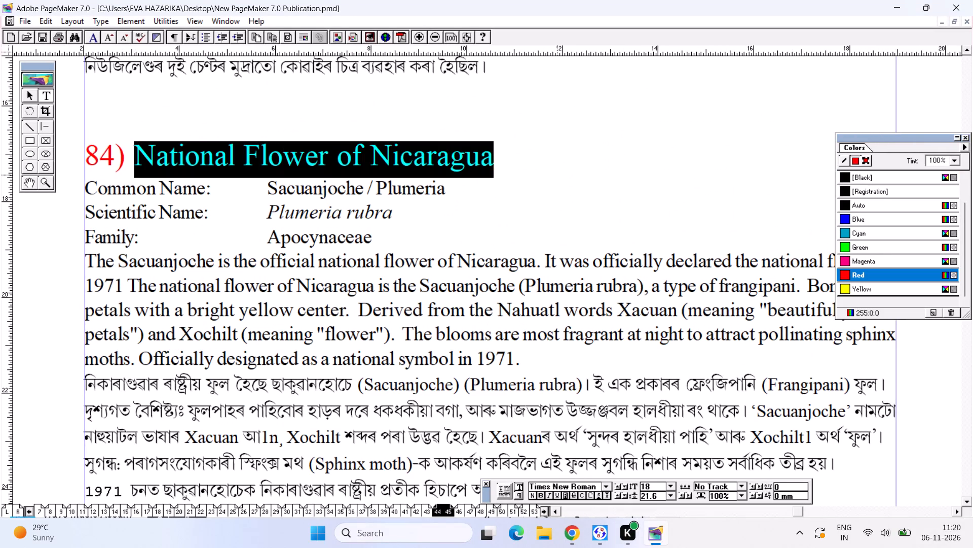
key("ctrl+c")
key("ctrl+c")
Look over the New Zealand entry above the Nicaragua entry, including its heading and picture layout.
left_click_drag(288, 164, 359, 398, "alt")
left_click_drag(319, 234, 303, 329, "alt")
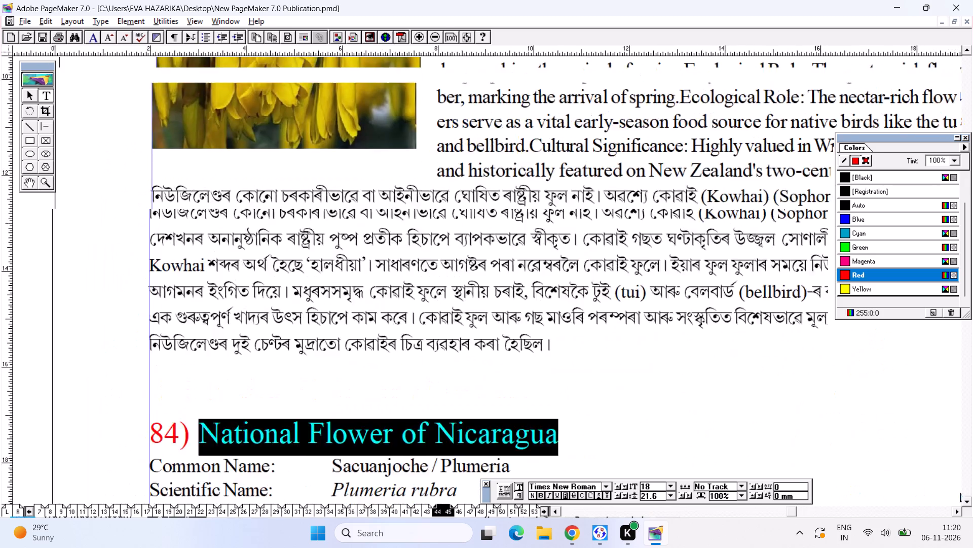
left_click_drag(303, 329, 297, 408, "alt")
left_click_drag(284, 280, 277, 433, "alt")
left_click_drag(261, 302, 249, 204, "alt")
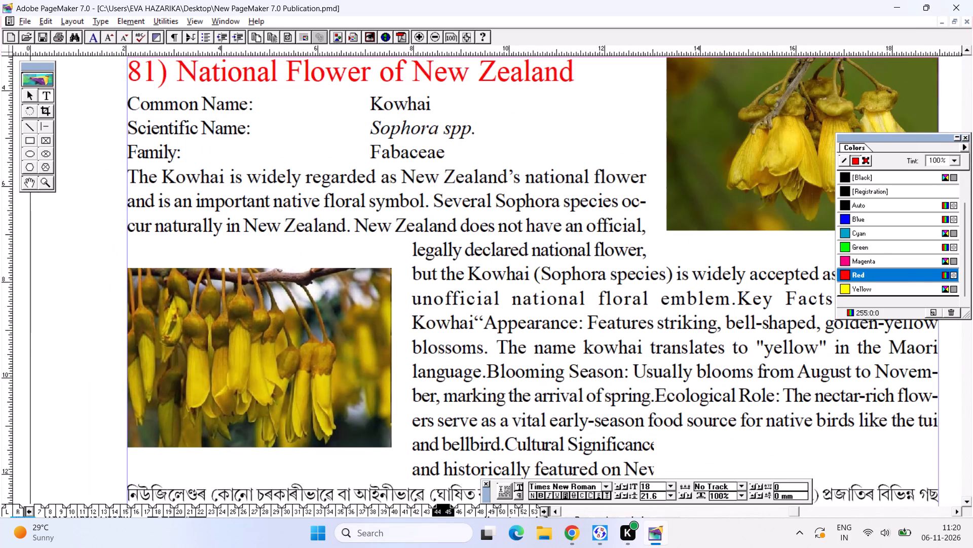
left_click_drag(249, 204, 240, 103, "alt")
left_click_drag(315, 346, 321, 148, "alt")
left_click_drag(336, 363, 306, 207, "alt")
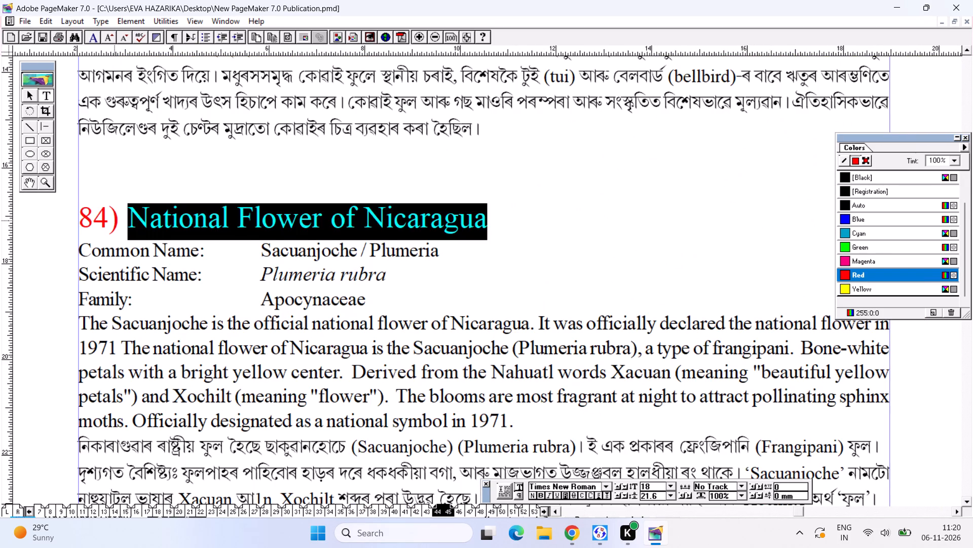
Renumber the Nicaragua heading as 82) and save the publication.
left_click_drag(114, 221, 96, 210)
left_click(99, 217)
left_click_drag(99, 217, 108, 226)
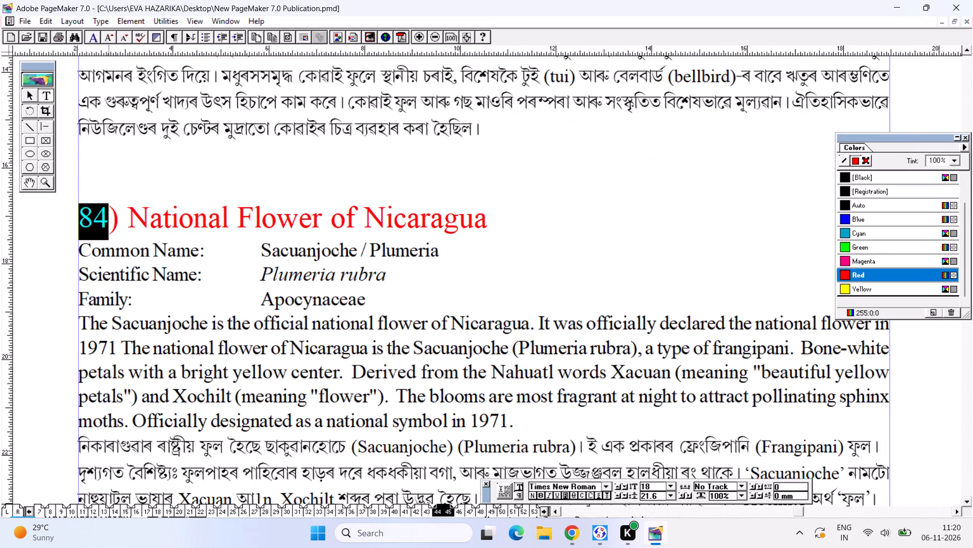
left_click(108, 222)
left_click_drag(108, 220, 99, 210)
key("2")
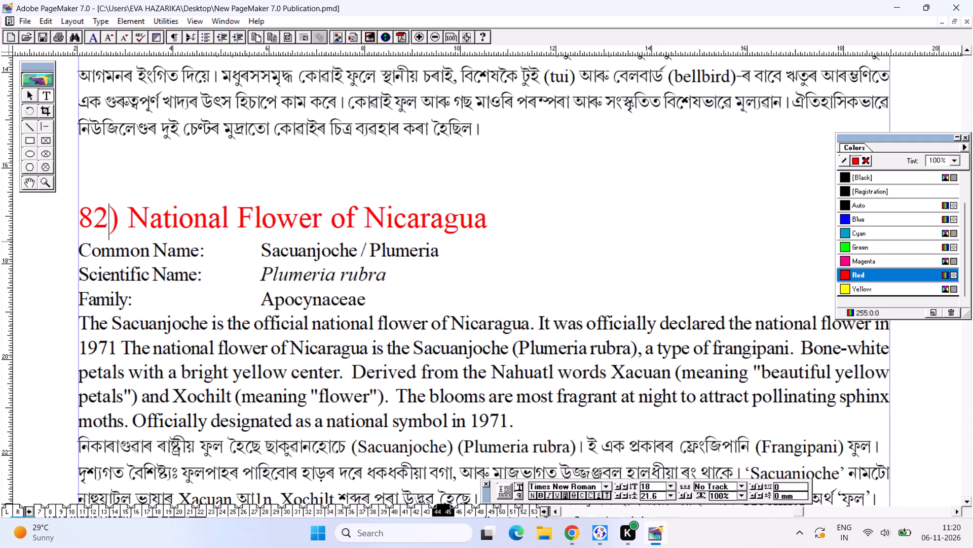
key("ctrl+0")
key("ctrl+s")
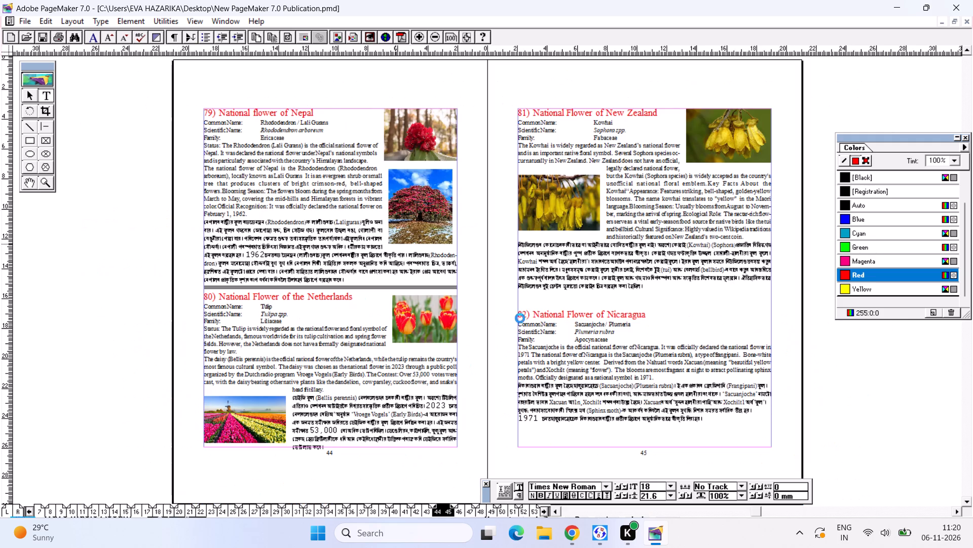
key("ctrl+s")
key("ctrl+s")
Copy the whole Nicaragua heading and search Google Images in Chrome for "82) National Flower of Nicaragua".
left_click(560, 331)
left_click_drag(645, 311, 492, 311)
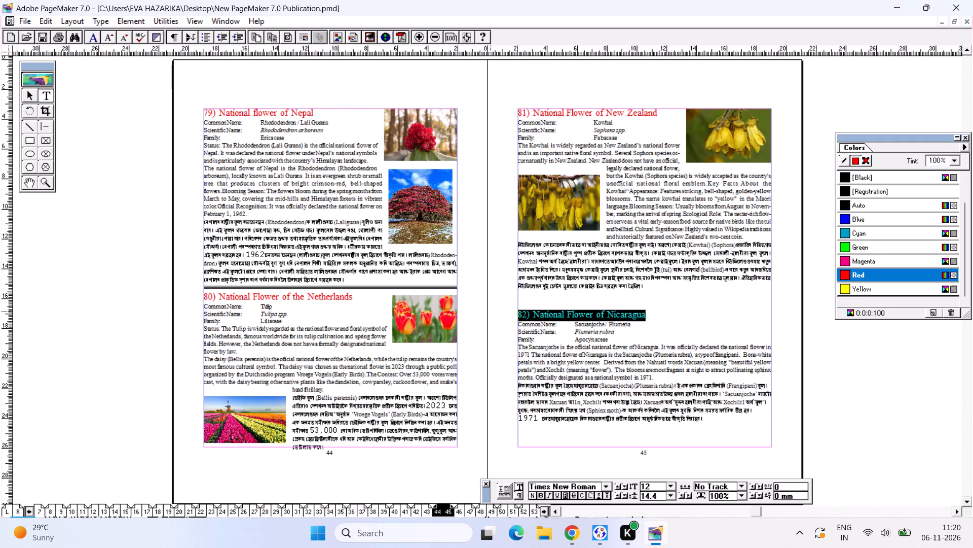
key("ctrl+c")
key("ctrl+c")
key("ctrl+c")
key("ctrl+c")
left_click(564, 539)
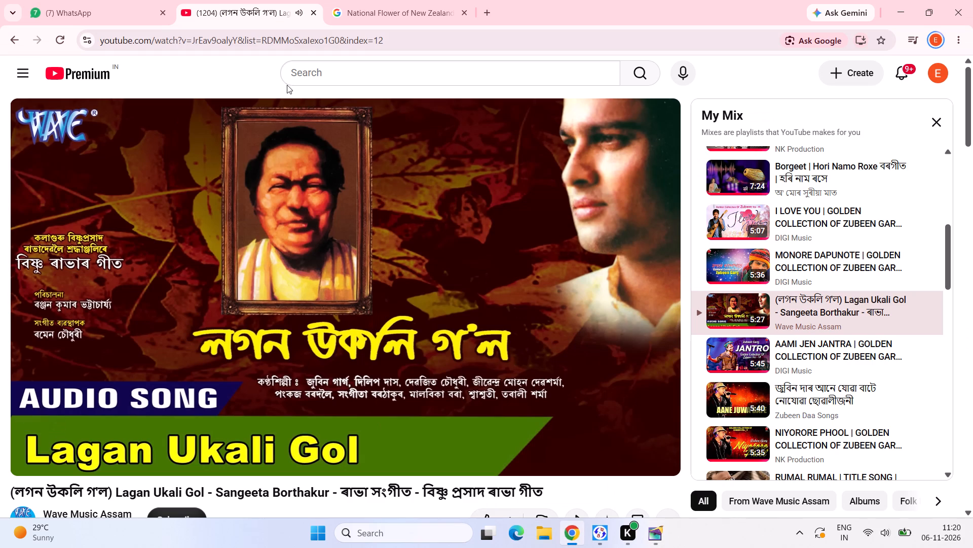
left_click_drag(357, 72, 281, 66)
left_click(442, 0)
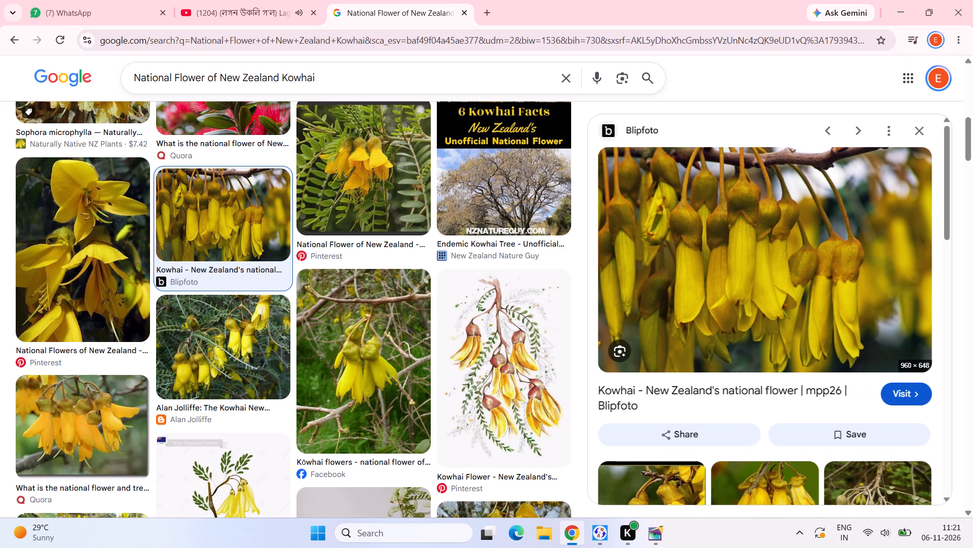
left_click_drag(337, 75, 60, 59)
key("ctrl+v")
key("Return")
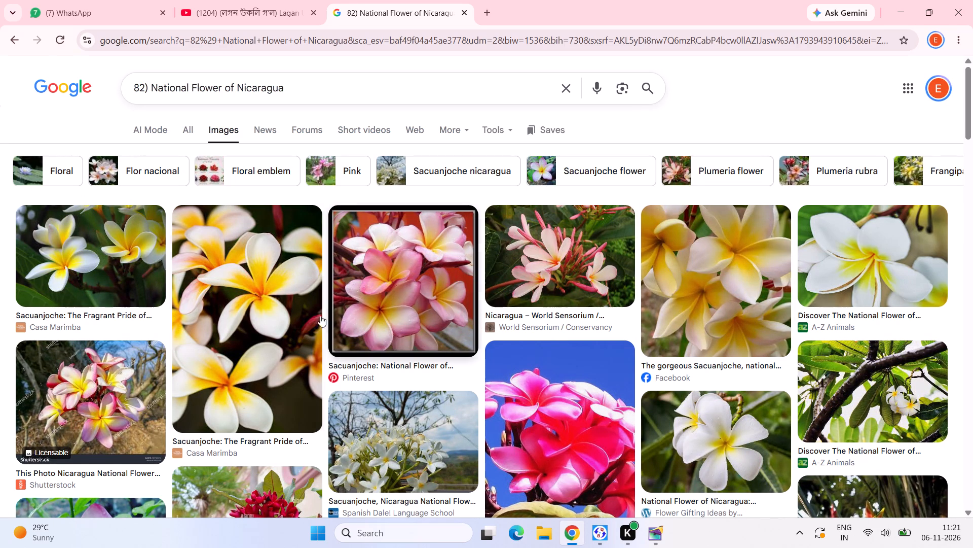
Preview the tall Casa Marimba flower picture and the A-Z Animals white plumeria picture.
left_click(252, 324)
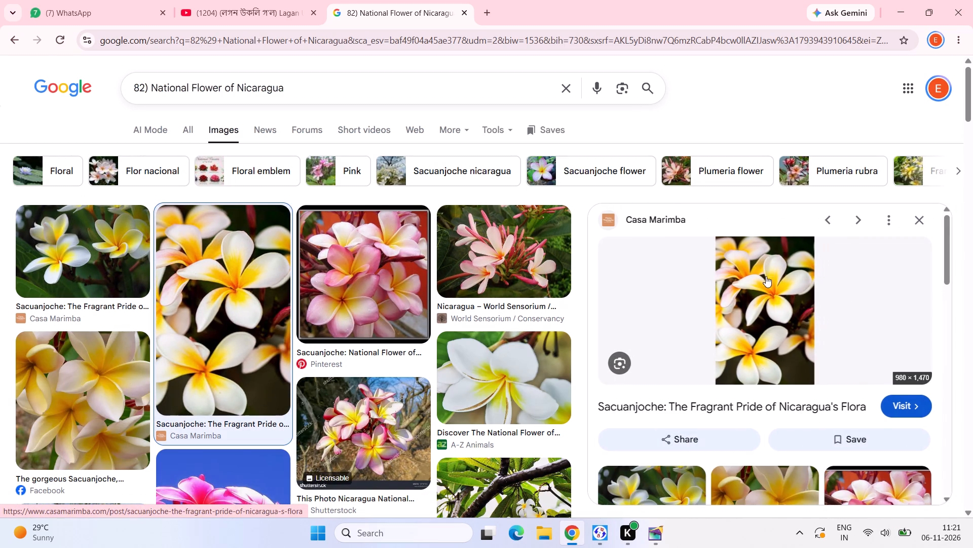
left_click(492, 349)
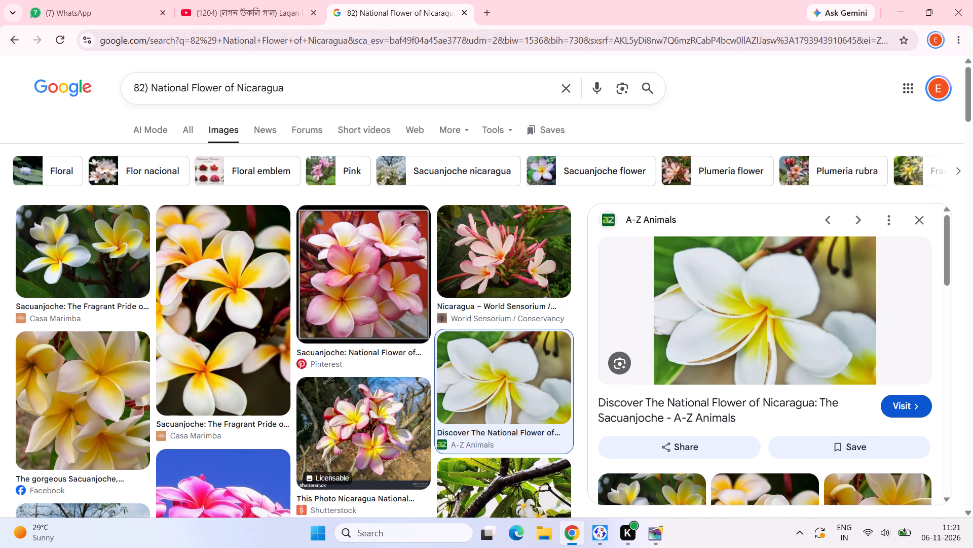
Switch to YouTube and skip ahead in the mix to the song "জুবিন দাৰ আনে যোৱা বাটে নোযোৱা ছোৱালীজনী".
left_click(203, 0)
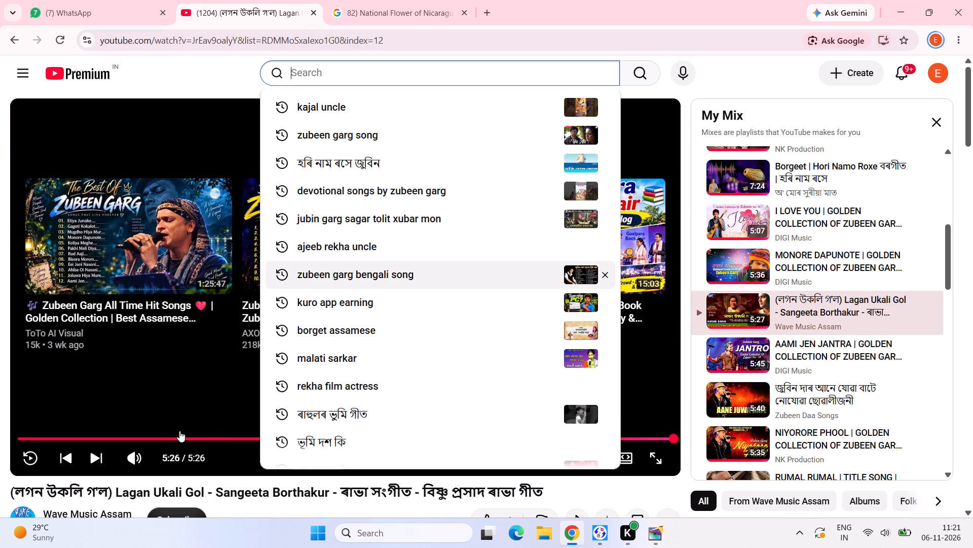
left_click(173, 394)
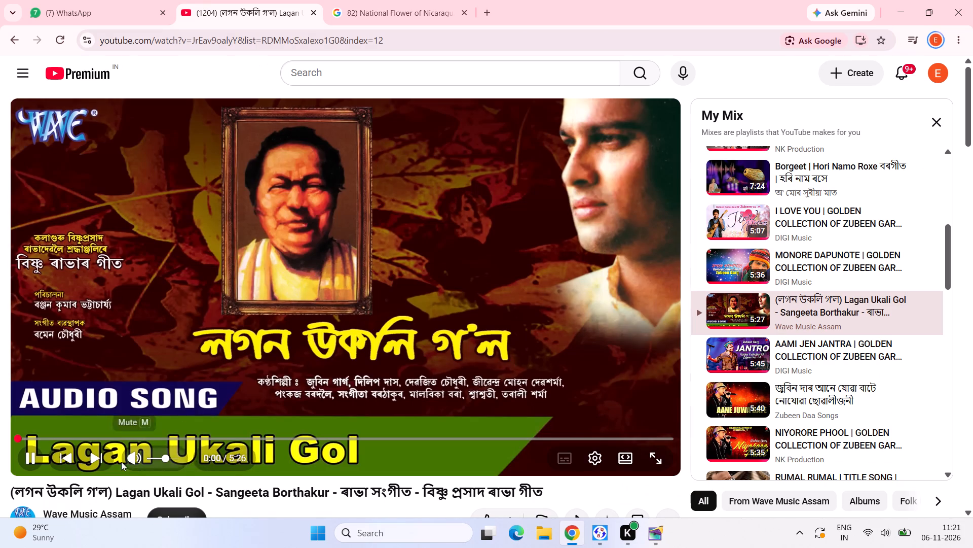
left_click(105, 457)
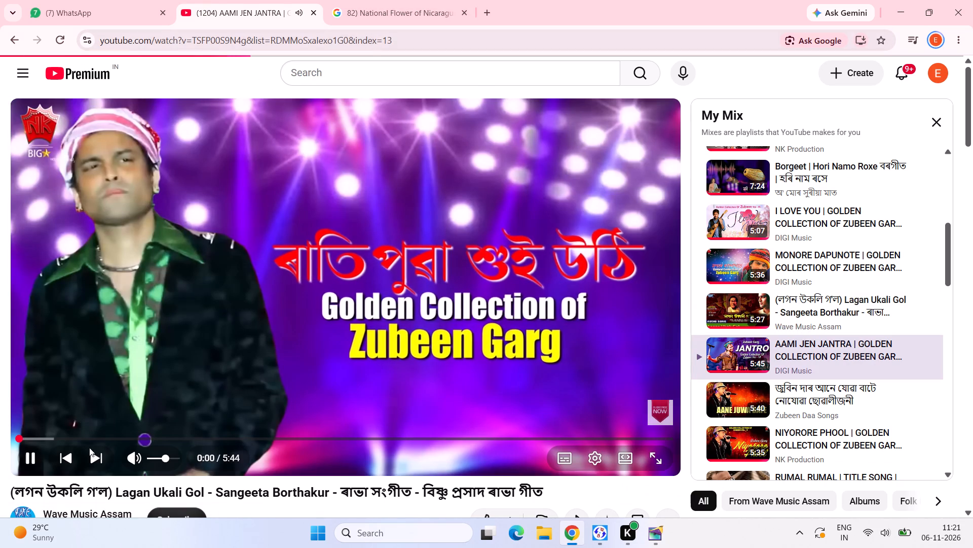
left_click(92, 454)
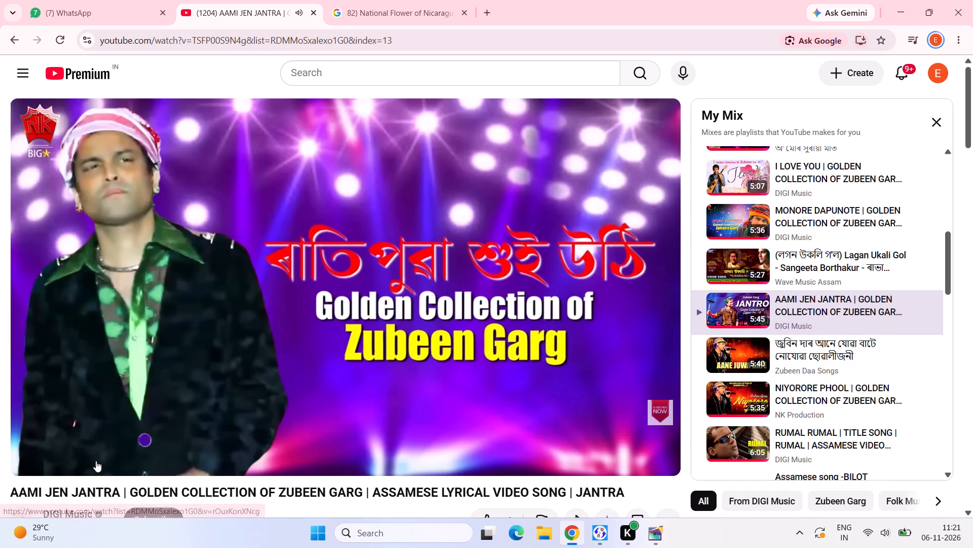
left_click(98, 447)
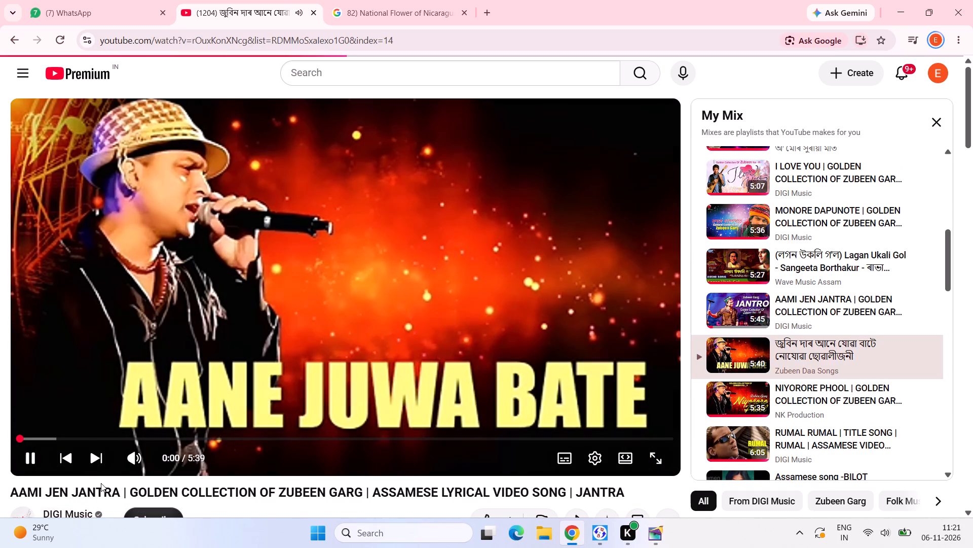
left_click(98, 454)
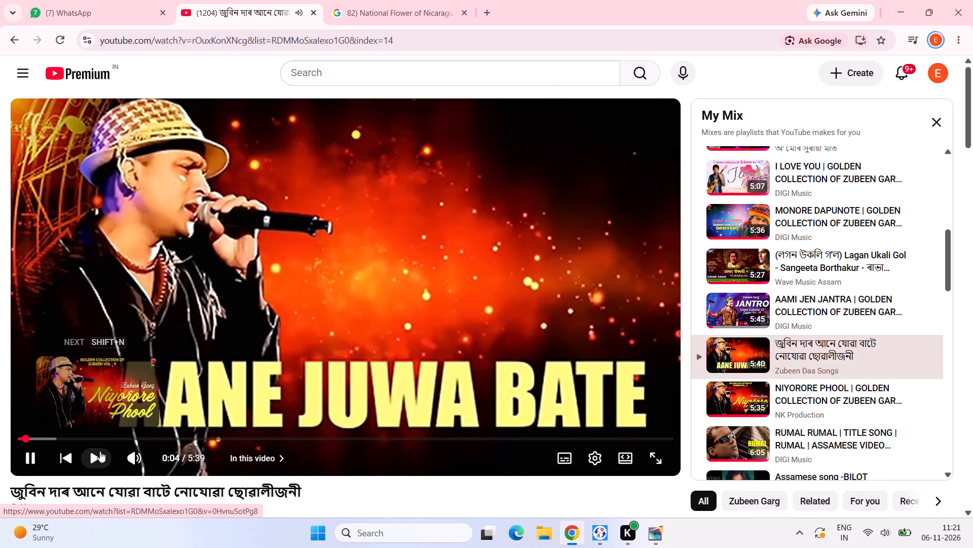
Return to the image results and copy the landscape Casa Marimba picture of white-and-yellow Sacuanjoche flowers.
left_click(371, 0)
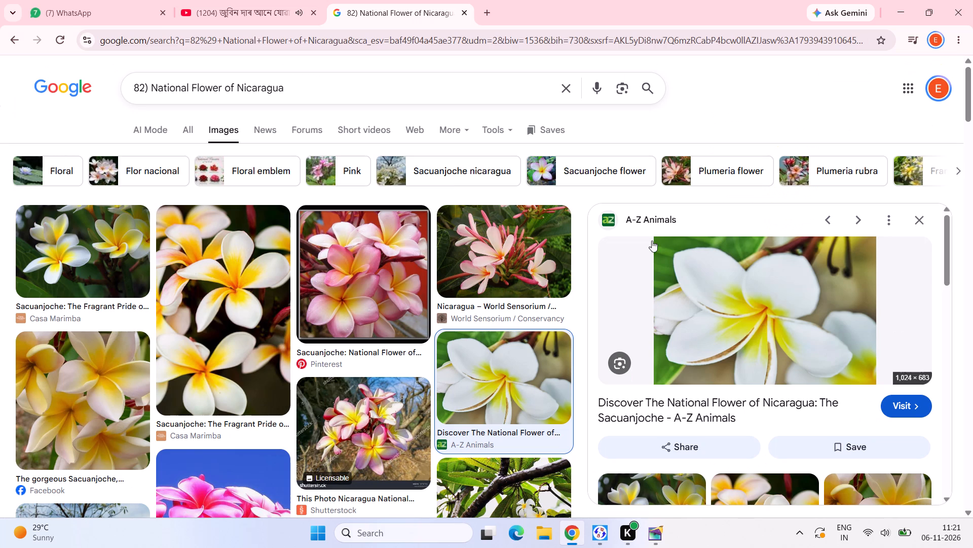
left_click(133, 258)
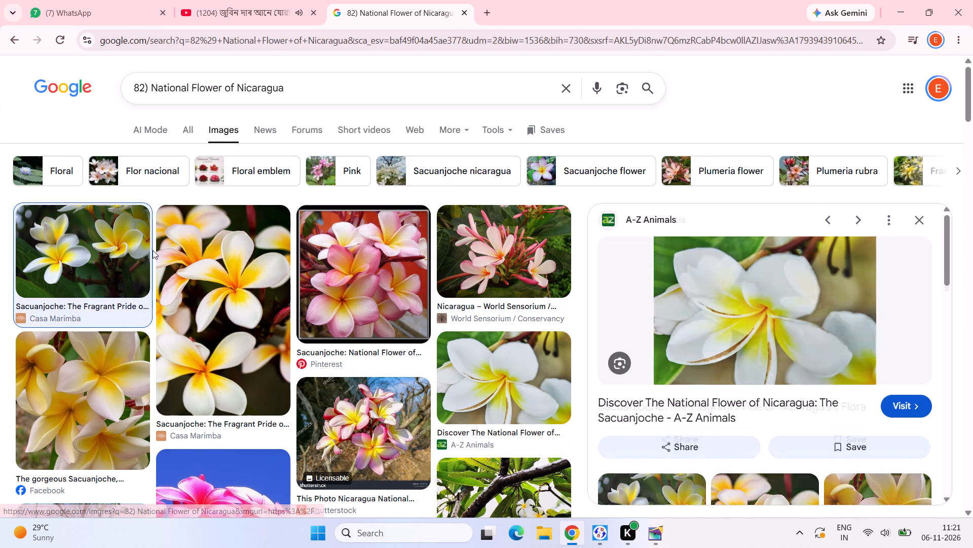
right_click(771, 270)
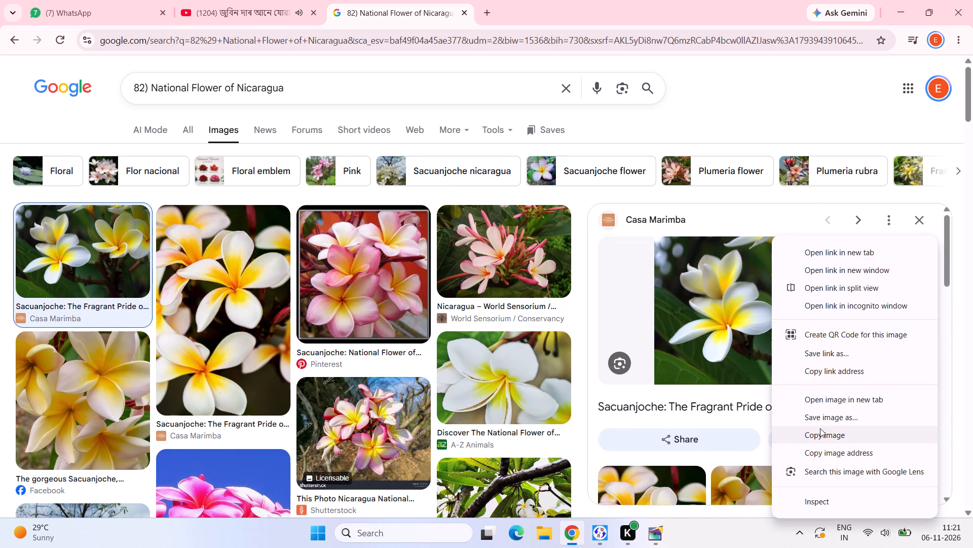
left_click(816, 436)
Paste the picture in PageMaker, shrink it to about 57.5 × 36.7 mm and place it beside the Nicaragua heading at the right margin.
left_click(653, 536)
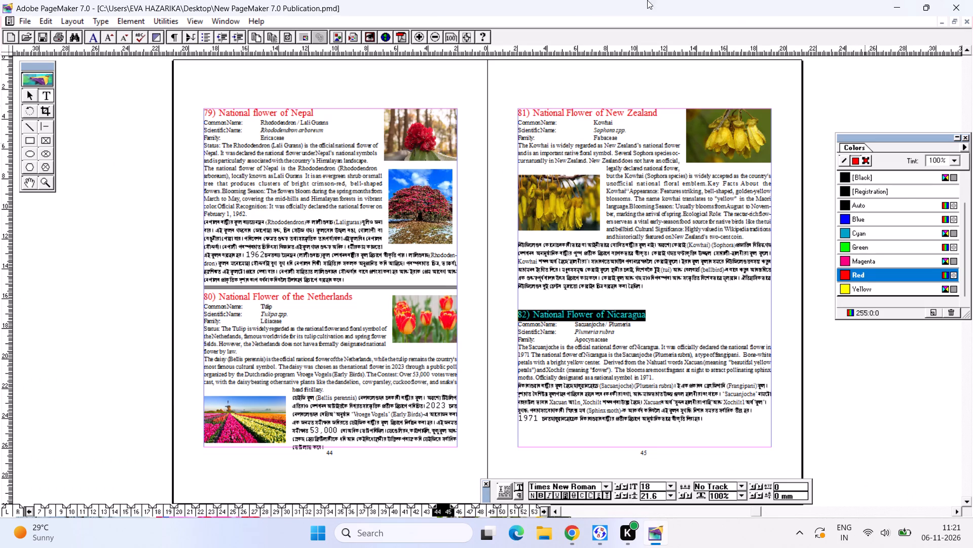
left_click(25, 97)
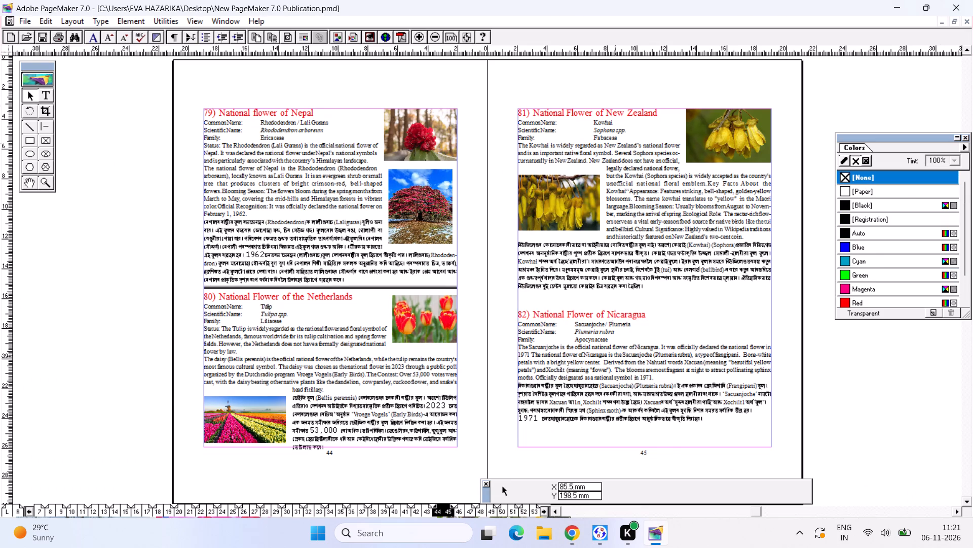
key("ctrl+v")
left_click_drag(480, 279, 610, 366)
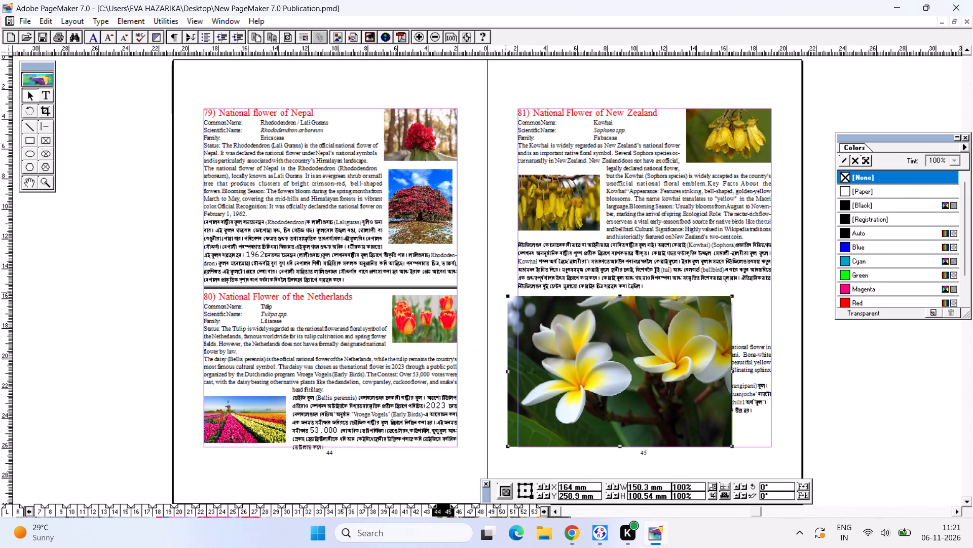
left_click_drag(508, 294, 646, 391)
left_click_drag(699, 424, 739, 327)
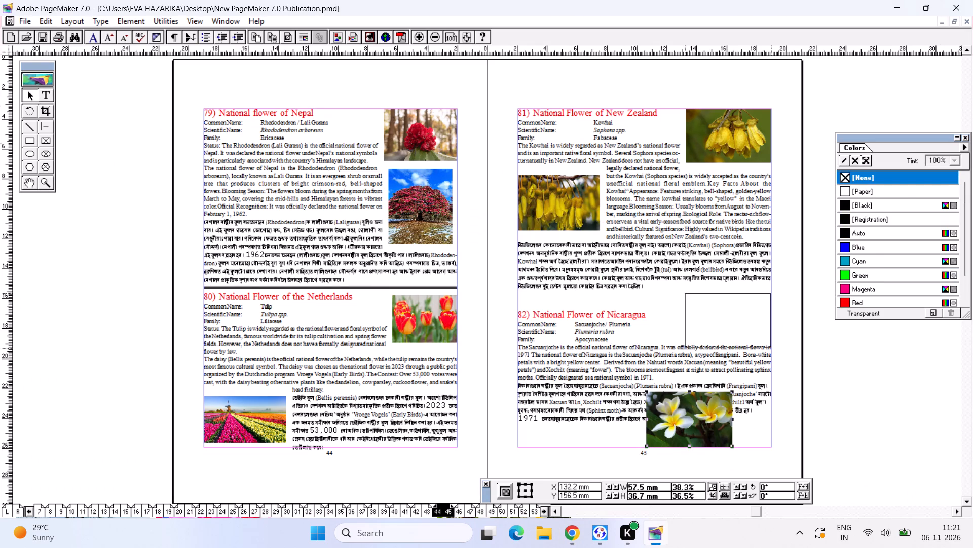
left_click_drag(739, 327, 739, 336)
Apply rectangular text wrap to the Nicaragua flower picture and nudge it slightly down within the entry.
left_click(131, 24)
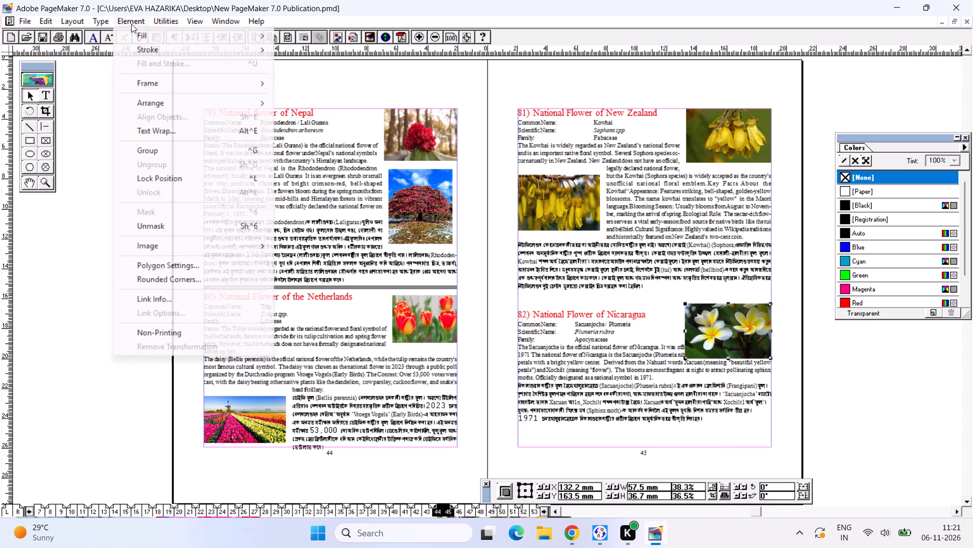
left_click(194, 108)
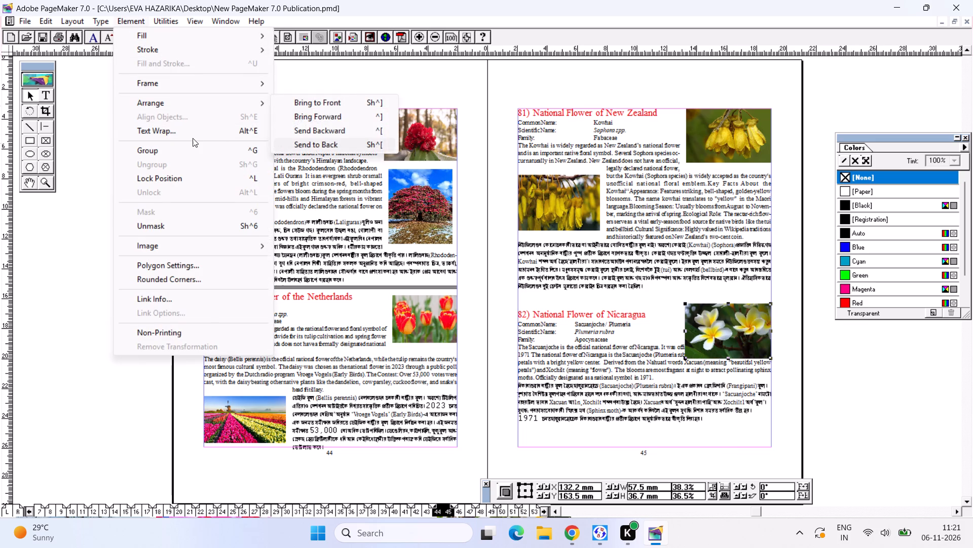
left_click(196, 134)
left_click(454, 198)
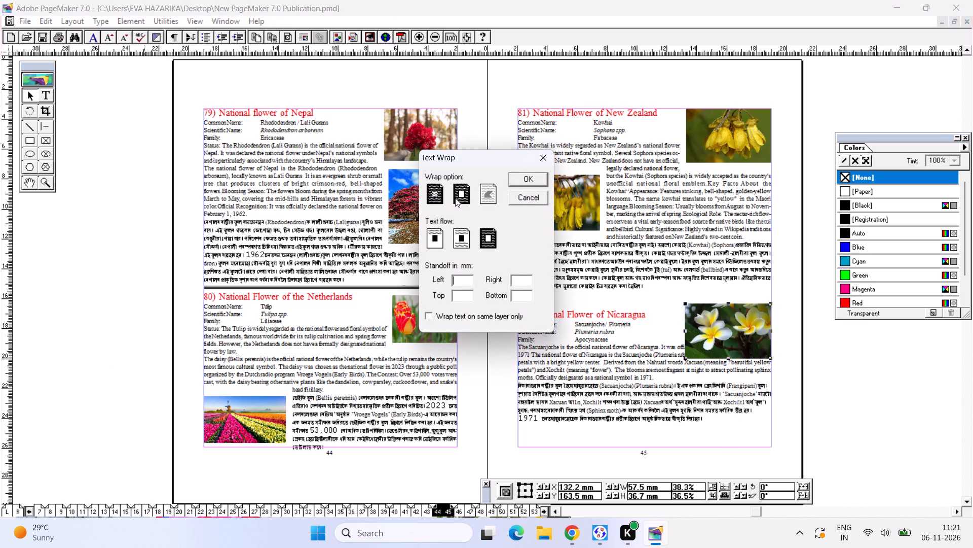
left_click(525, 179)
left_click(735, 336)
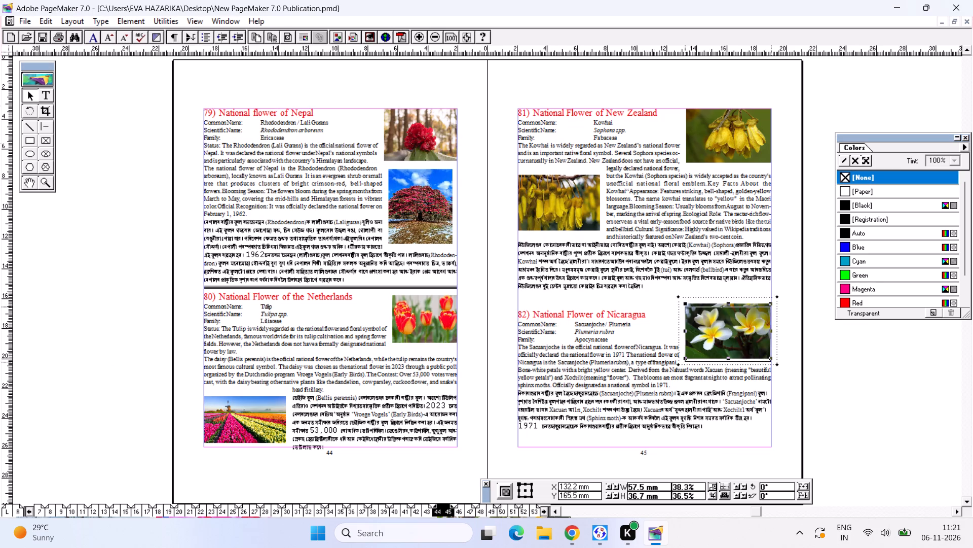
left_click(604, 363)
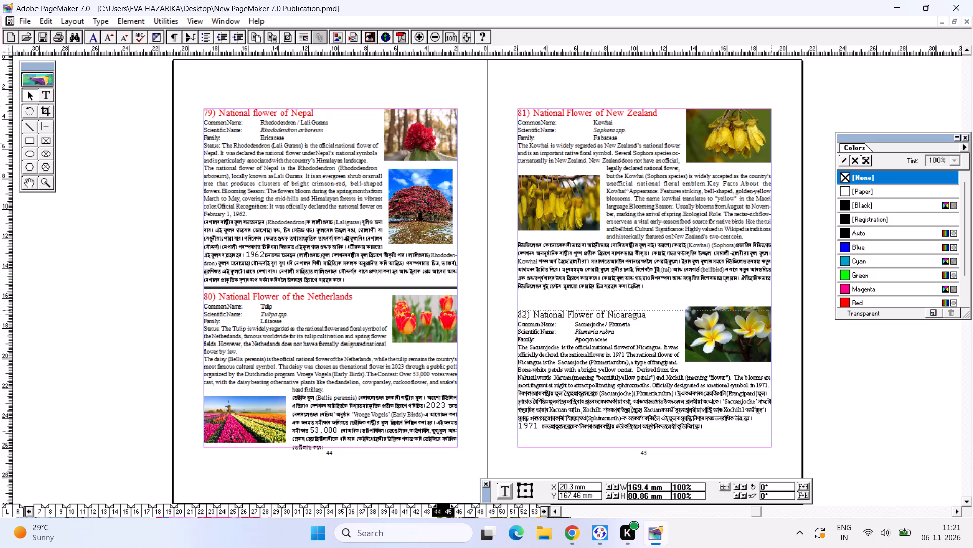
Find a second Sacuanjoche picture in the Google Images results and copy the Wikipedia one titled "National symbols of Nicaragua".
left_click(572, 525)
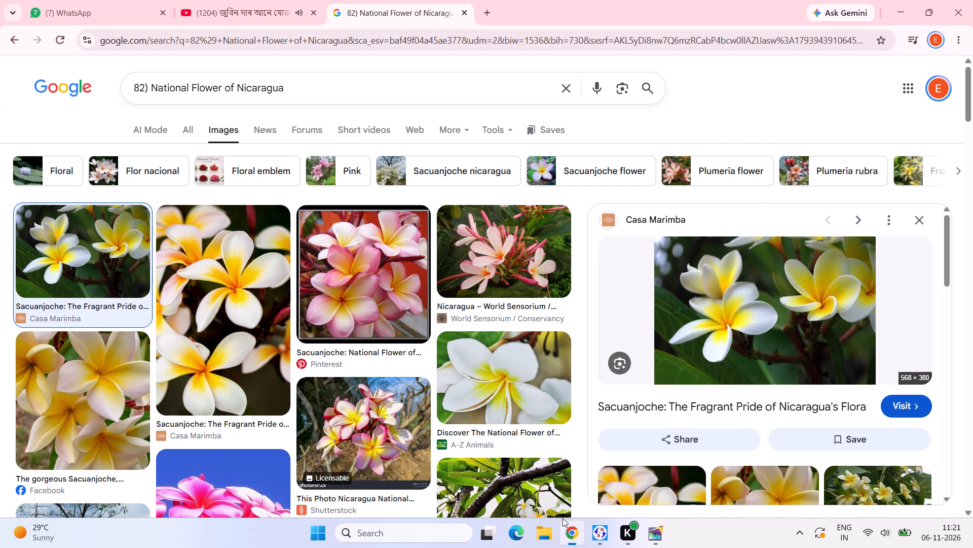
left_click(920, 221)
scroll(569, 257, "down", 1)
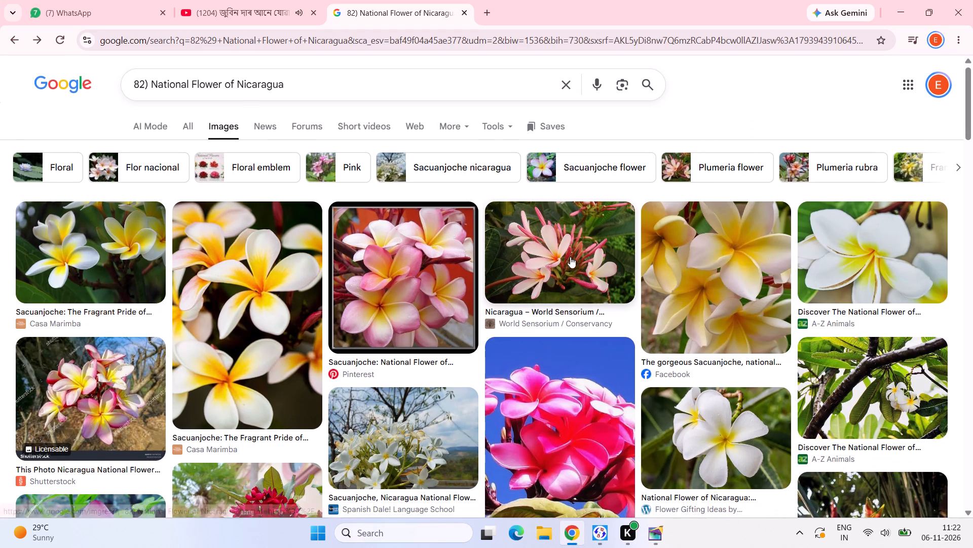
scroll(682, 263, "down", 4)
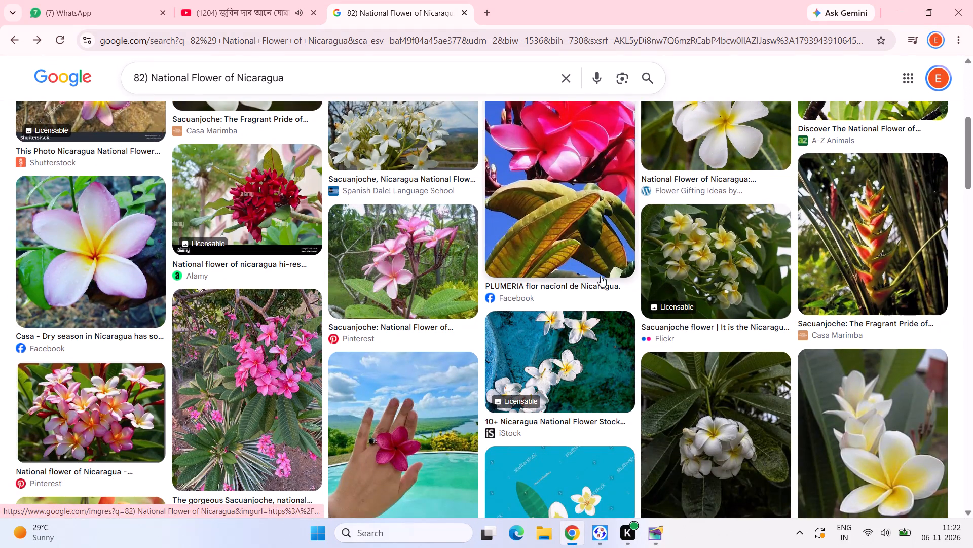
scroll(818, 374, "down", 2)
left_click(855, 321)
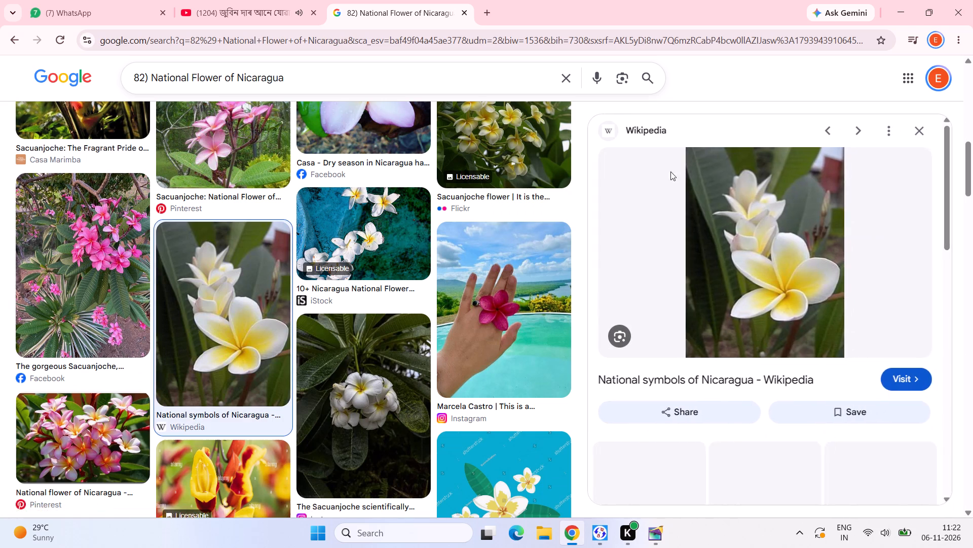
right_click(745, 227)
left_click(794, 434)
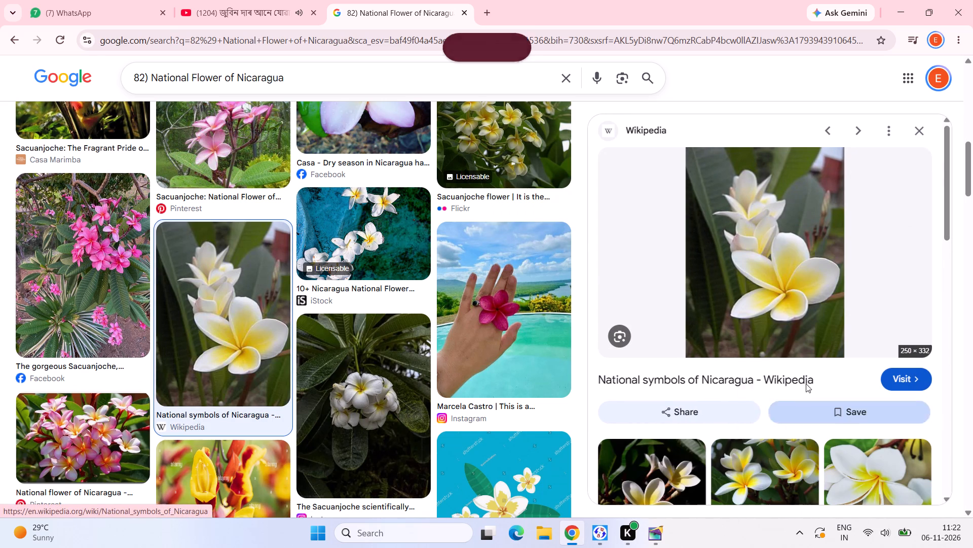
Switch to PageMaker, paste the copied flower picture, shrink it to about 42.5 × 47.5 mm and place it at the Nicaragua entry's left margin.
left_click(664, 536)
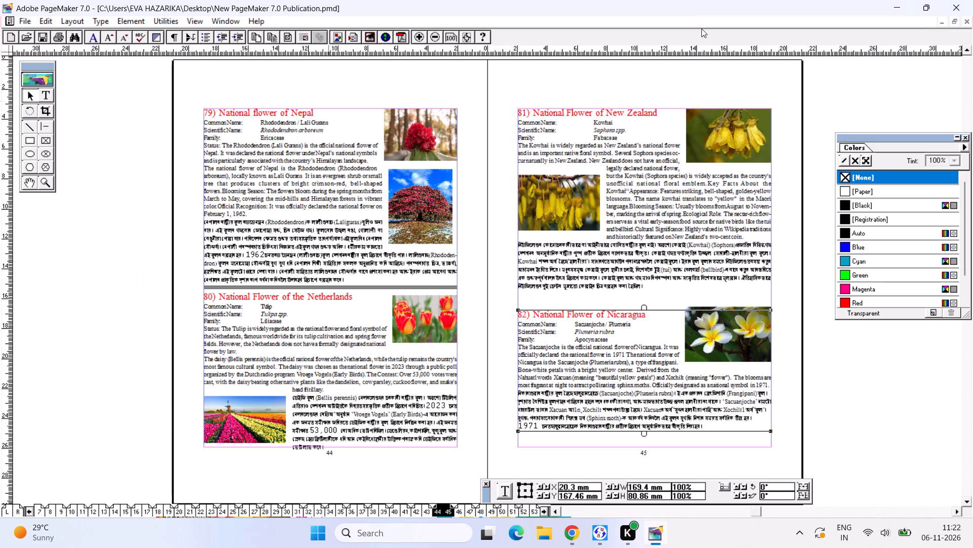
key("ctrl+v")
left_click_drag(499, 306, 526, 321)
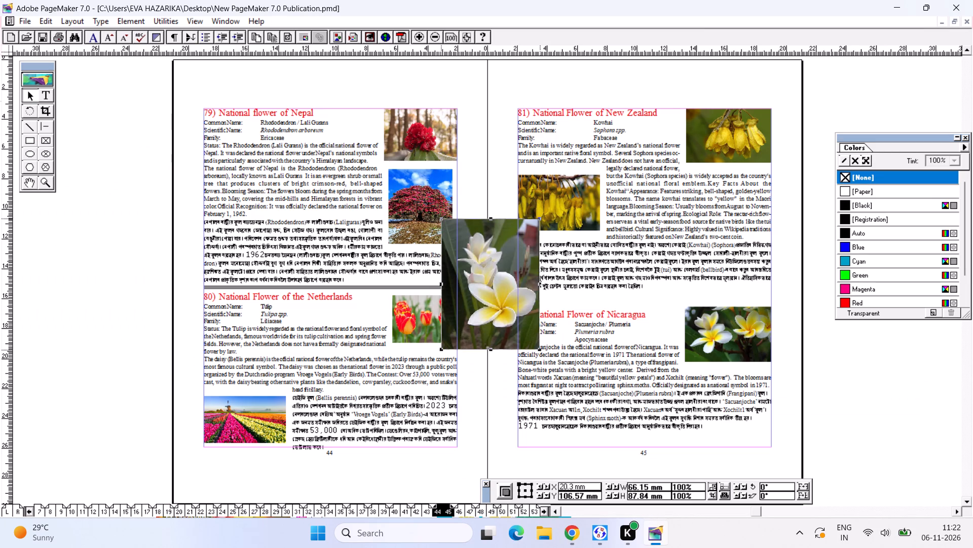
left_click_drag(526, 321, 628, 419)
left_click_drag(573, 332, 603, 396)
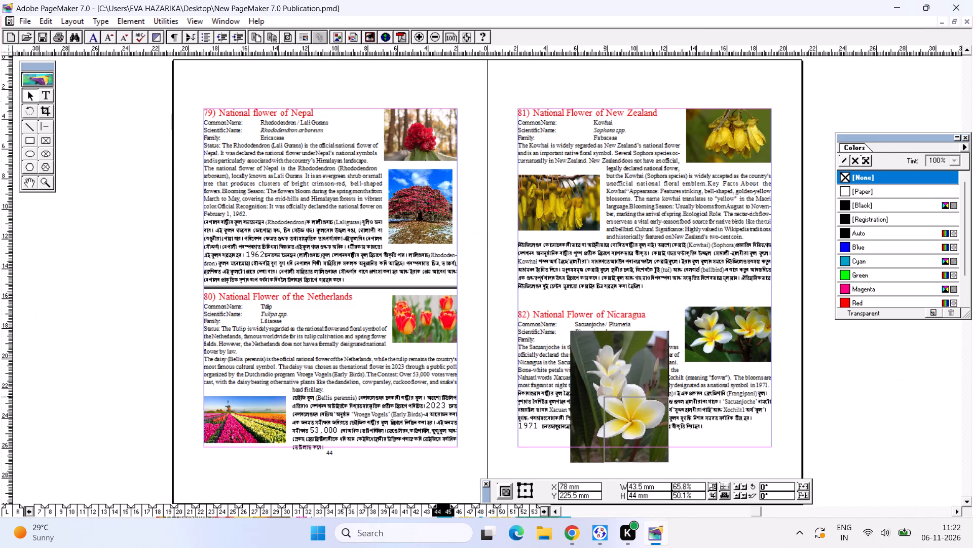
left_click_drag(603, 396, 605, 391)
left_click_drag(629, 418, 542, 392)
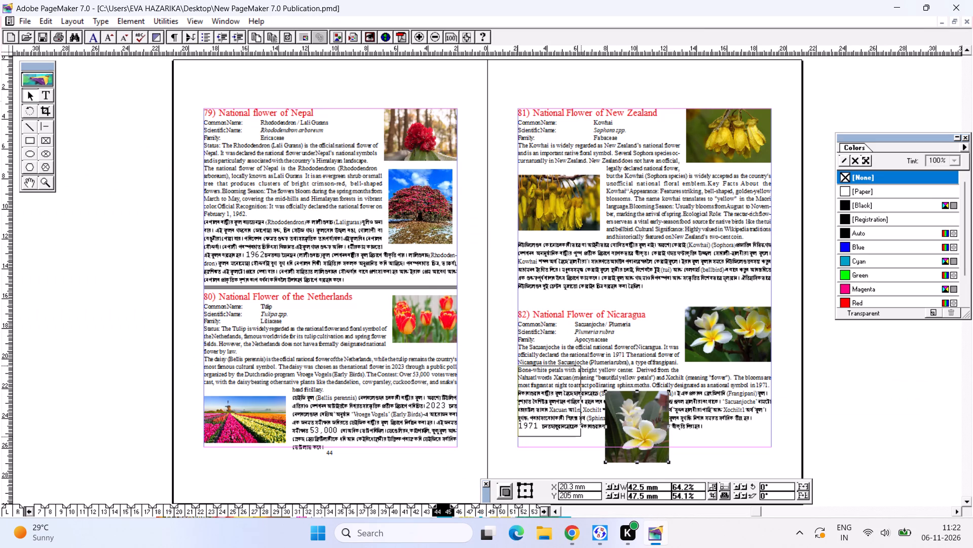
left_click_drag(542, 392, 541, 392)
Apply rectangular text wrap to the second Nicaragua flower picture.
left_click(134, 20)
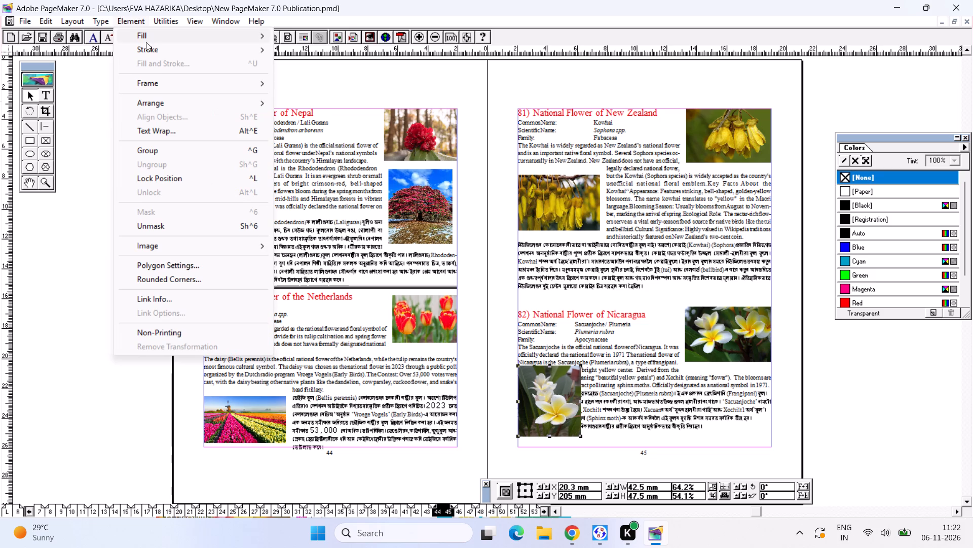
left_click(175, 135)
left_click(454, 188)
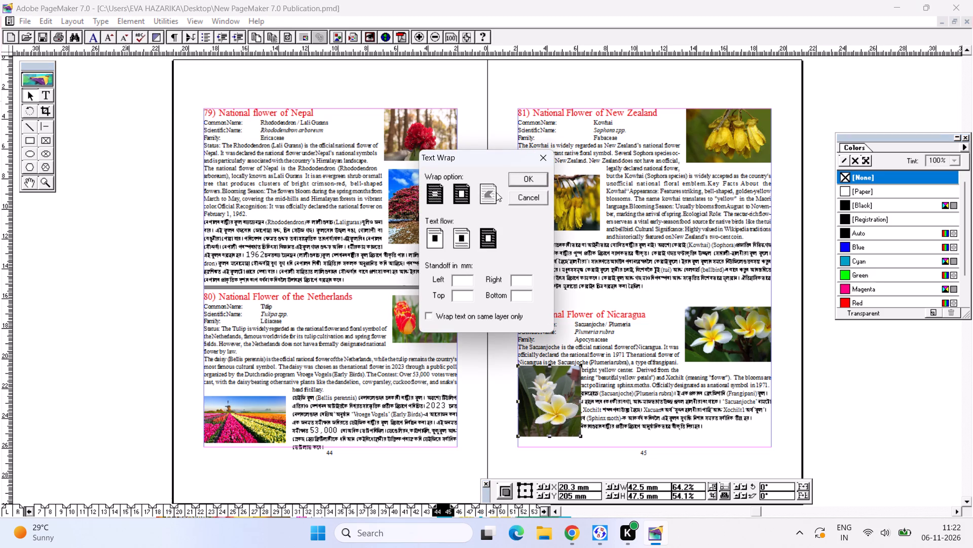
left_click(528, 180)
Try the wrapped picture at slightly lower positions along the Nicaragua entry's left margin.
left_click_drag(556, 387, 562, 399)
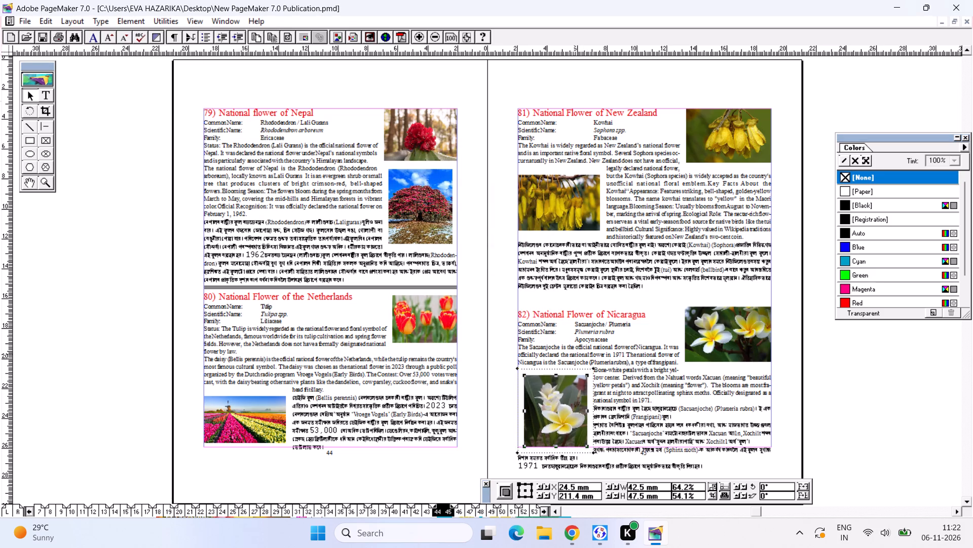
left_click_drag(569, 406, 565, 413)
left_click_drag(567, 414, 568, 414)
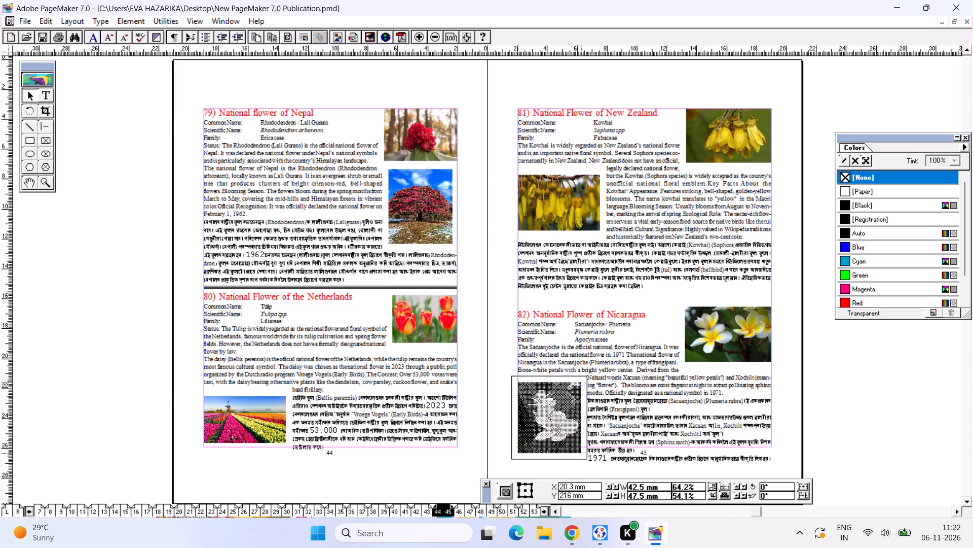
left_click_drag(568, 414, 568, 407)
Move the second picture to the right margin below the first Nicaragua picture and widen it to about 49.7 mm.
left_click_drag(564, 409, 753, 422)
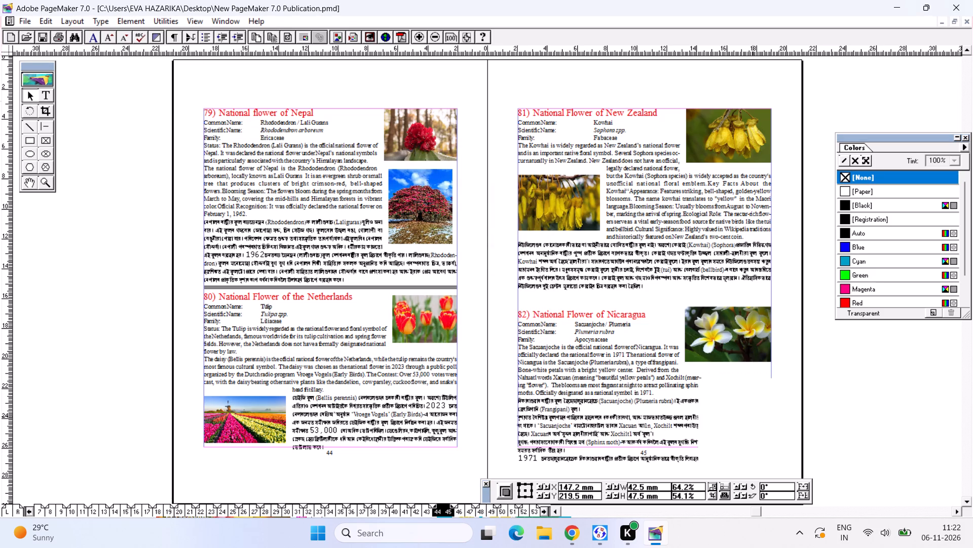
left_click_drag(752, 416, 746, 403)
left_click_drag(745, 407, 750, 402)
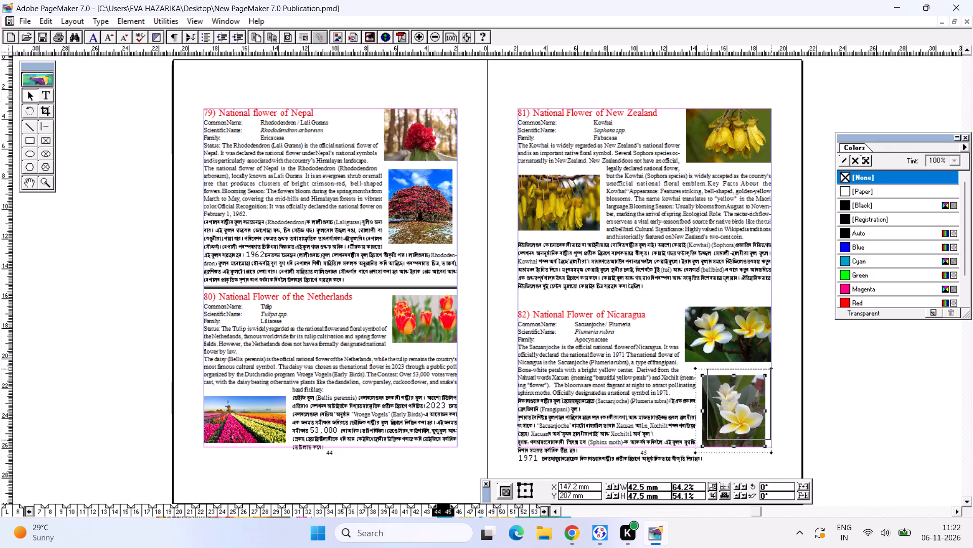
left_click_drag(750, 402, 751, 400)
left_click_drag(704, 436, 696, 438)
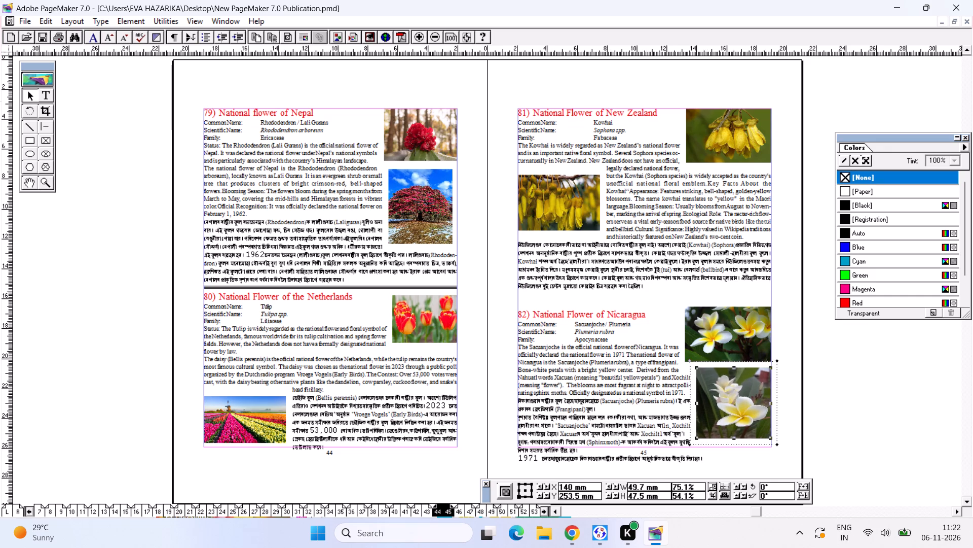
Move the Nicaragua text block up toward the New Zealand entry and raise the upper flower picture to match.
left_click(603, 423)
left_click_drag(594, 432, 594, 424)
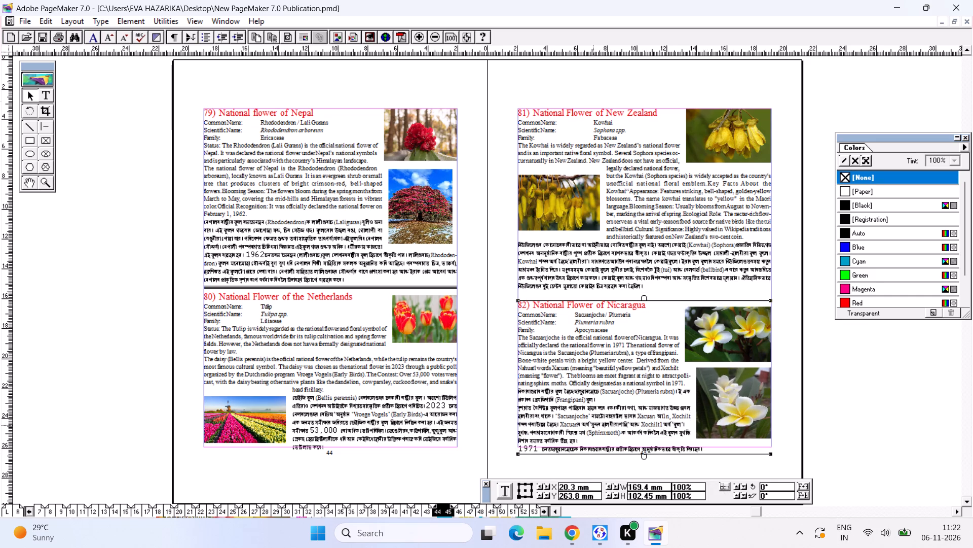
left_click(763, 414)
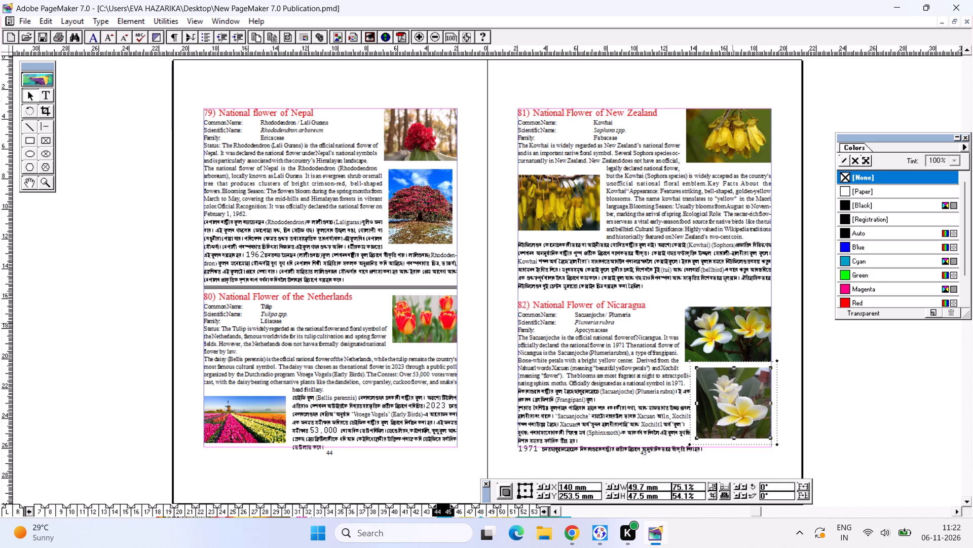
left_click_drag(733, 325, 734, 319)
left_click(684, 353)
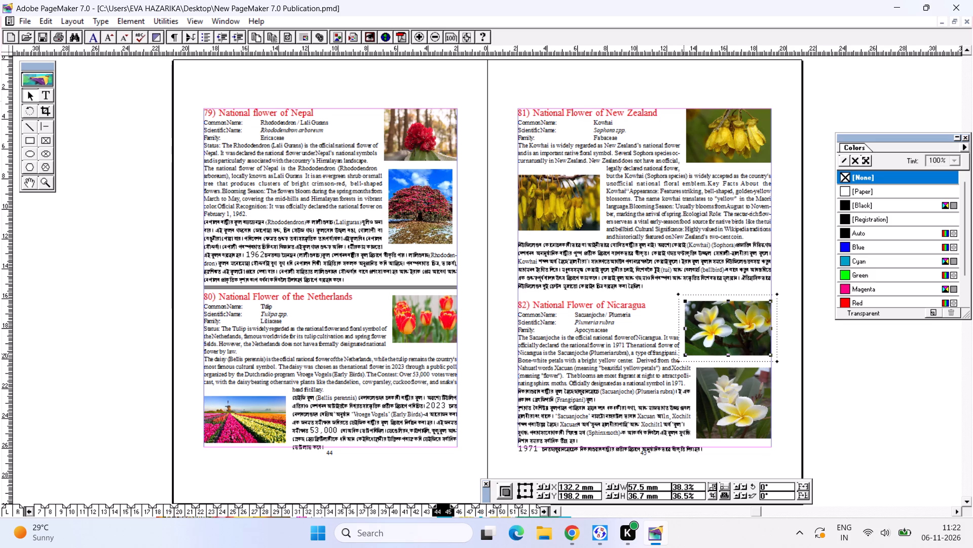
left_click_drag(728, 339, 729, 334)
Raise the lower Nicaragua picture slightly and resize it to about 49.5 × 48.8 mm.
left_click(755, 394)
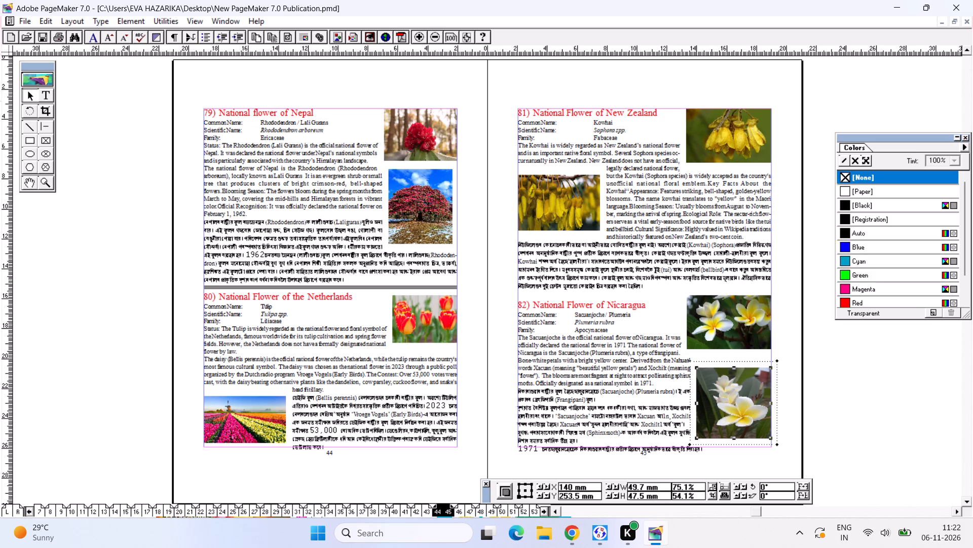
left_click(729, 404)
left_click(696, 435)
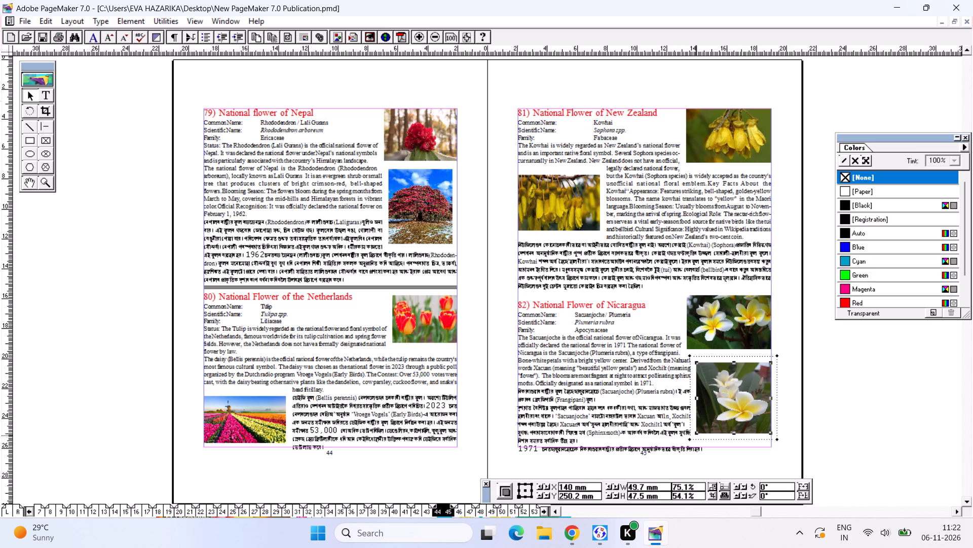
left_click(705, 324)
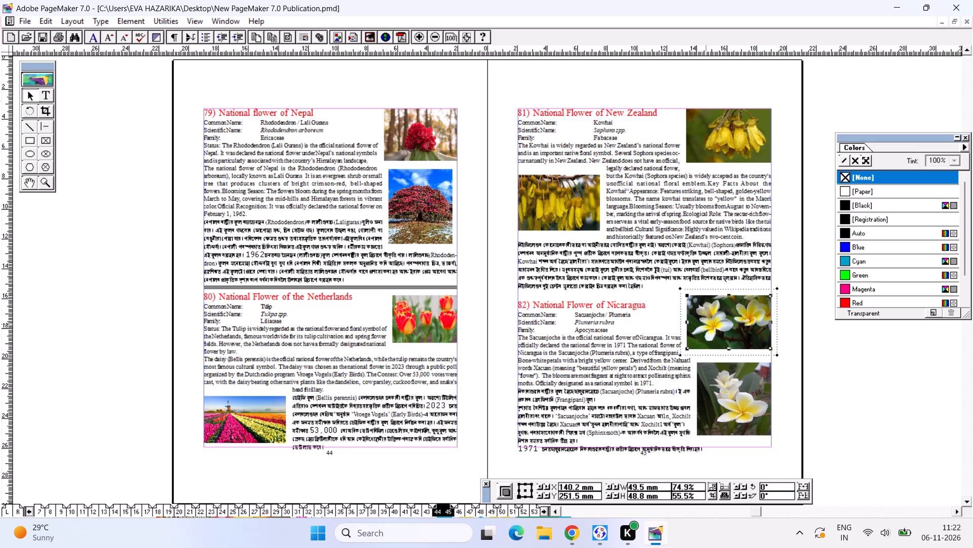
Nudge the Nicaragua text block up very slightly.
left_click(641, 397)
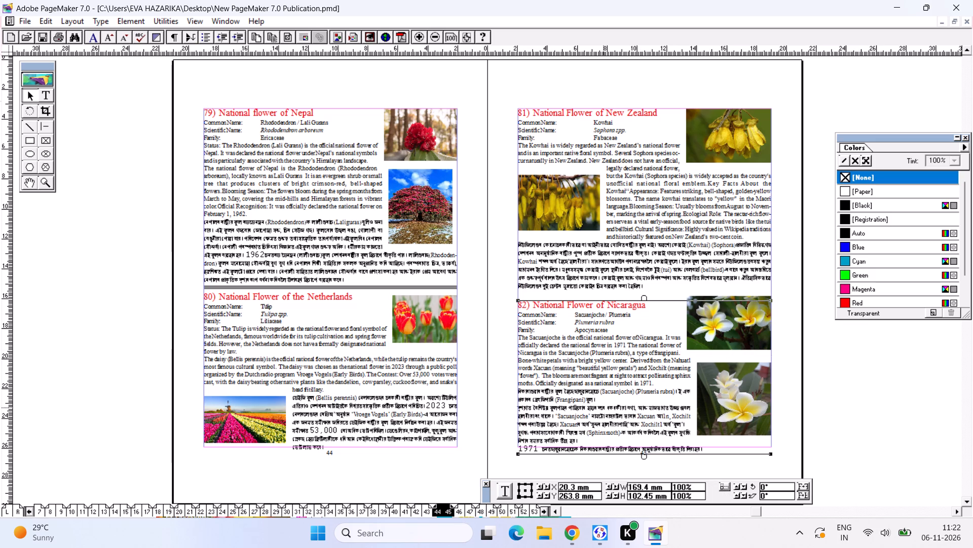
left_click(604, 407)
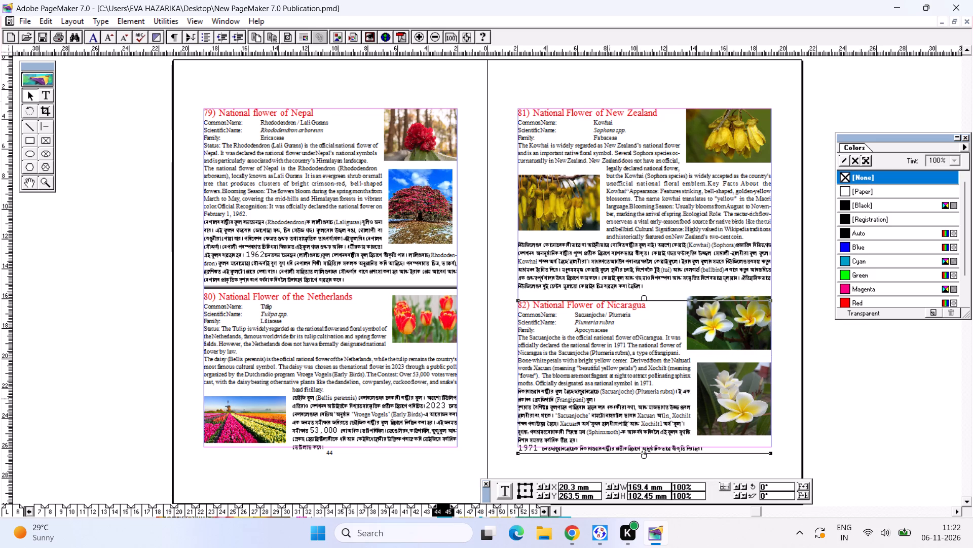
left_click(862, 412)
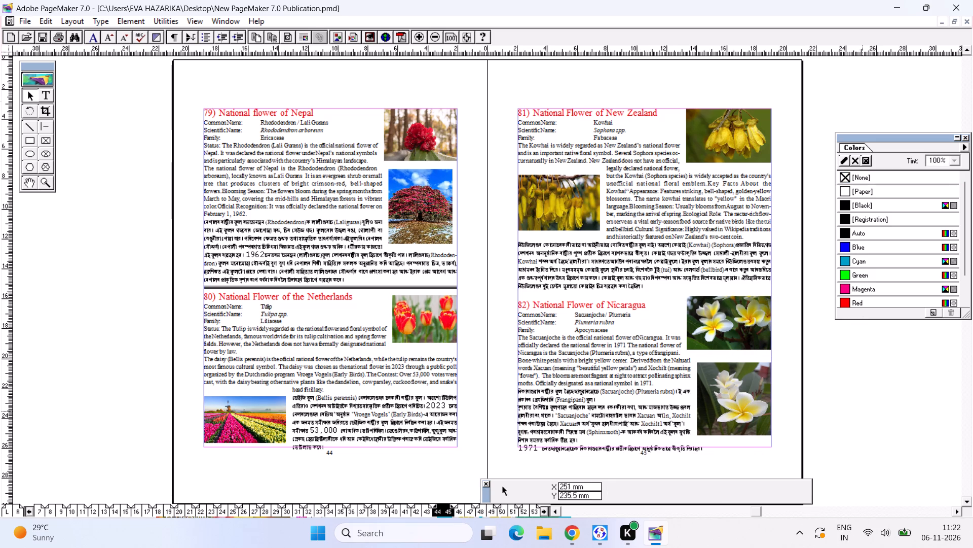
Move the lower Nicaragua picture to the left margin beside the Assamese text, with its bottom edge at about Y 263.3 mm.
left_click(750, 399)
left_click_drag(741, 399, 597, 397)
left_click_drag(597, 397, 569, 401)
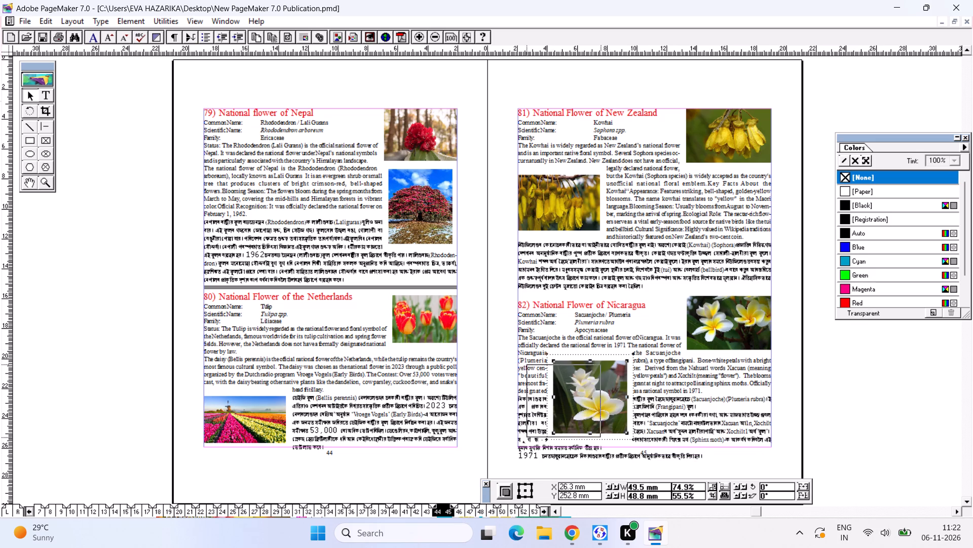
left_click_drag(569, 401, 564, 403)
left_click_drag(565, 410, 566, 416)
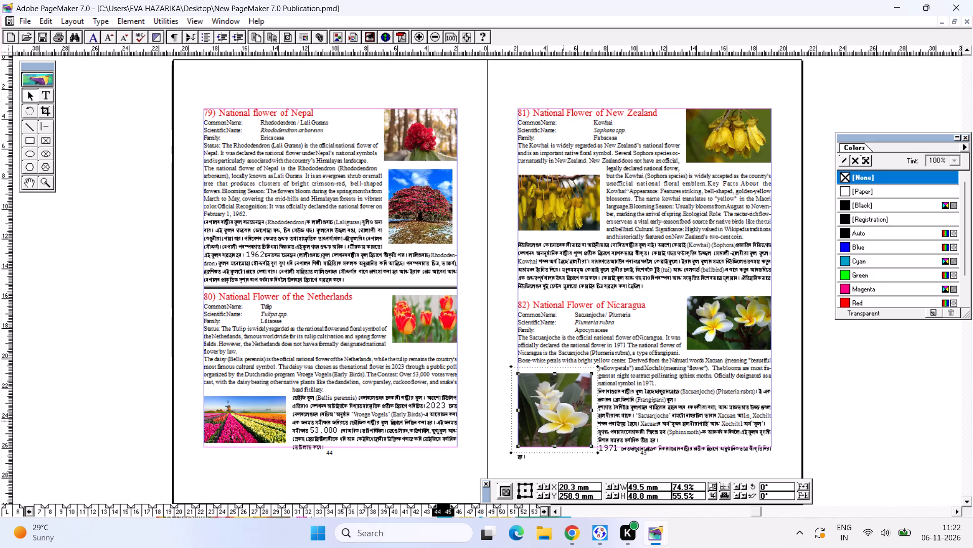
left_click_drag(564, 420, 564, 430)
left_click_drag(564, 430, 564, 423)
left_click_drag(569, 419, 569, 426)
Select all the Assamese paragraphs of the Nicaragua entry and apply a preset leading to them.
left_click(667, 413)
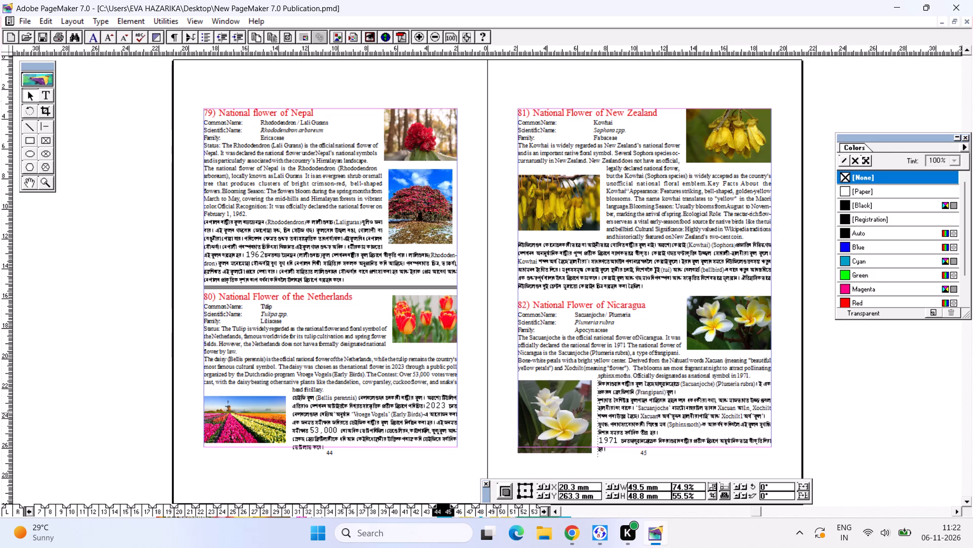
key("ctrl+2")
left_click_drag(461, 362, 458, 298, "alt")
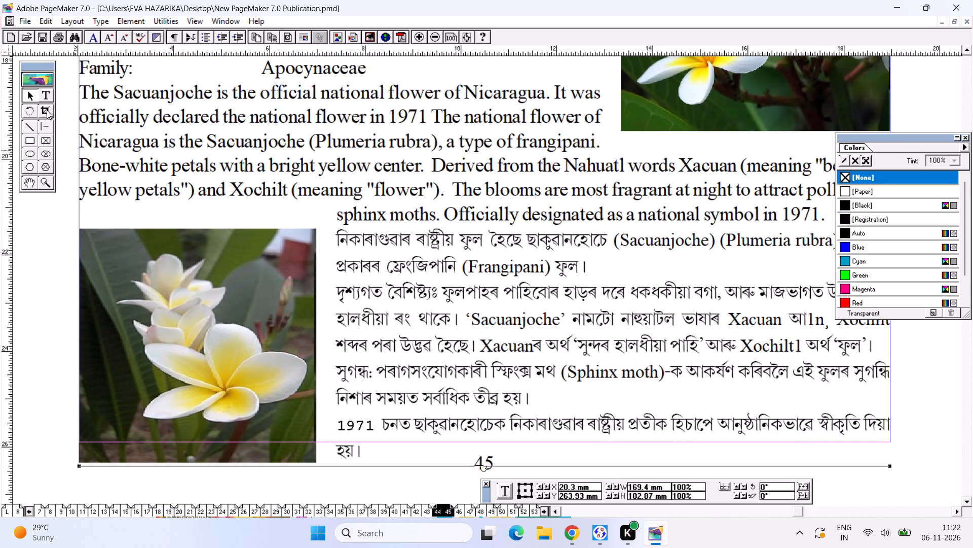
left_click(48, 89)
left_click(377, 270)
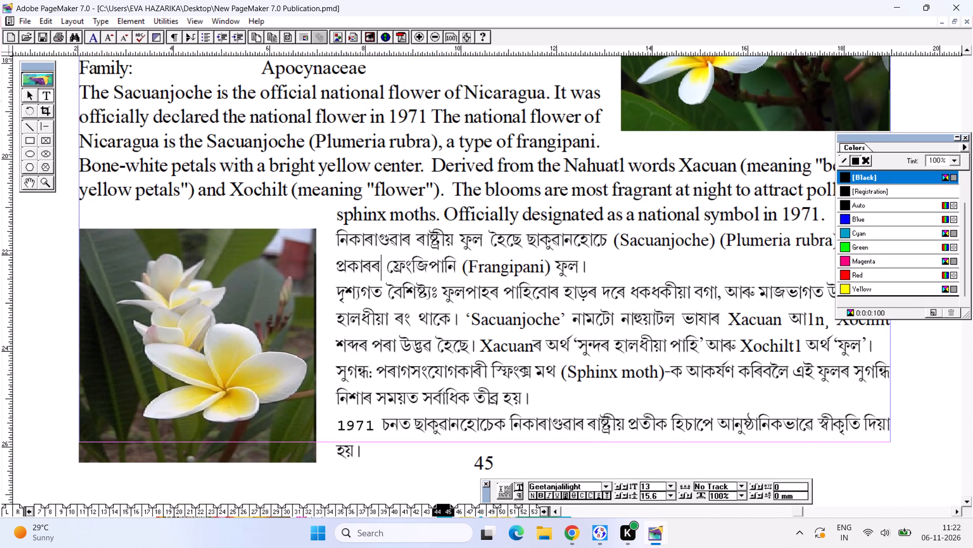
left_click_drag(329, 236, 579, 501)
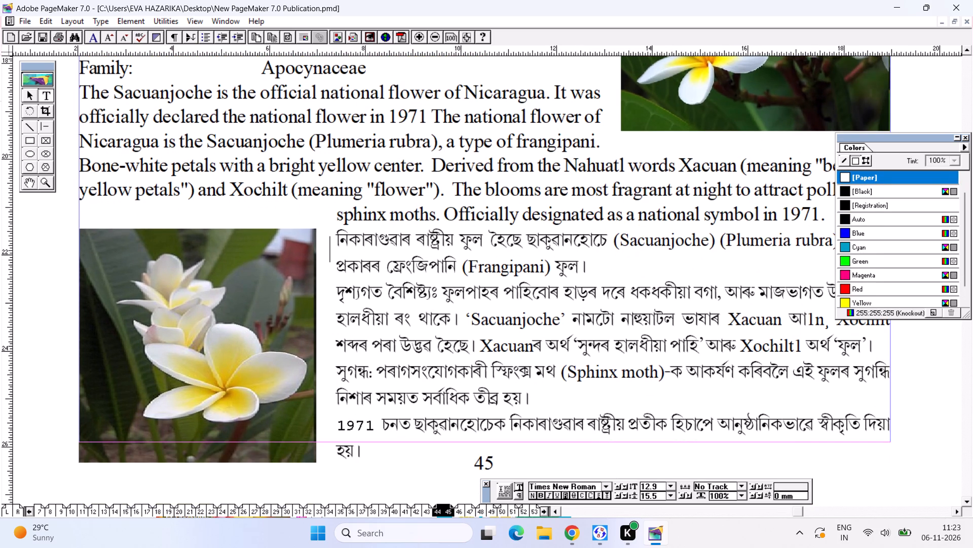
left_click_drag(340, 236, 614, 497)
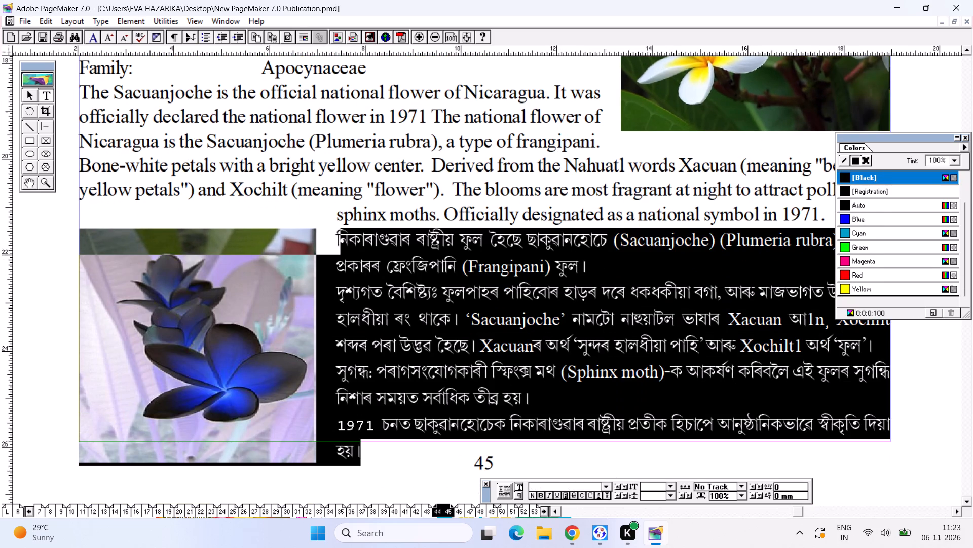
left_click(334, 242, "shift")
left_click(350, 222)
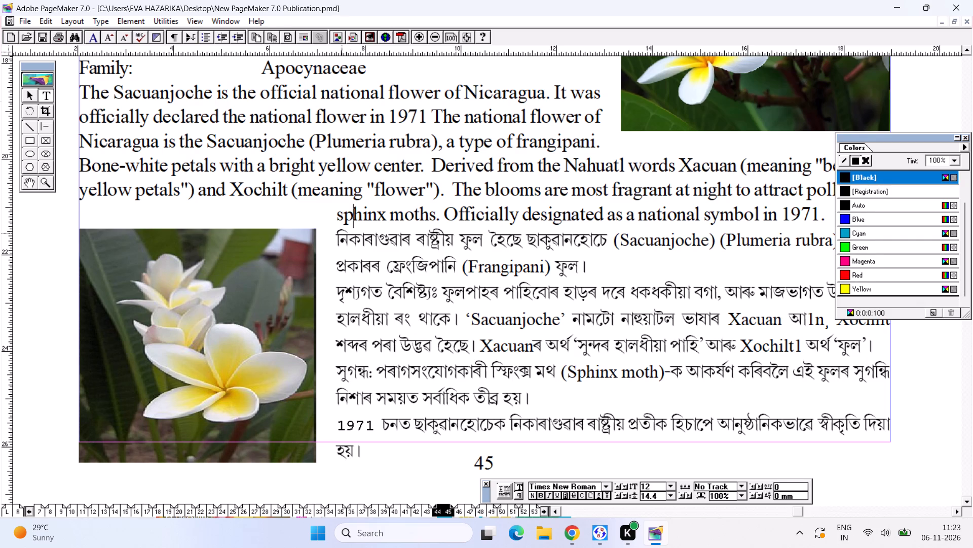
left_click_drag(336, 241, 559, 473)
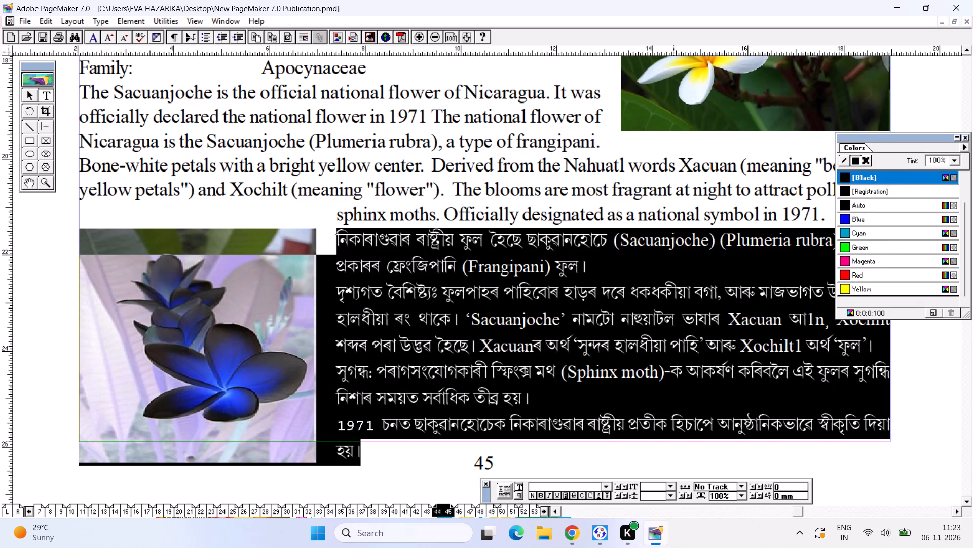
left_click(673, 496)
left_click(652, 441)
left_click(578, 385)
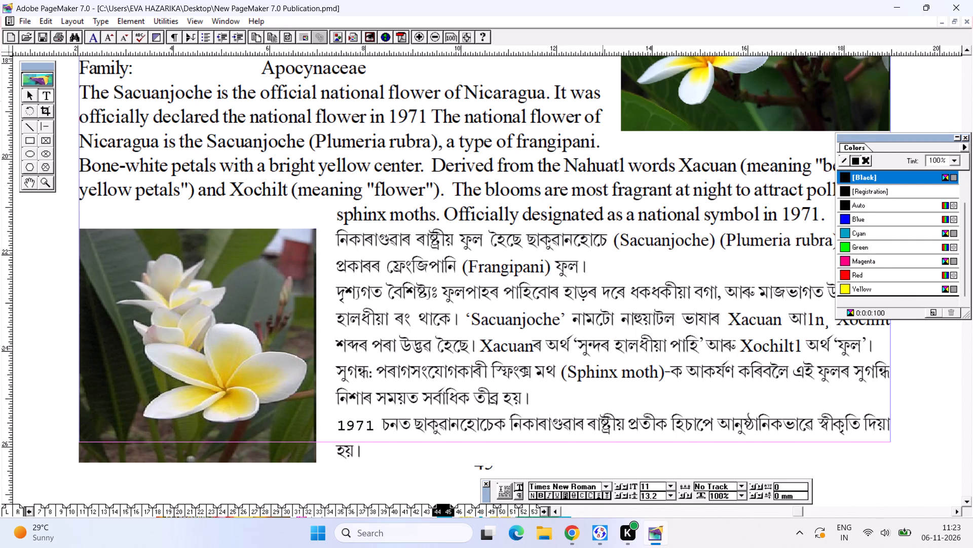
Move the Nicaragua text block further up, directly below the New Zealand entry's Assamese text.
key("ctrl+0")
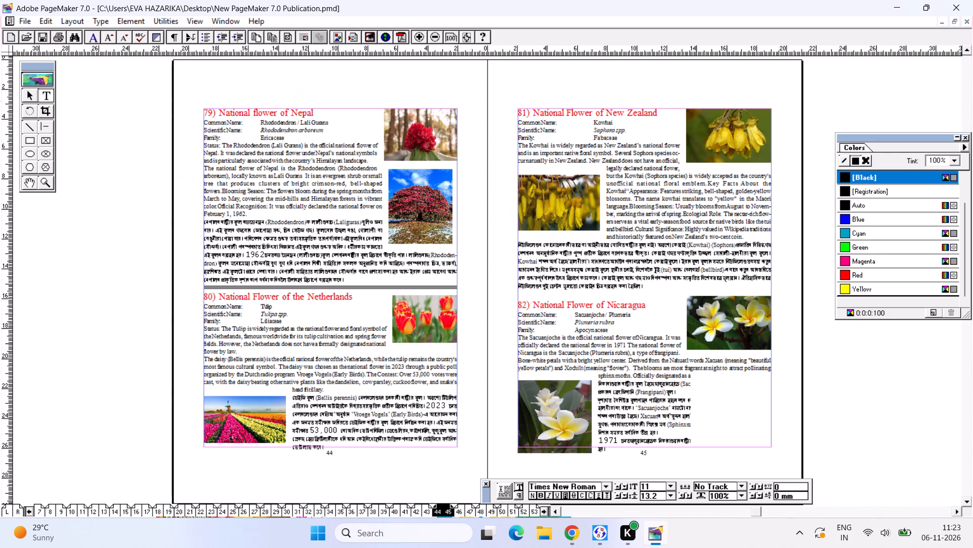
left_click(26, 93)
left_click(655, 434)
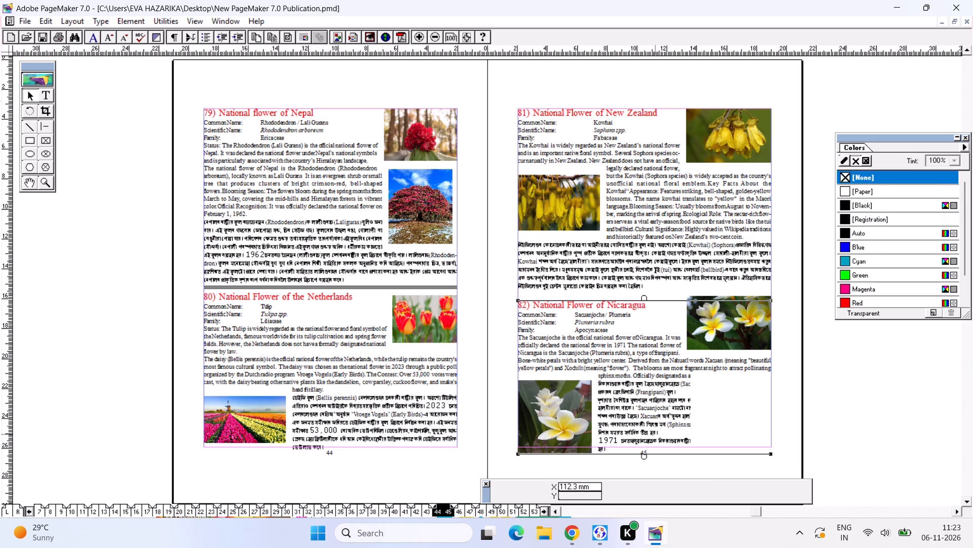
left_click_drag(655, 434, 655, 421)
left_click(653, 421)
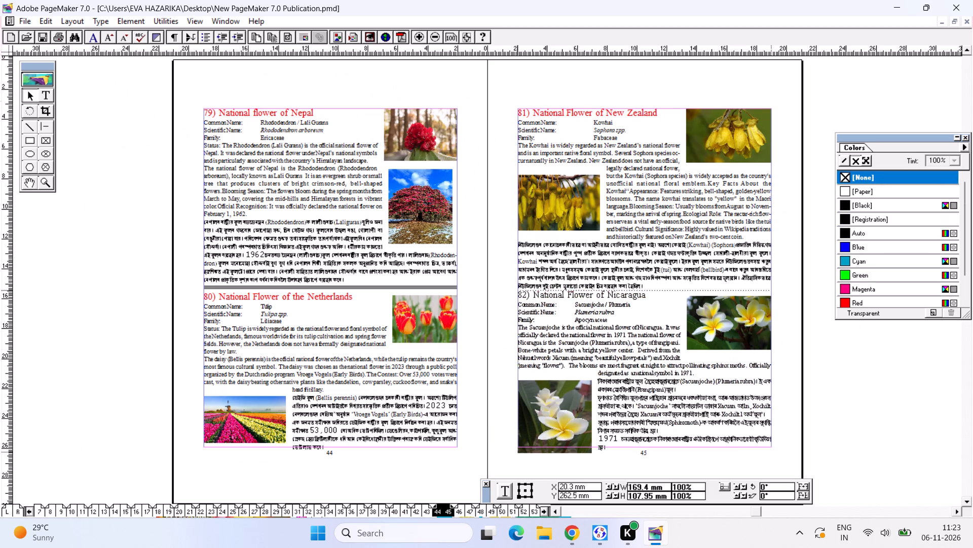
Nudge the lower Nicaragua picture slightly up along the left margin and shift the Nicaragua text block slightly down.
left_click(649, 424)
left_click(650, 420)
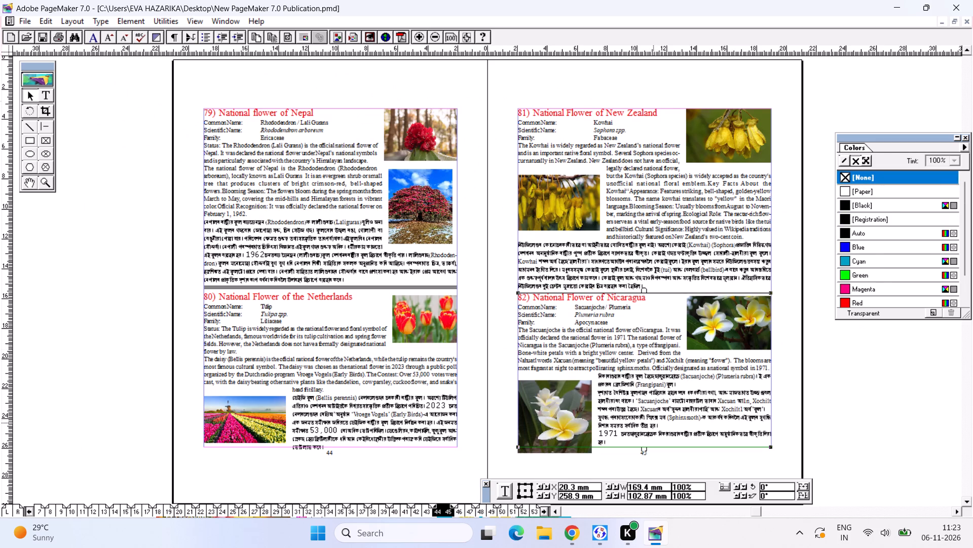
left_click(575, 417)
left_click_drag(562, 420, 561, 413)
left_click(663, 366)
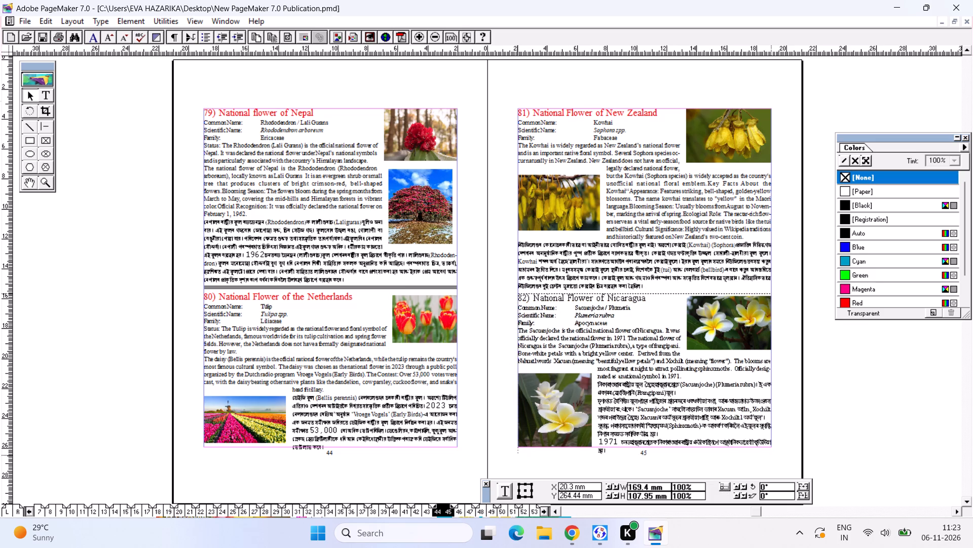
Shrink the upper Nicaragua picture slightly to about 54.7 × 33.7 mm and move it down a little beside the English text.
left_click(726, 320)
left_click(688, 294)
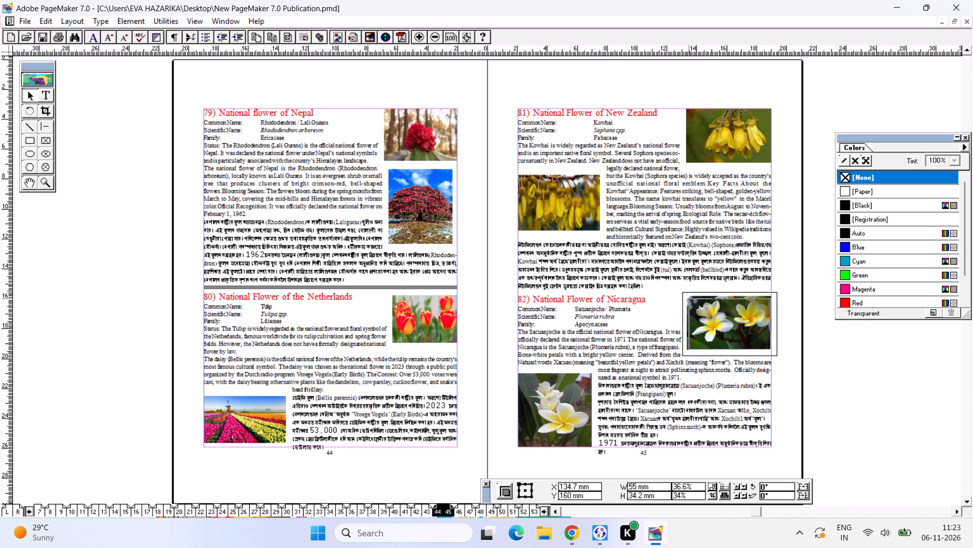
left_click_drag(714, 327, 715, 334)
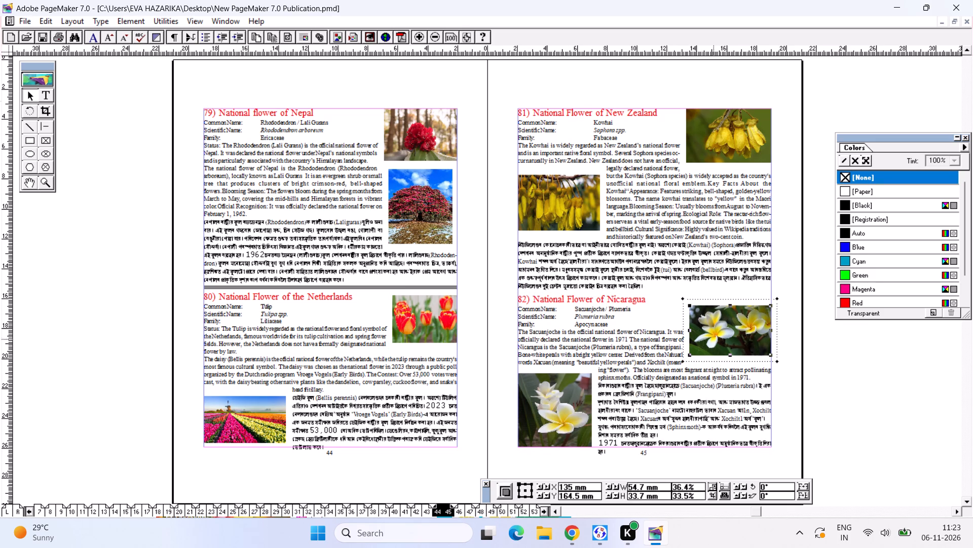
left_click(608, 339)
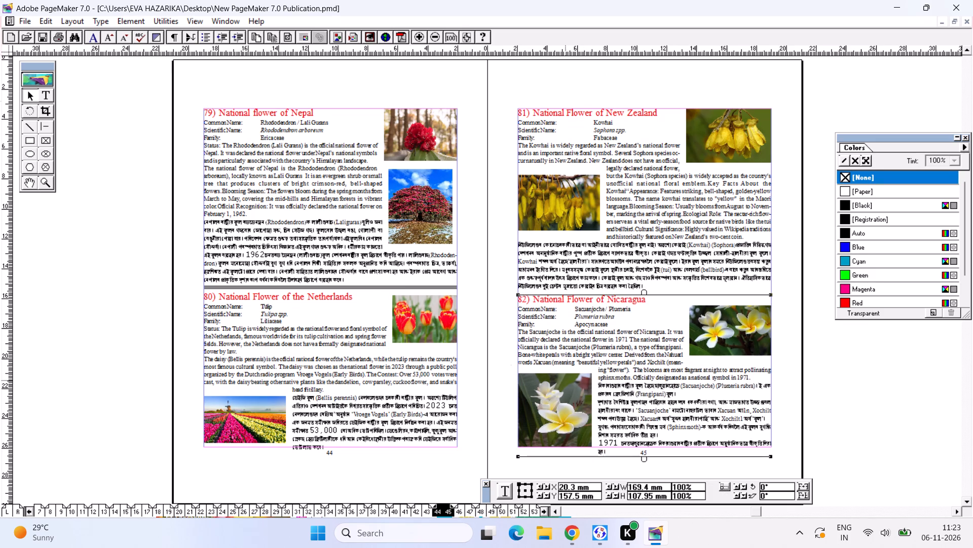
Shrink the lower Nicaragua picture to about 46.1 × 42.9 mm and place it at about X 23 mm, Y 213.5 mm.
left_click(565, 380)
left_click_drag(520, 374, 522, 382)
left_click(558, 402)
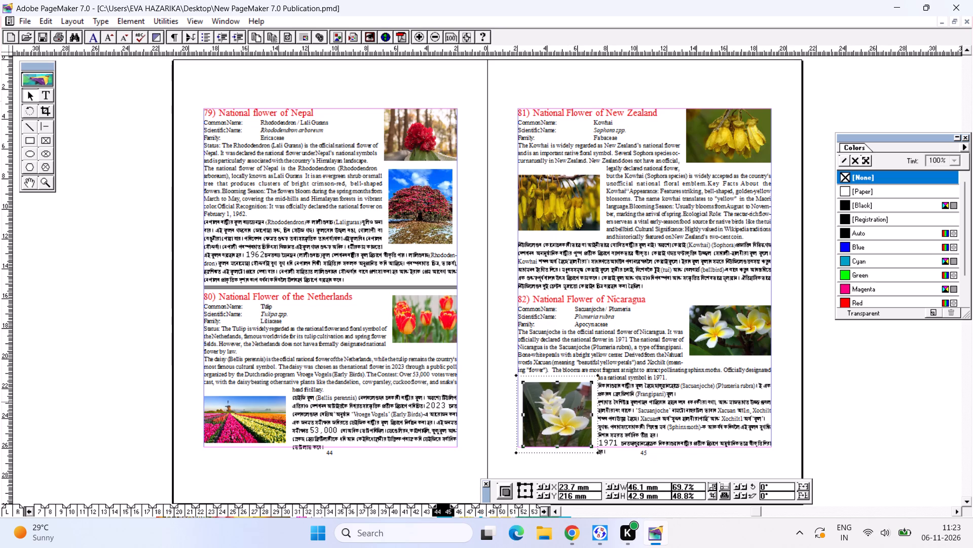
left_click(560, 398)
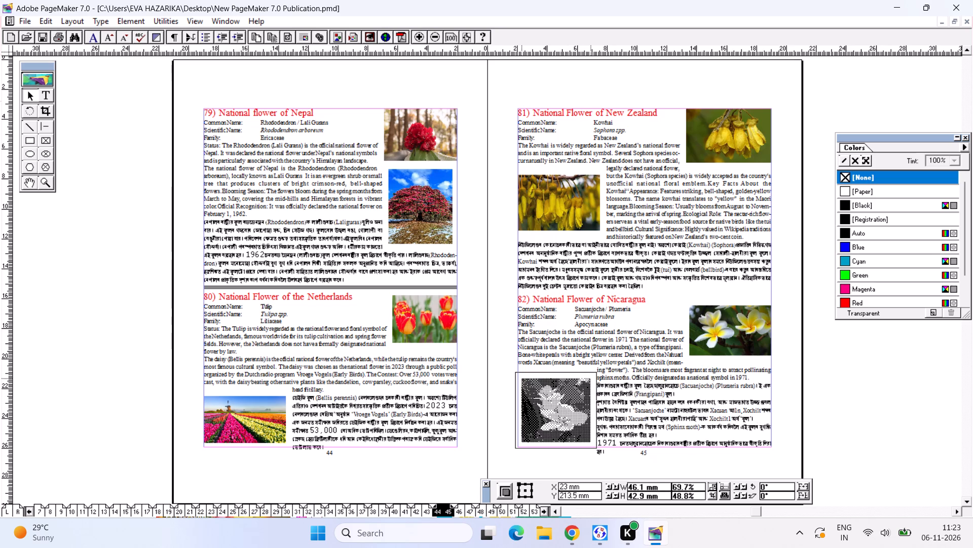
left_click(648, 392)
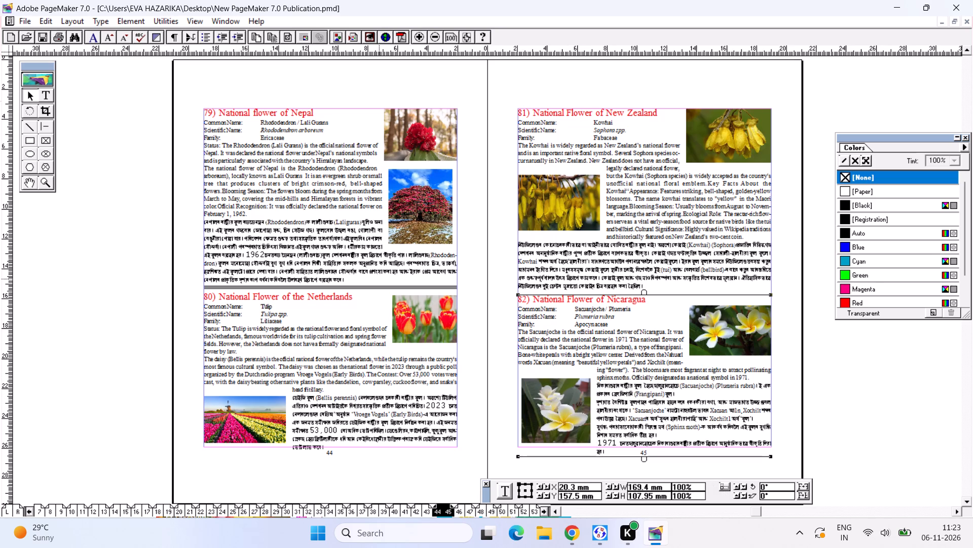
left_click(428, 227)
left_click(898, 367)
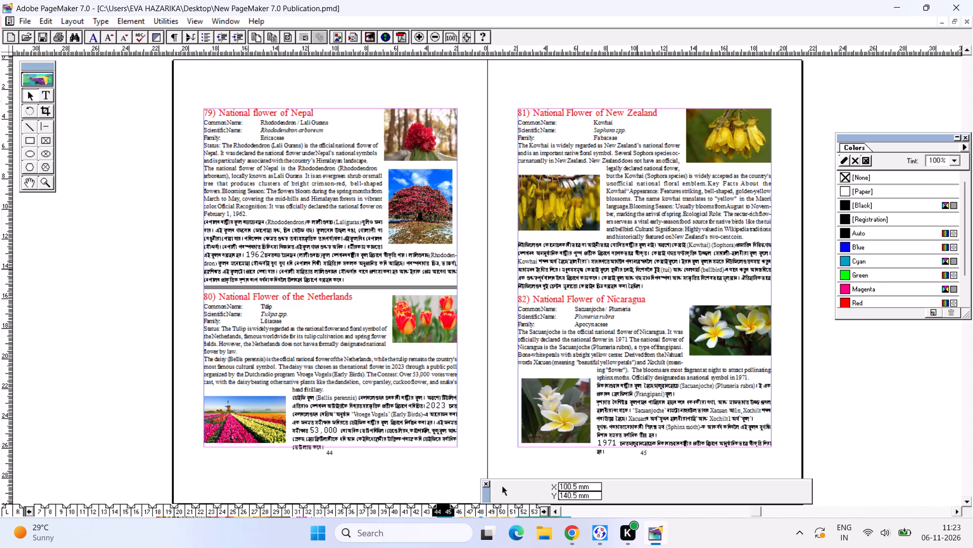
Select the Assamese paragraph of the New Zealand entry and set its leading to Auto.
left_click(49, 94)
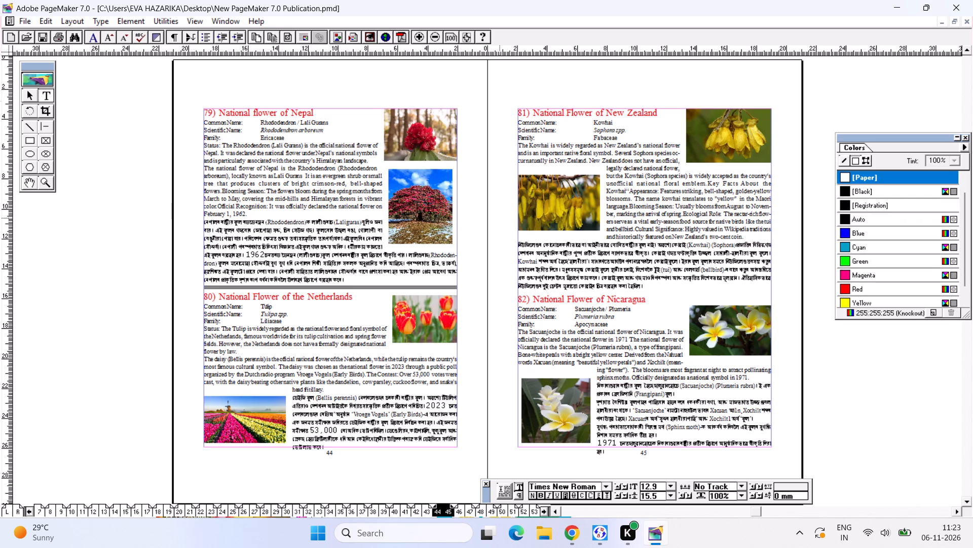
left_click_drag(517, 248, 534, 253)
left_click_drag(534, 253, 655, 269)
left_click_drag(675, 292, 457, 246)
left_click_drag(650, 289, 492, 244)
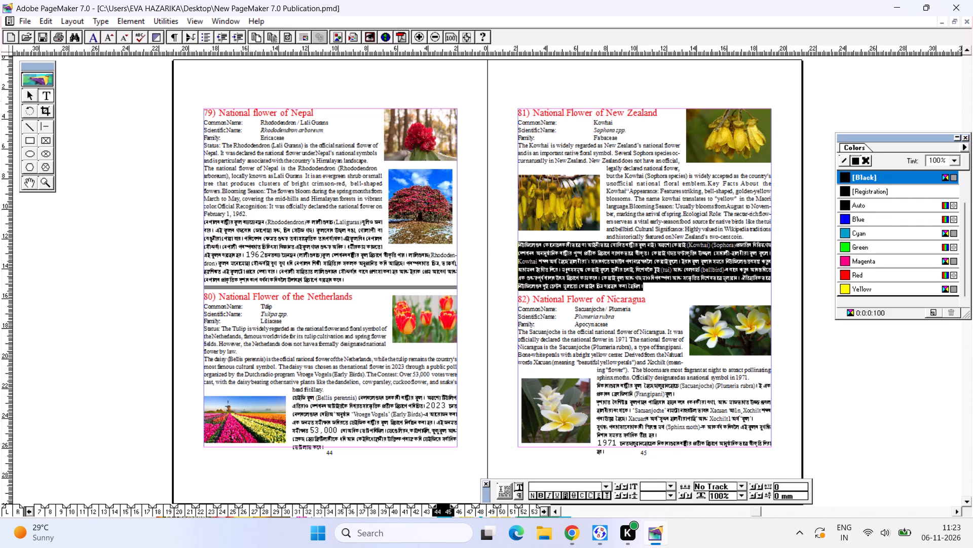
left_click(672, 494)
left_click(657, 446)
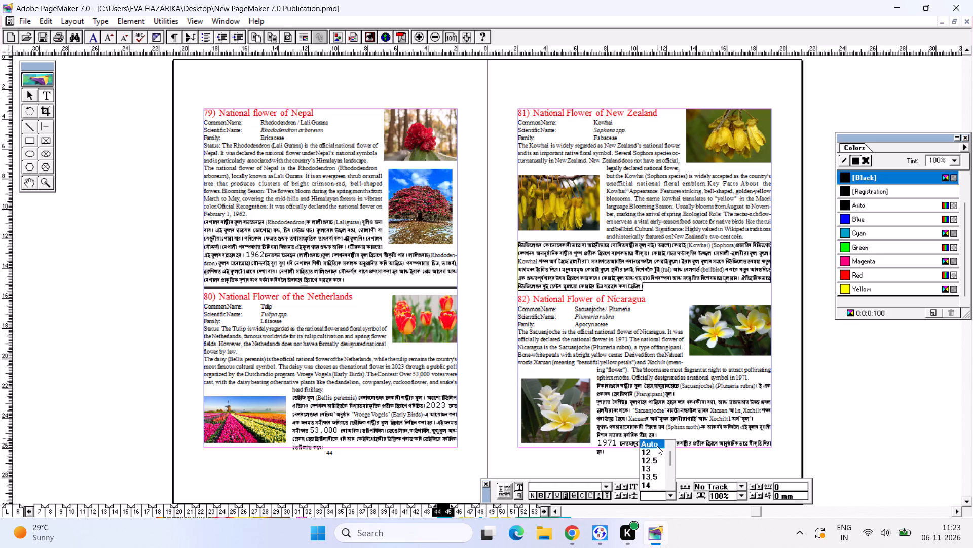
Draw a horizontal line about 166.9 mm long between the New Zealand and Nicaragua entries, at about Y 155.3 mm.
left_click(581, 303)
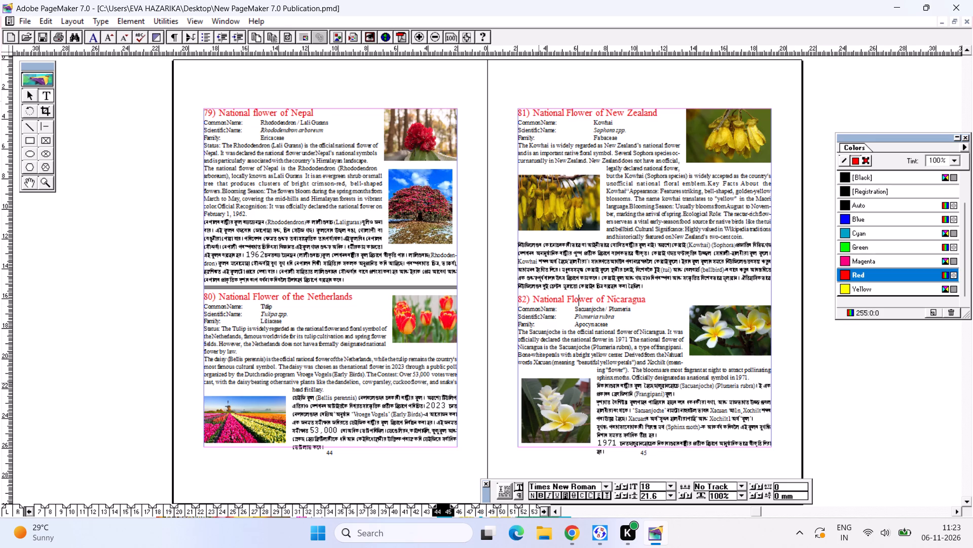
key("ctrl+2")
left_click_drag(526, 285, 273, 235, "alt")
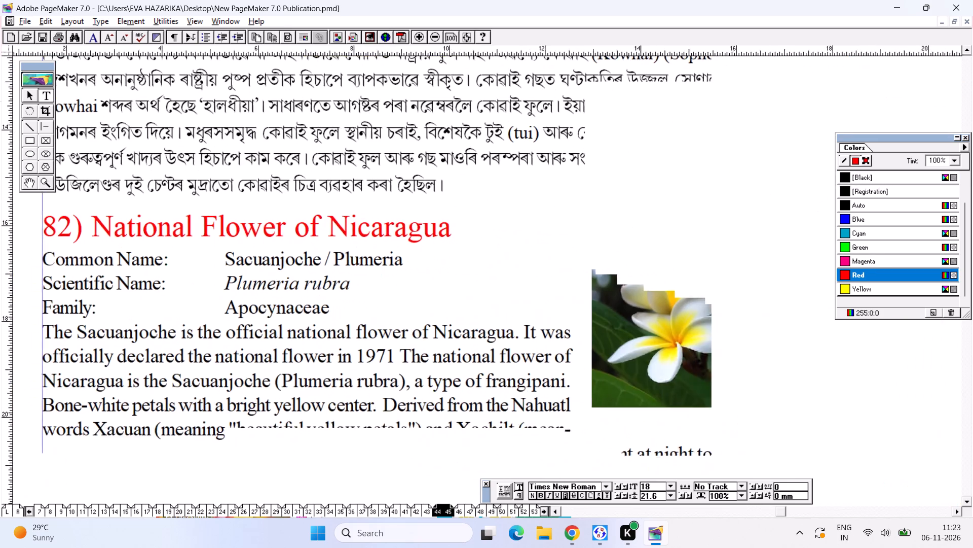
left_click_drag(358, 257, 361, 323, "alt")
left_click_drag(360, 311, 346, 321, "alt")
left_click_drag(317, 300, 319, 317, "alt")
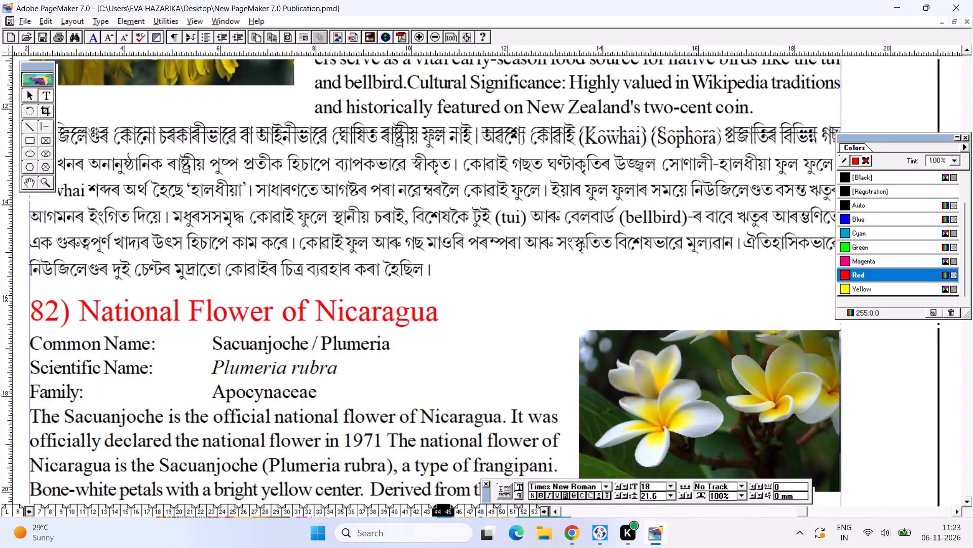
left_click_drag(319, 317, 319, 331, "alt")
left_click_drag(327, 326, 347, 330, "alt")
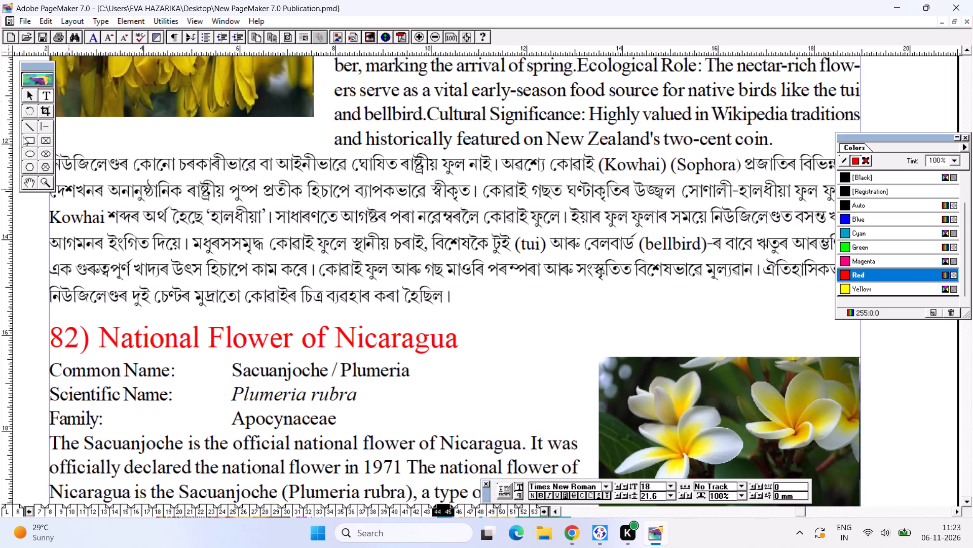
left_click(45, 127)
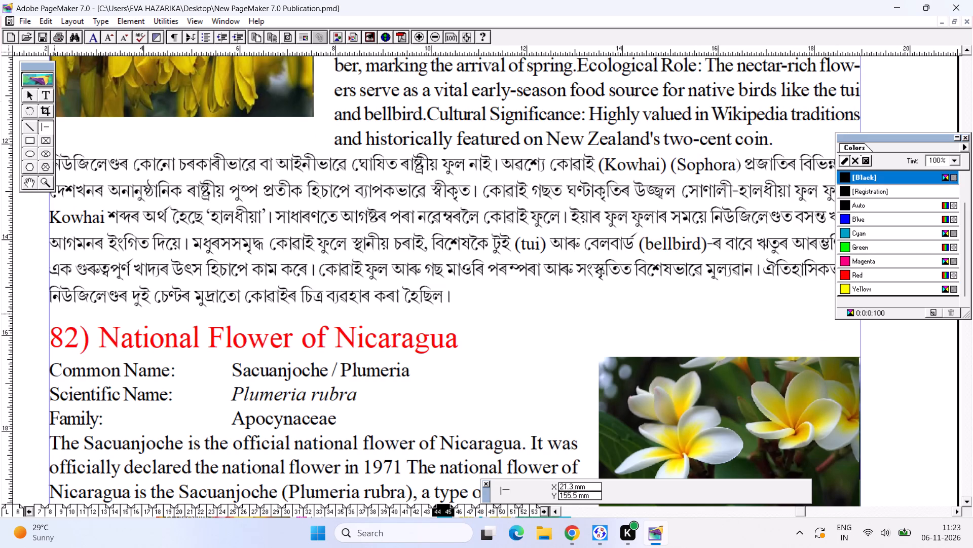
left_click_drag(49, 312, 699, 351)
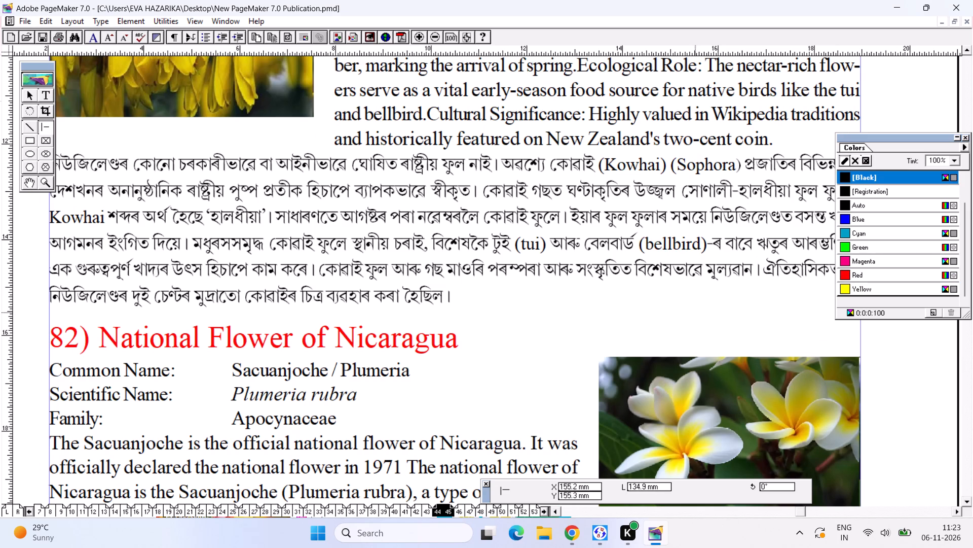
left_click_drag(699, 351, 848, 379)
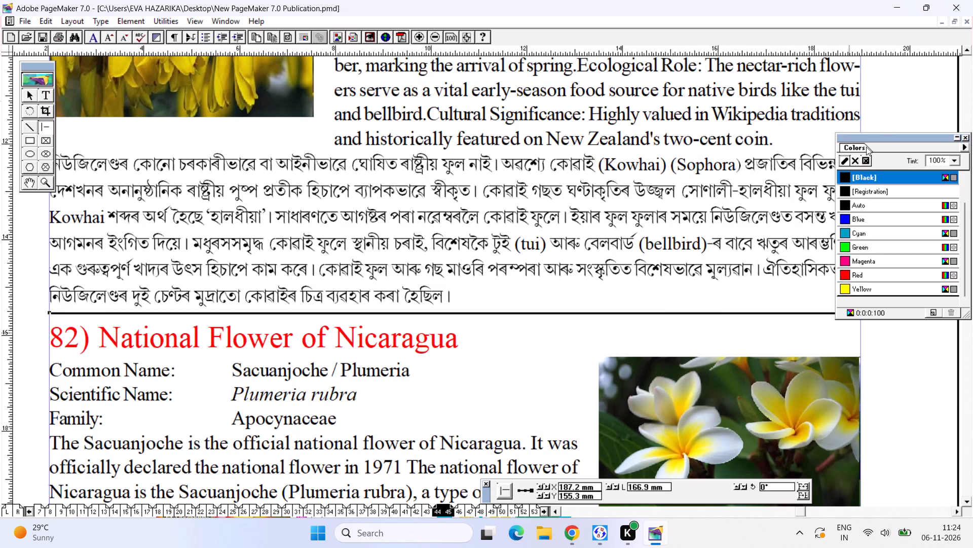
Extend the separator line above the Nicaragua heading to the right margin, making it 169.4 mm long.
left_click_drag(887, 141, 934, 173)
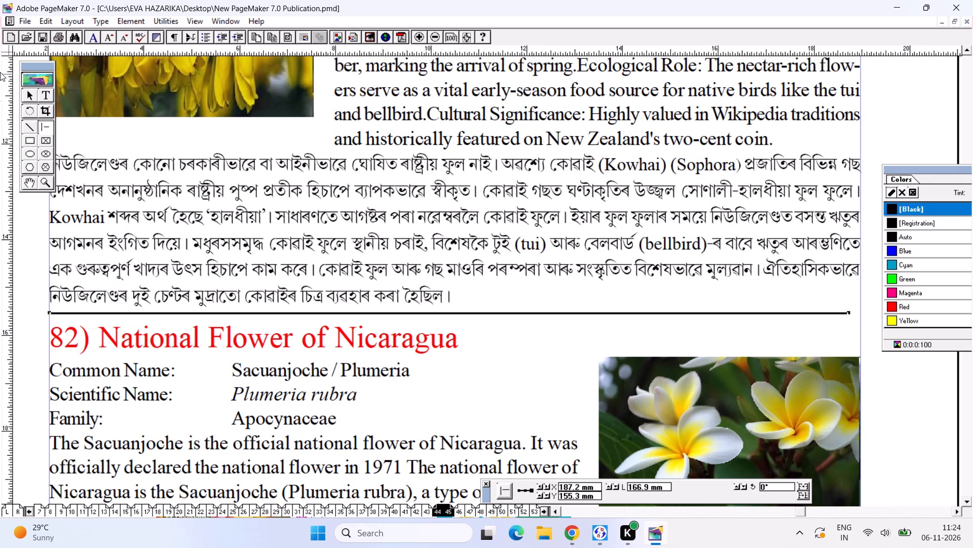
left_click(26, 95)
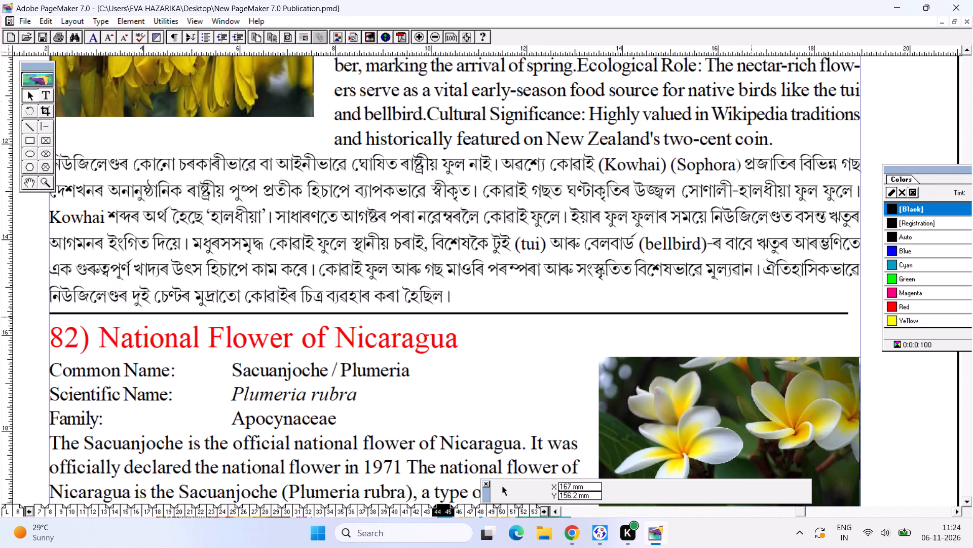
left_click(754, 313)
left_click_drag(849, 312, 861, 311)
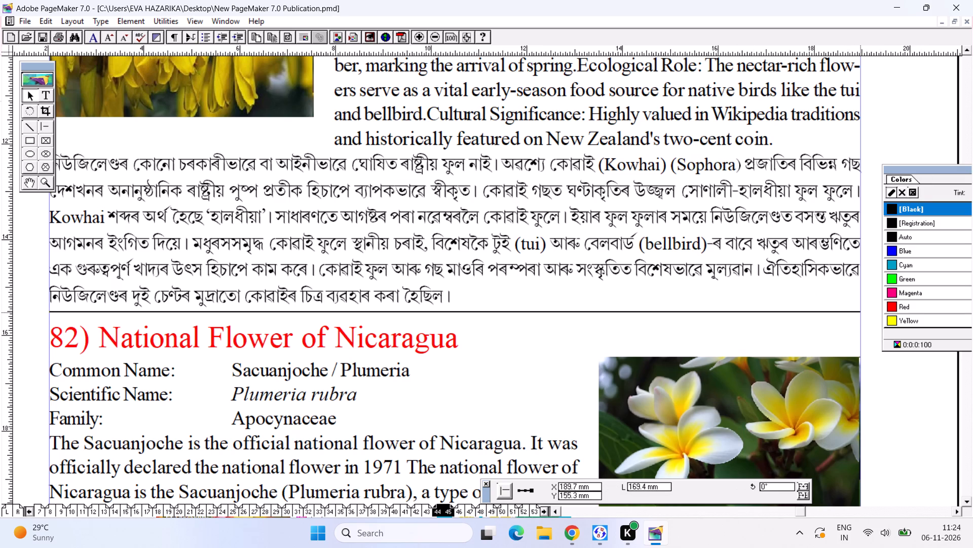
left_click_drag(861, 311, 860, 311)
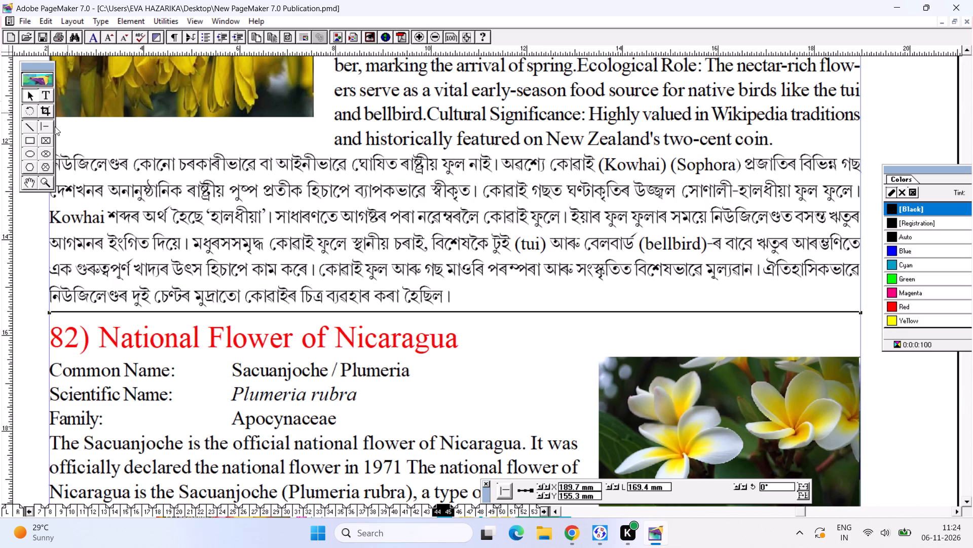
Draw a second horizontal line about 169.4 mm long just below the first separator, at about Y 155.8 mm.
left_click(55, 126)
left_click(48, 126)
left_click_drag(49, 315, 106, 314)
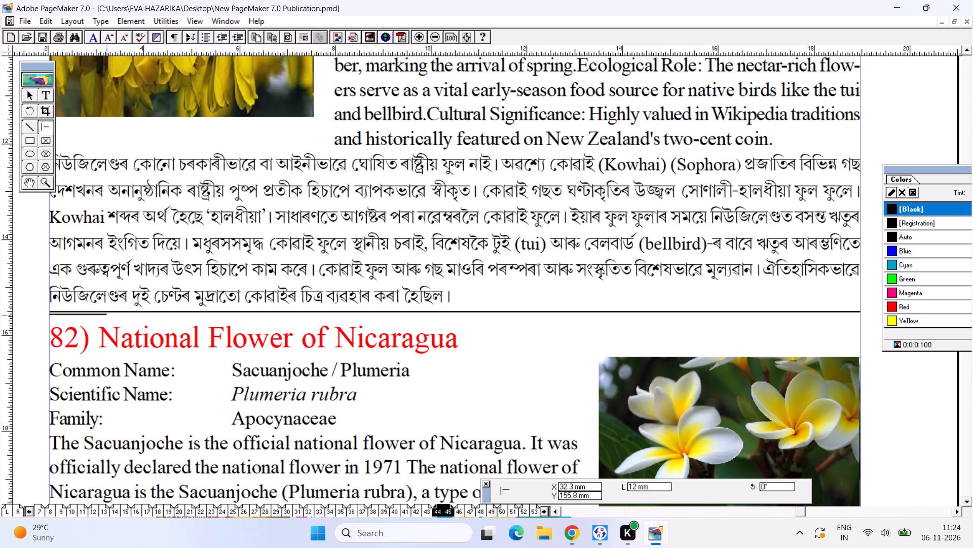
left_click_drag(106, 314, 857, 319)
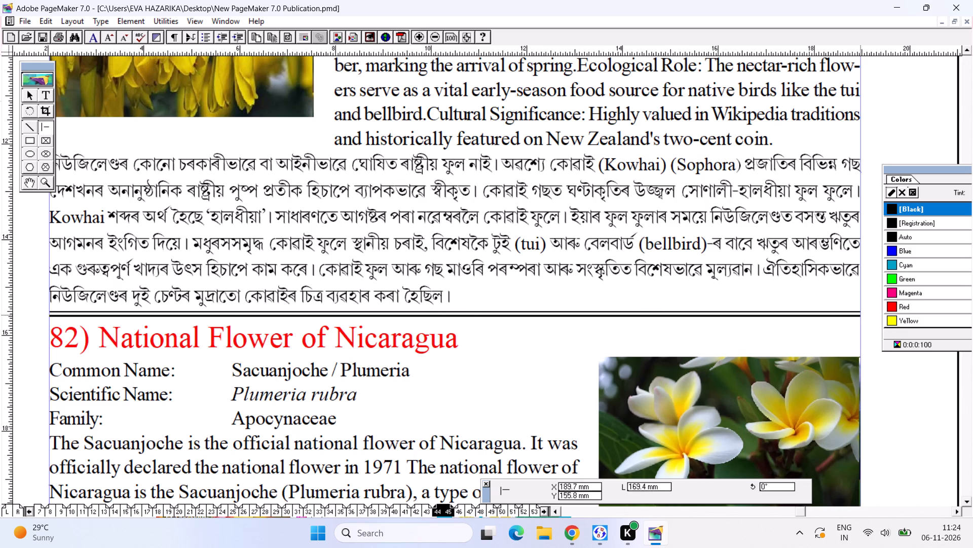
left_click_drag(857, 319, 860, 319)
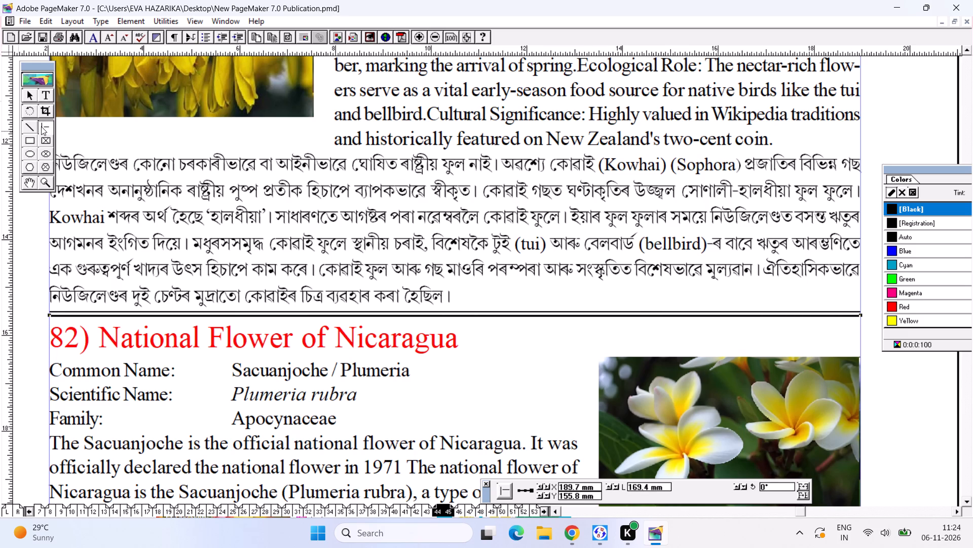
Draw a third horizontal line about 169.4 mm long between the two separator lines, at about Y 155.5 mm.
left_click(43, 126)
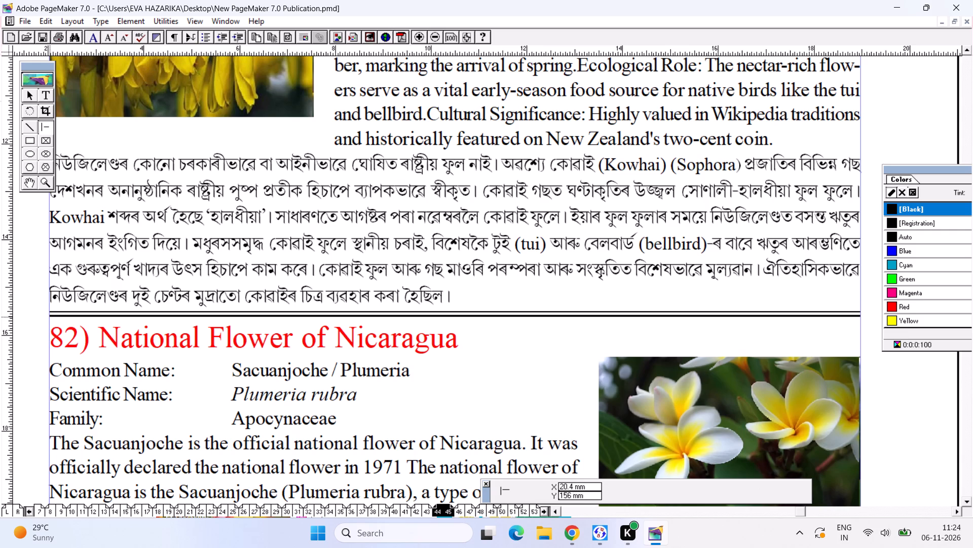
left_click_drag(49, 314, 622, 284)
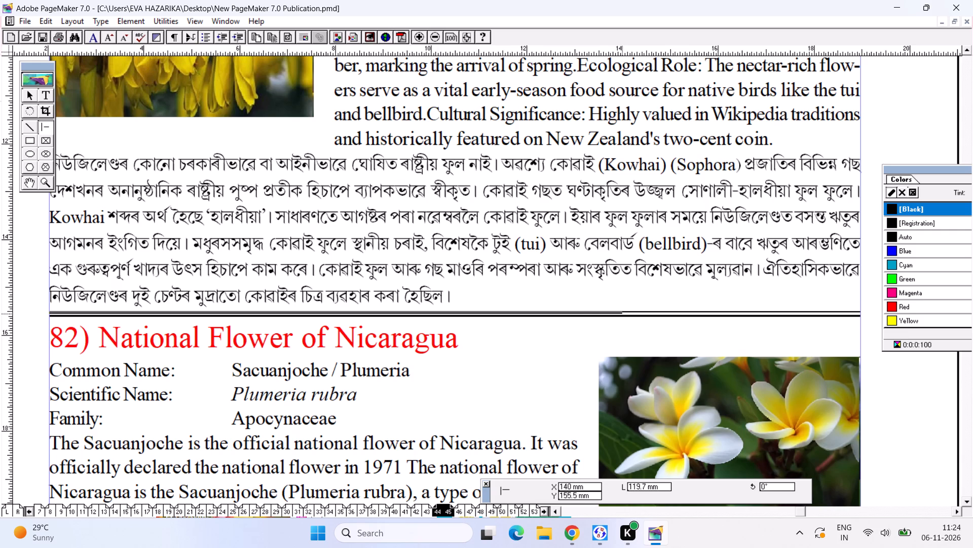
left_click_drag(622, 284, 854, 289)
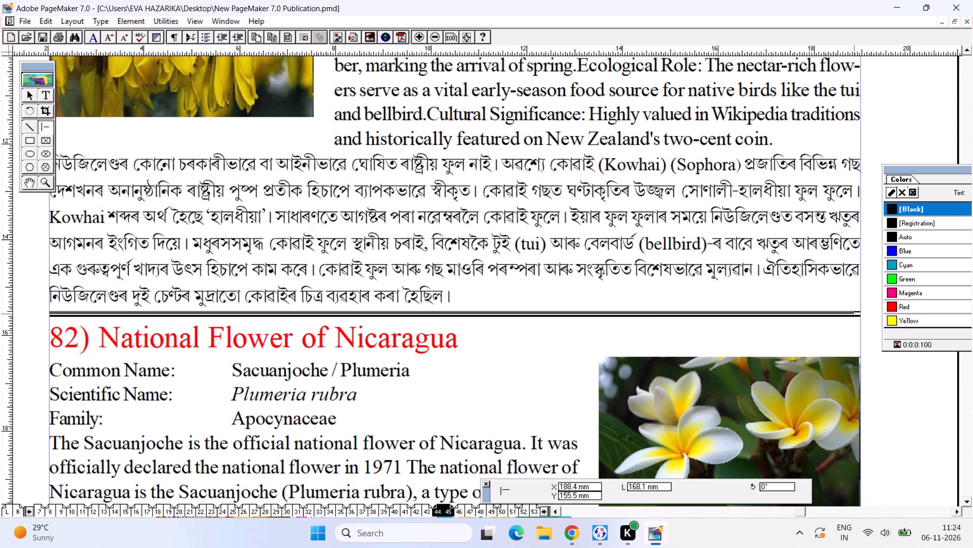
left_click_drag(854, 289, 860, 289)
Return to the full-spread view with nothing selected and save the publication.
key("ctrl+0")
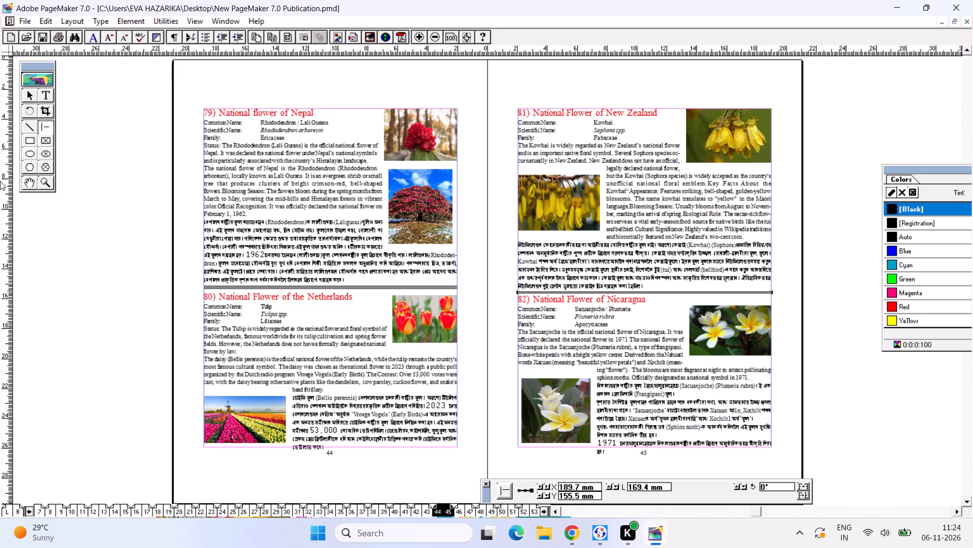
left_click(27, 96)
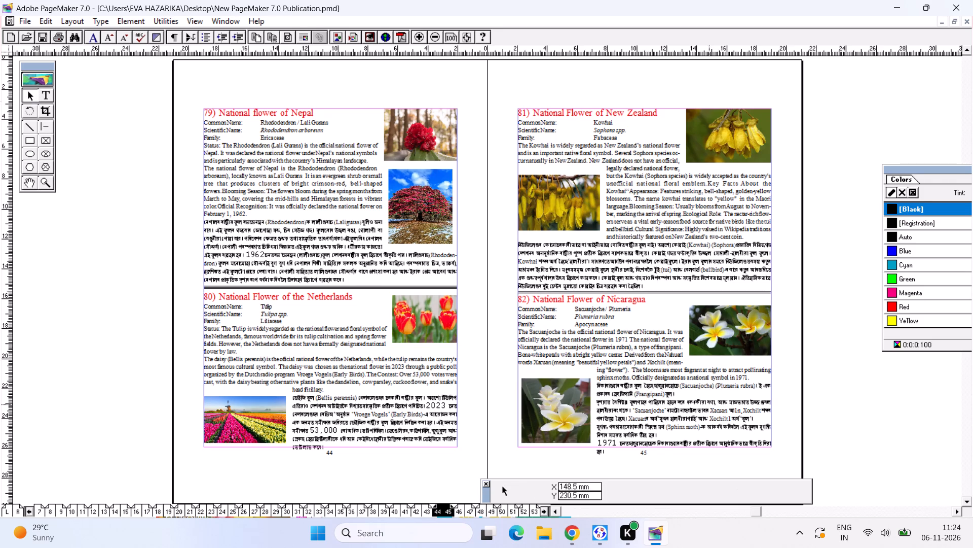
left_click(643, 384)
left_click(858, 399)
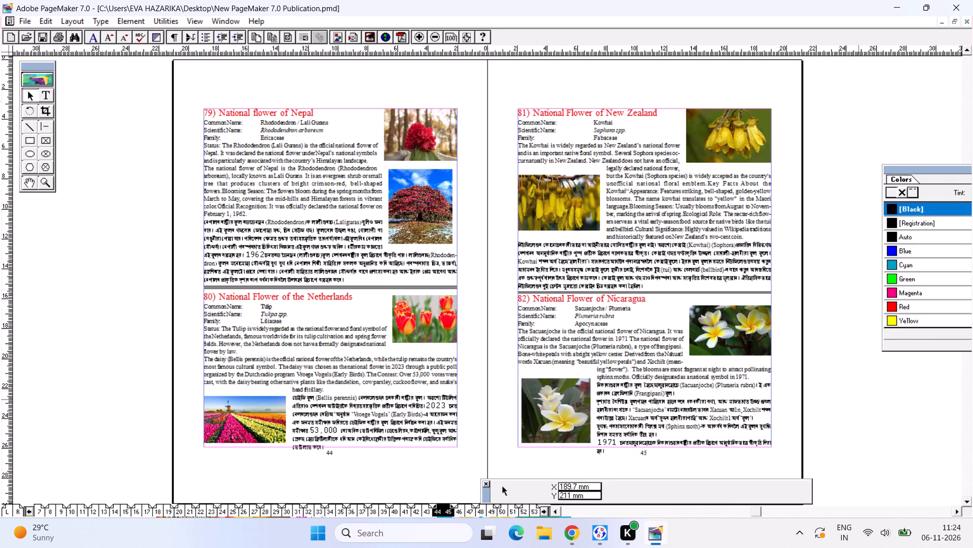
key("ctrl+s")
key("ctrl+s")
key("ctrl+s")
key("ctrl+s")
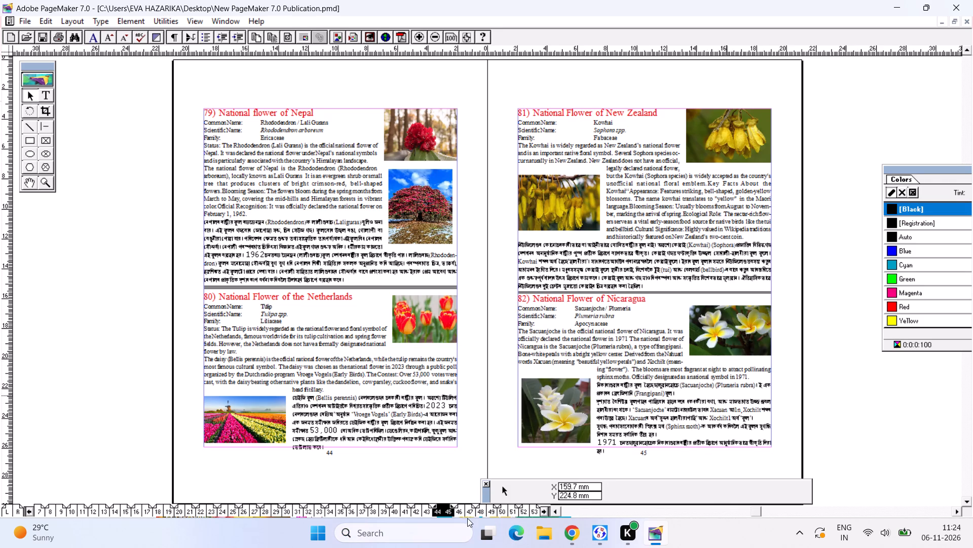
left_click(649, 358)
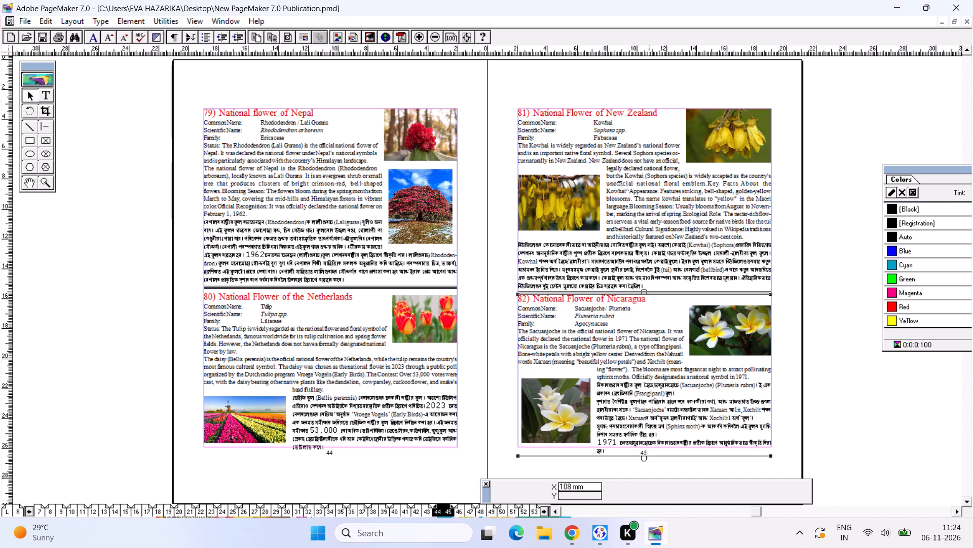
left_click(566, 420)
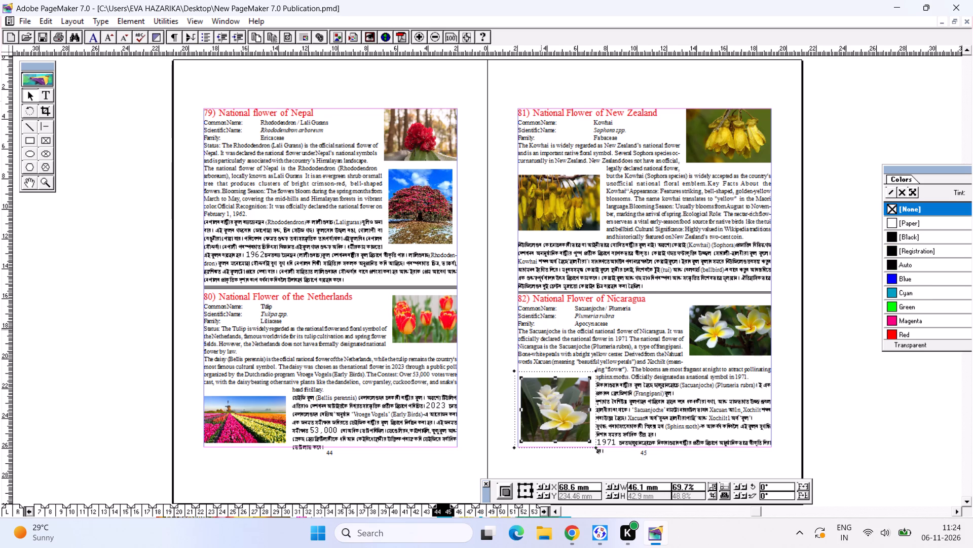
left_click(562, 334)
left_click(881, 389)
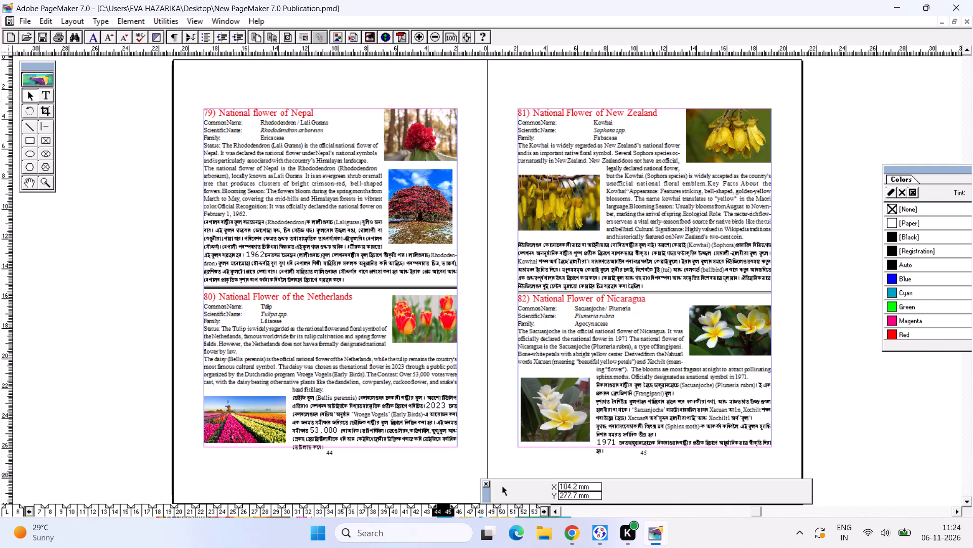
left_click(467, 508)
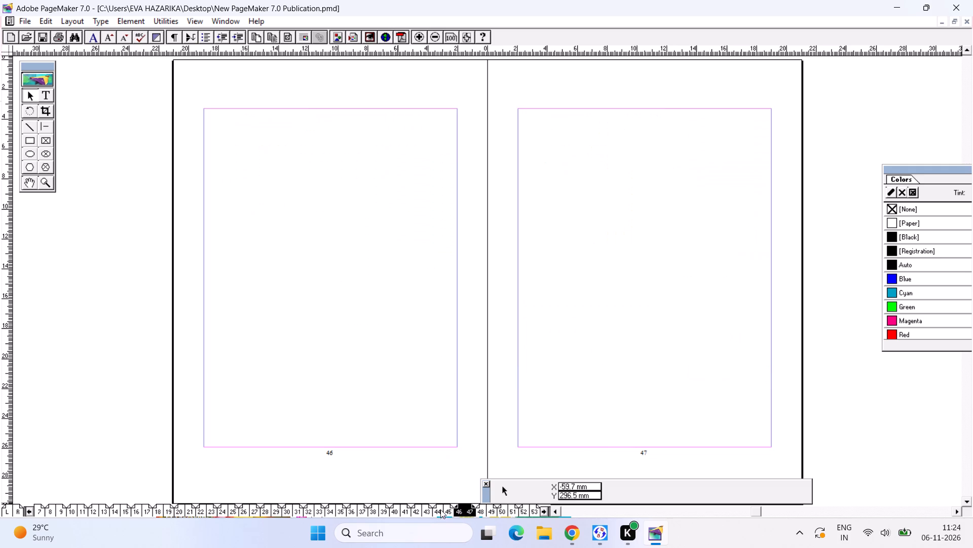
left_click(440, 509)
Save the publication with the Nepal-to-Nicaragua spread, pages 44 and 45, open.
key("ctrl+s")
key("ctrl+s")
key("ctrl+s")
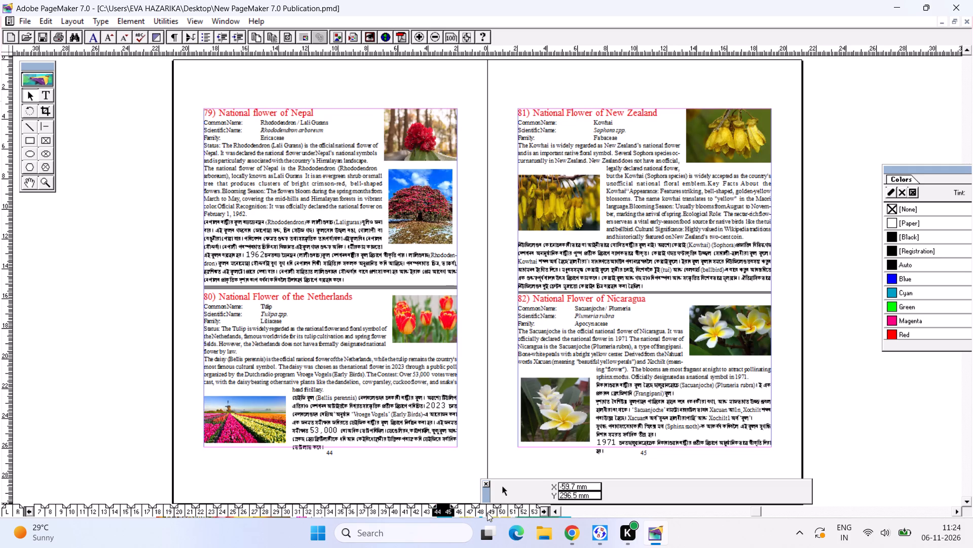
Copy the whole Nigeria entry from the national flowers (2) publication and place it at the top of page 46, aligned to the margins.
left_click(463, 511)
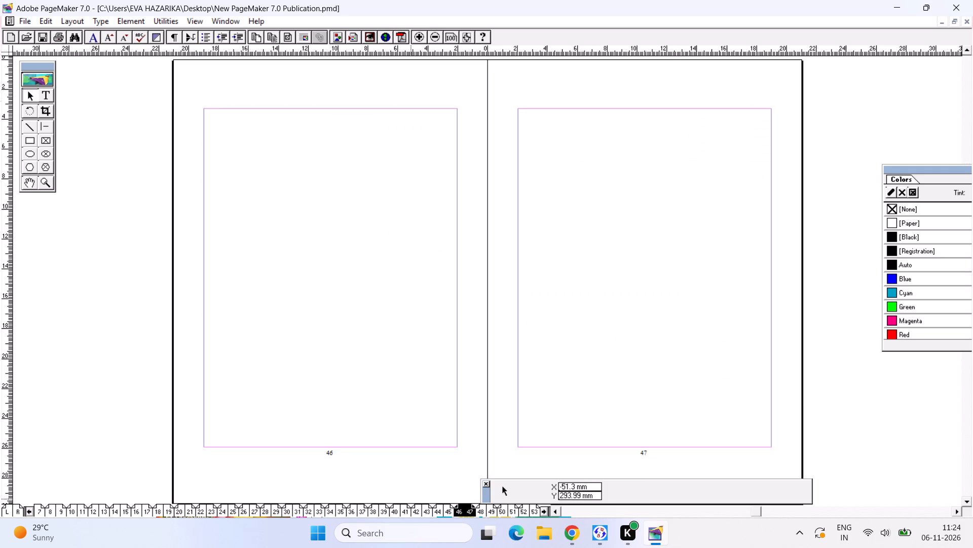
left_click(447, 511)
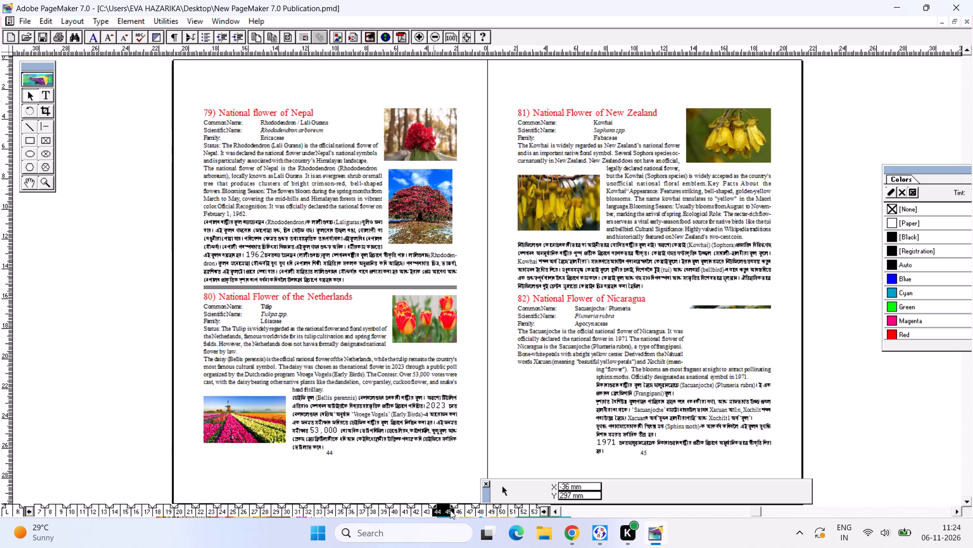
left_click(461, 512)
key("ctrl+Tab")
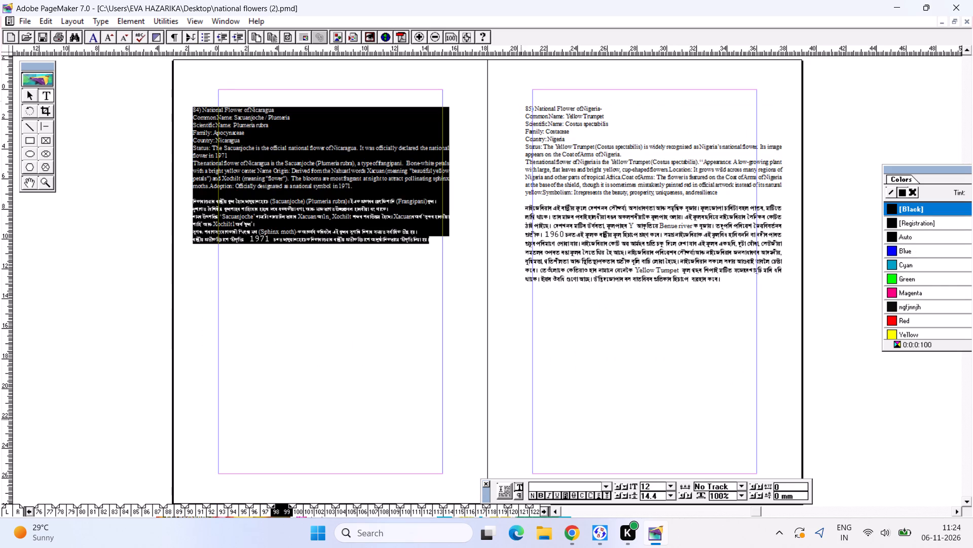
left_click_drag(639, 188, 644, 188)
key("ctrl+a")
key("ctrl+c")
key("ctrl+c")
key("ctrl+Tab")
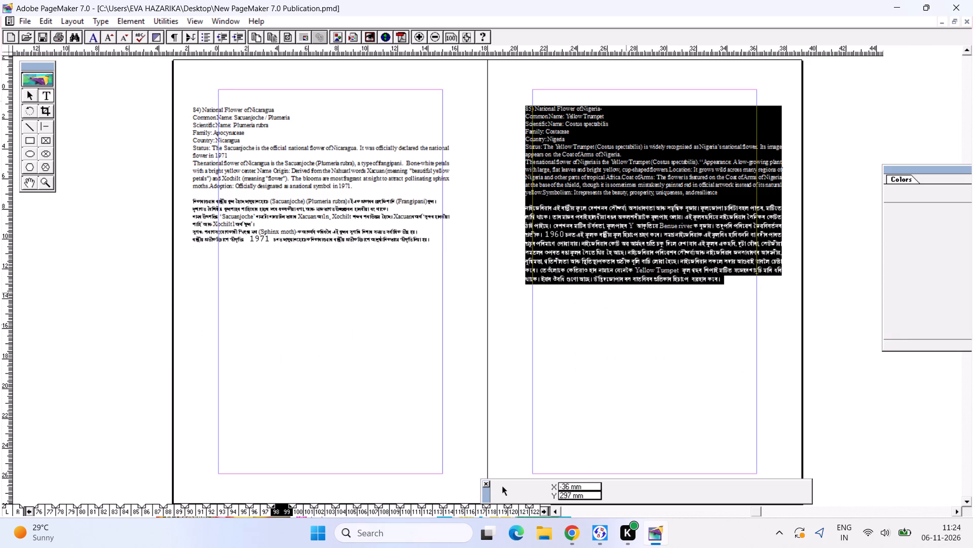
key("ctrl+v")
left_click_drag(451, 227, 304, 223)
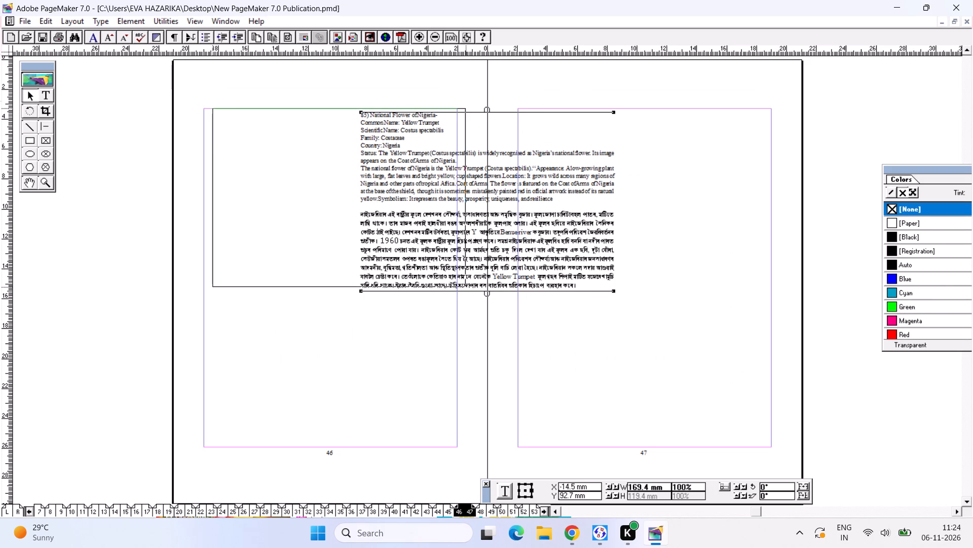
left_click_drag(304, 223, 294, 226)
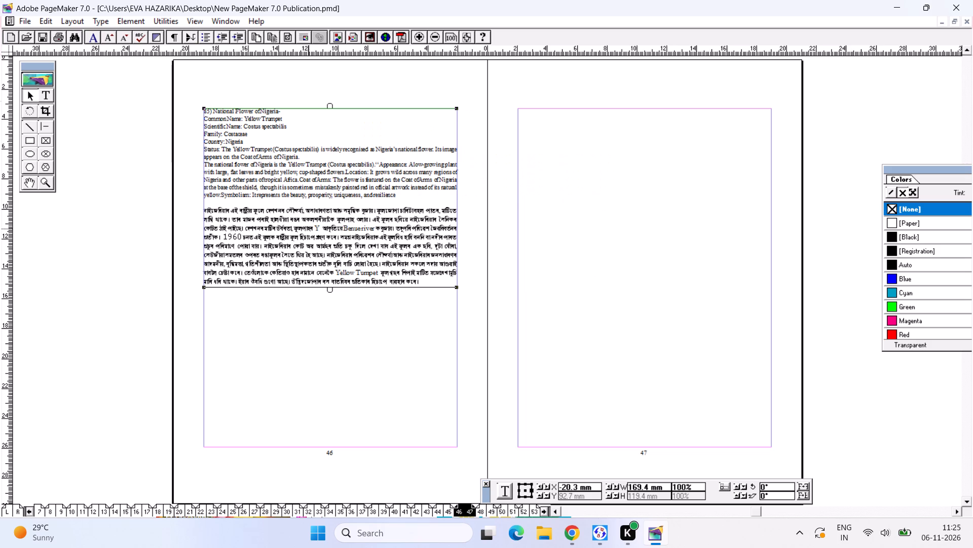
Remove the trailing hyphen from the "85) National Flower of Nigeria" heading.
key("ctrl+2")
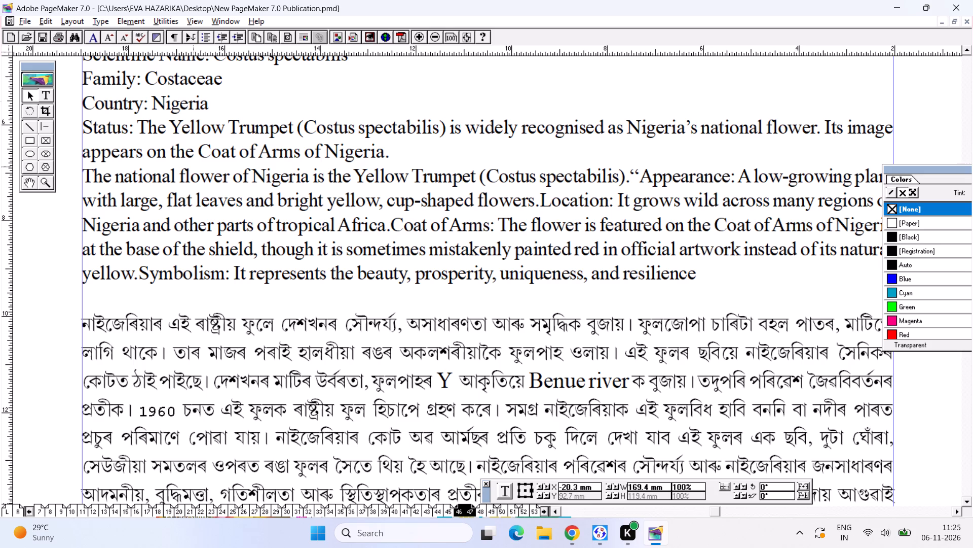
left_click_drag(256, 183, 212, 463, "alt")
left_click_drag(261, 310, 290, 266, "alt")
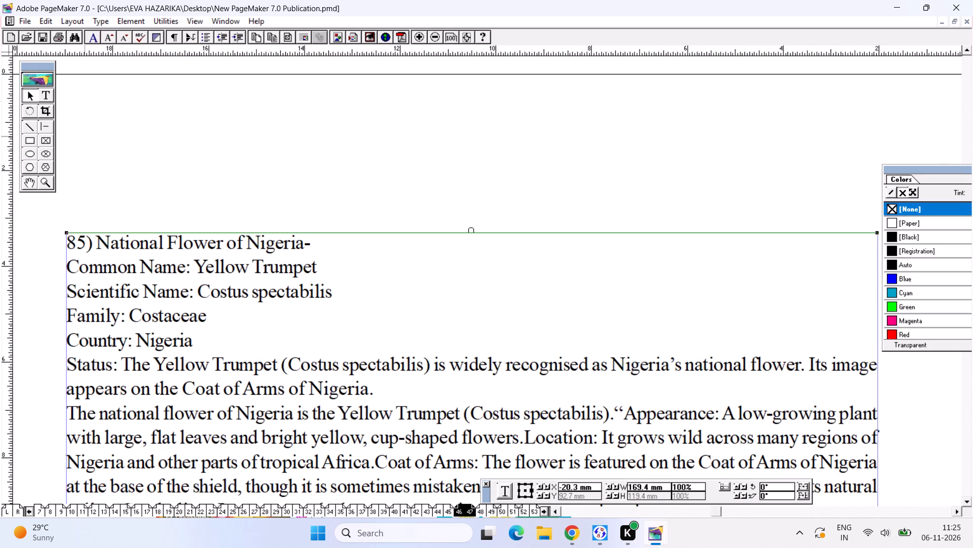
left_click(50, 98)
left_click_drag(322, 255, 0, 245)
key("ctrl+0")
key("ctrl+2")
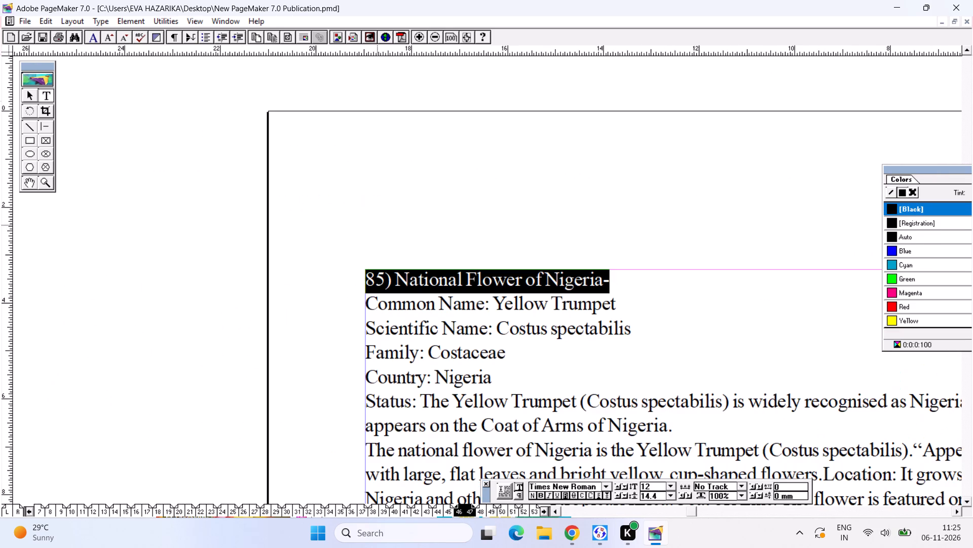
left_click_drag(427, 205, 151, 129, "alt")
left_click(326, 212)
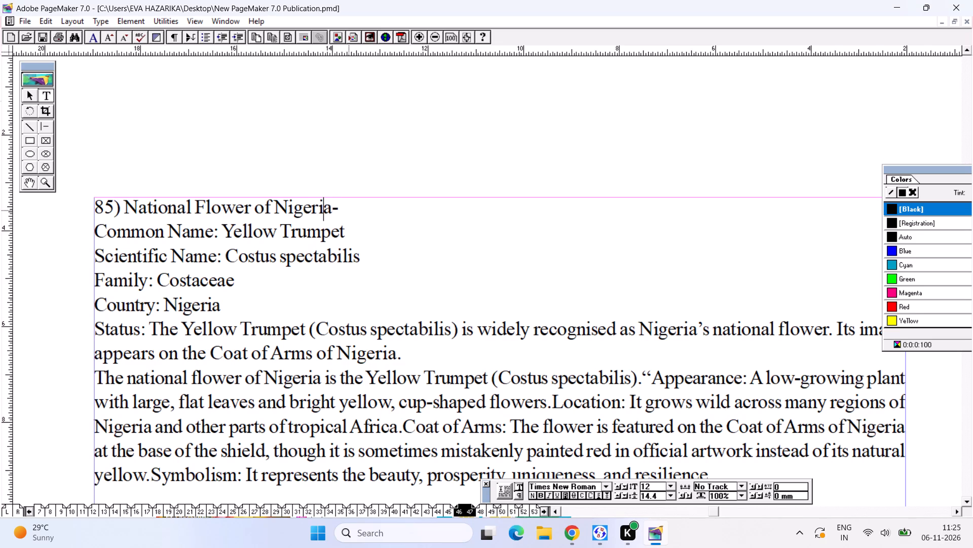
left_click(350, 211)
key("BackSpace")
Enlarge the Nigeria heading to 18 pt and colour it Red.
left_click_drag(333, 207, 0, 198)
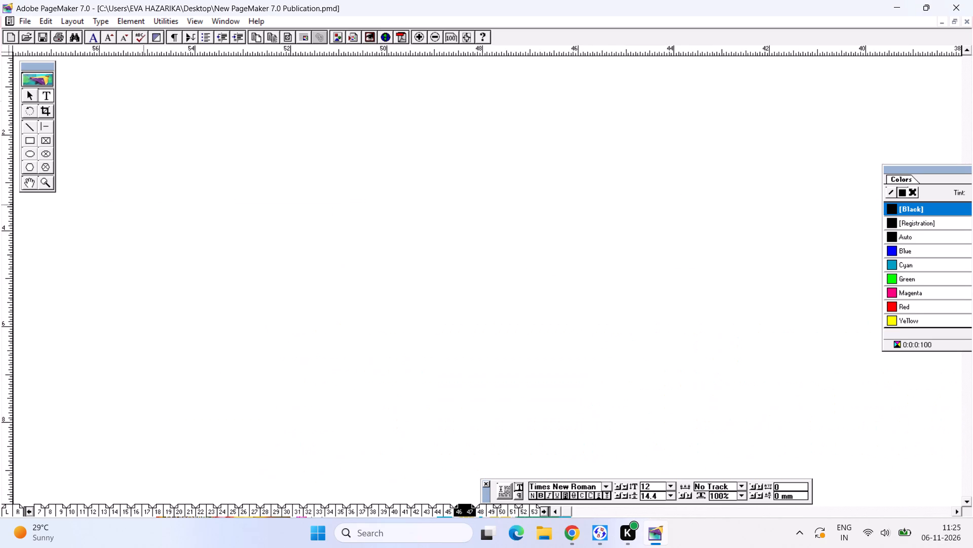
key("ctrl+0")
key("ctrl+2")
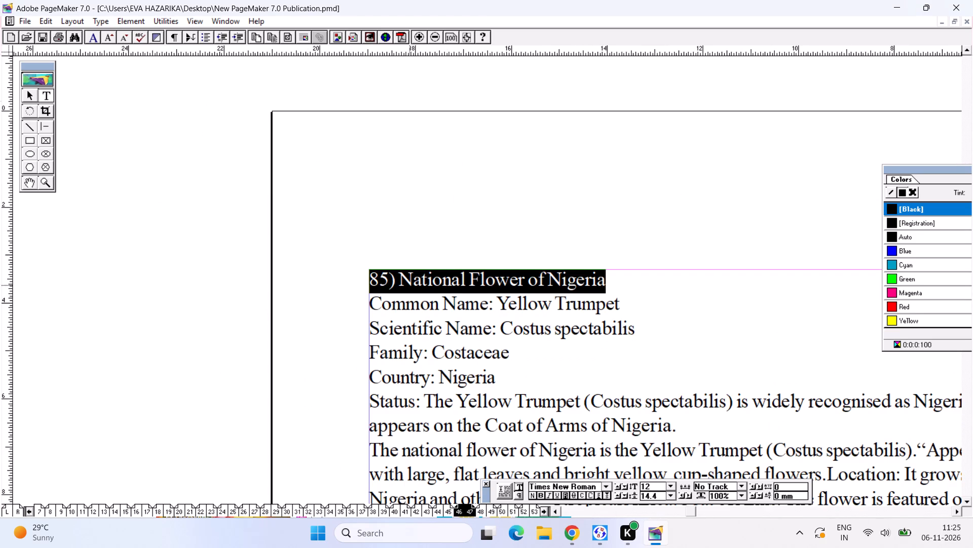
left_click_drag(409, 285, 149, 179, "alt")
key("ctrl+shift+period")
key("ctrl+shift+period")
key("ctrl+shift+period")
key("ctrl+shift+period")
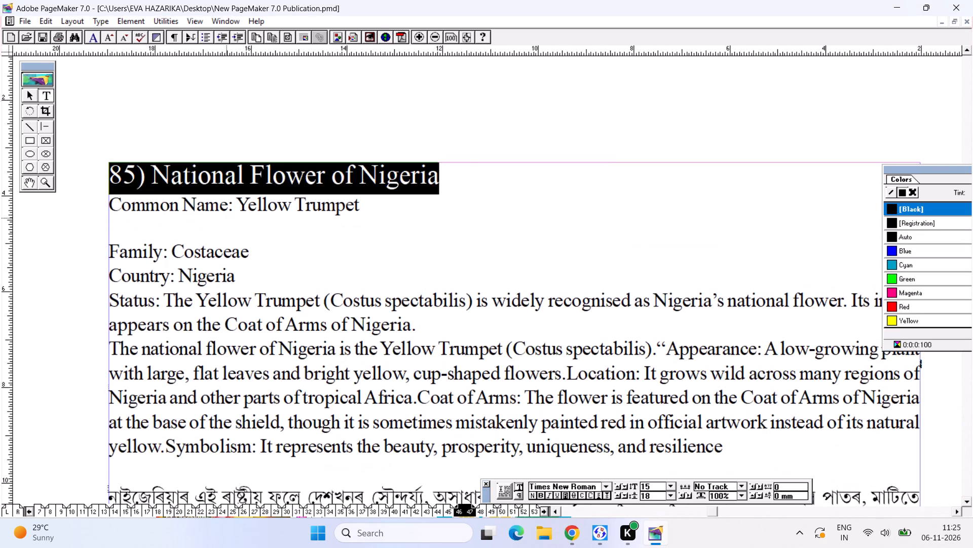
key("ctrl+shift+period")
key("ctrl+shift+period")
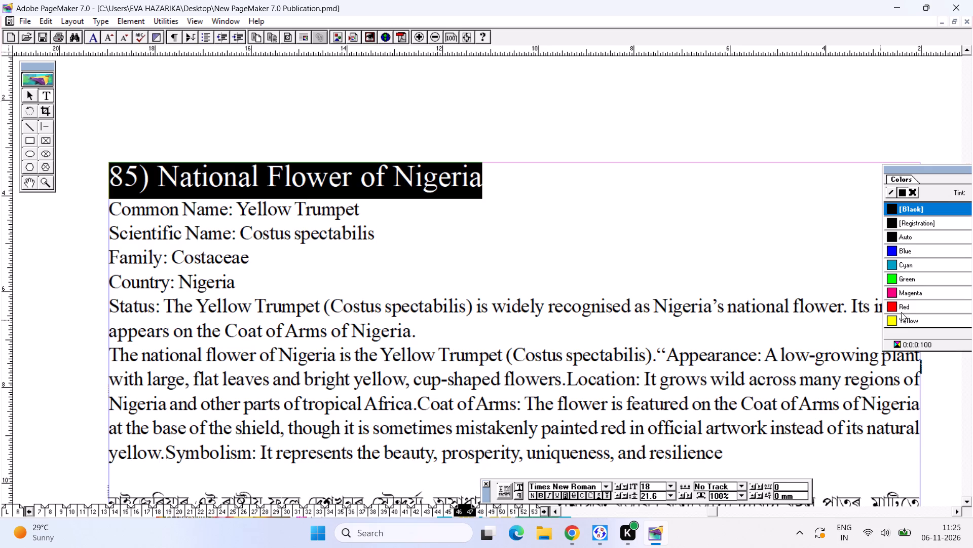
left_click(904, 310)
left_click(174, 247)
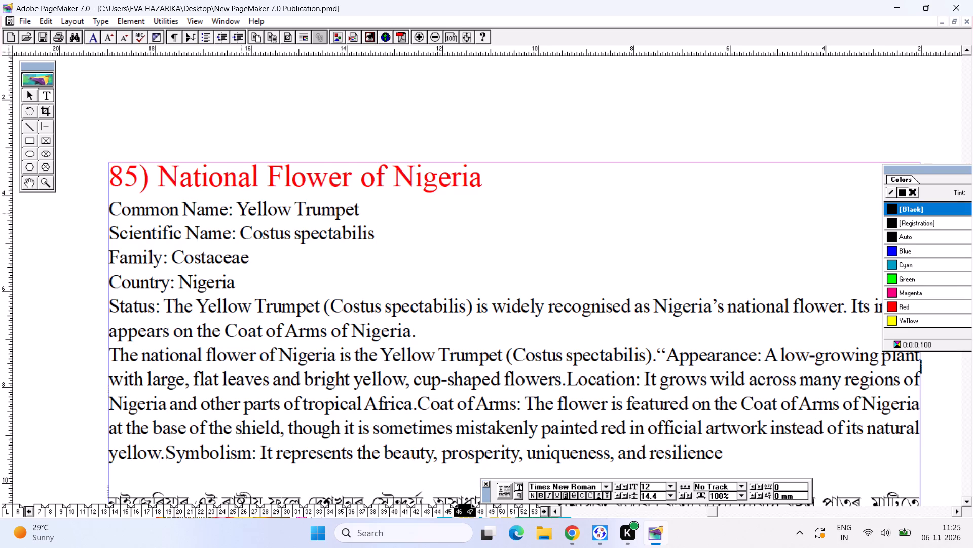
Insert tabs before Yellow Trumpet, Costus spectabilis and Costaceae so the three values line up in one column.
left_click(242, 213)
key("Tab")
key("Tab")
left_click(240, 229)
key("Tab")
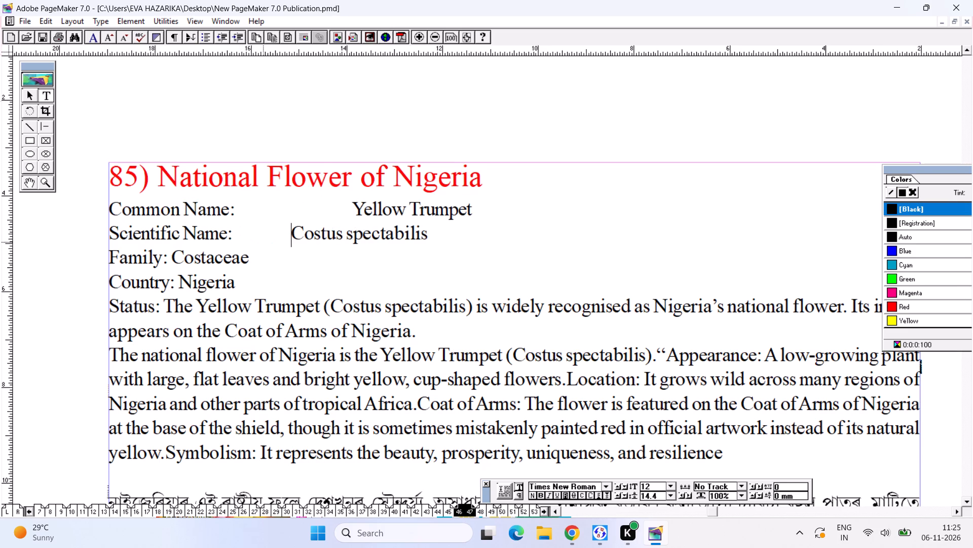
key("Tab")
left_click(263, 260)
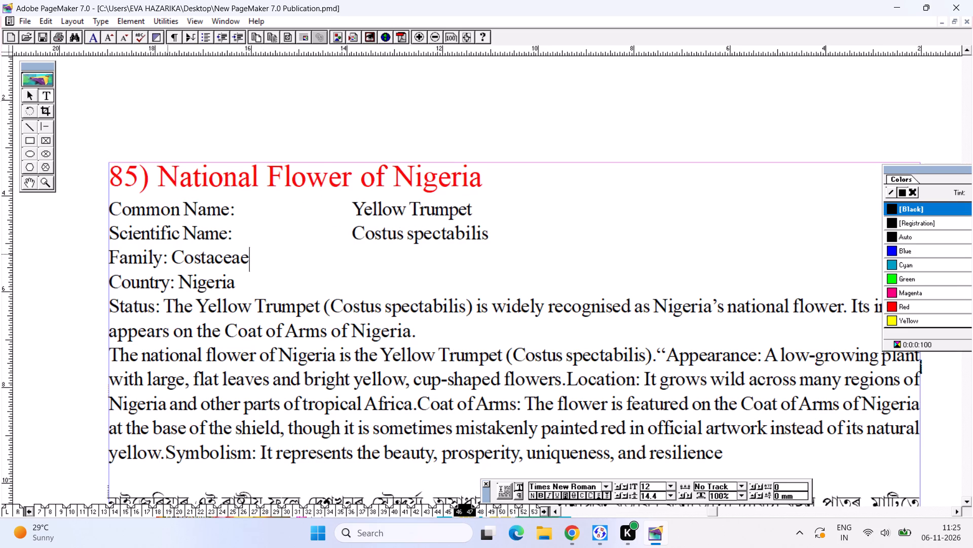
left_click(174, 257)
key("Tab")
key("Tab")
key("Tab")
key("Tab")
Delete the "Country: Nigeria" line and the "Status:" label from the Nigeria entry.
left_click_drag(282, 285, 99, 288)
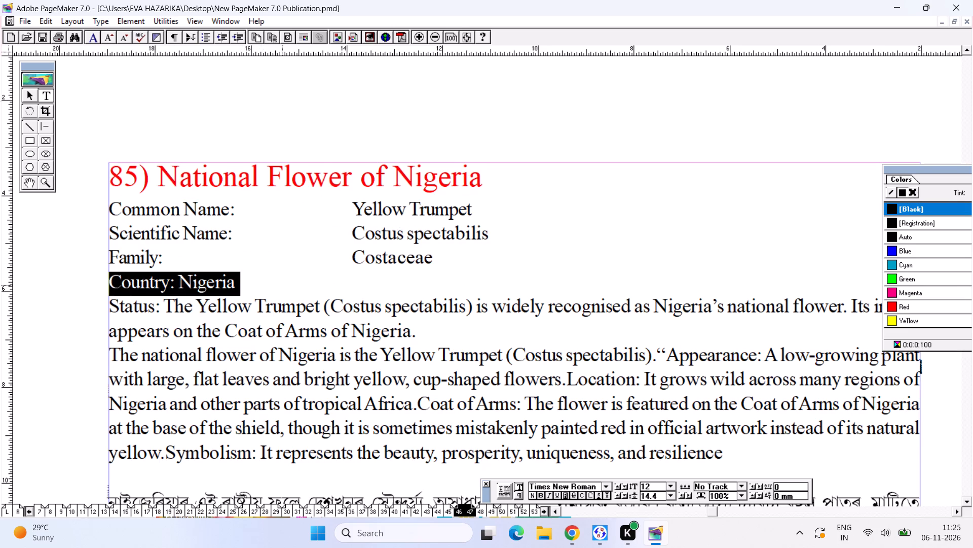
left_click_drag(99, 288, 68, 288)
key("BackSpace")
key("BackSpace")
left_click_drag(164, 292, 76, 284)
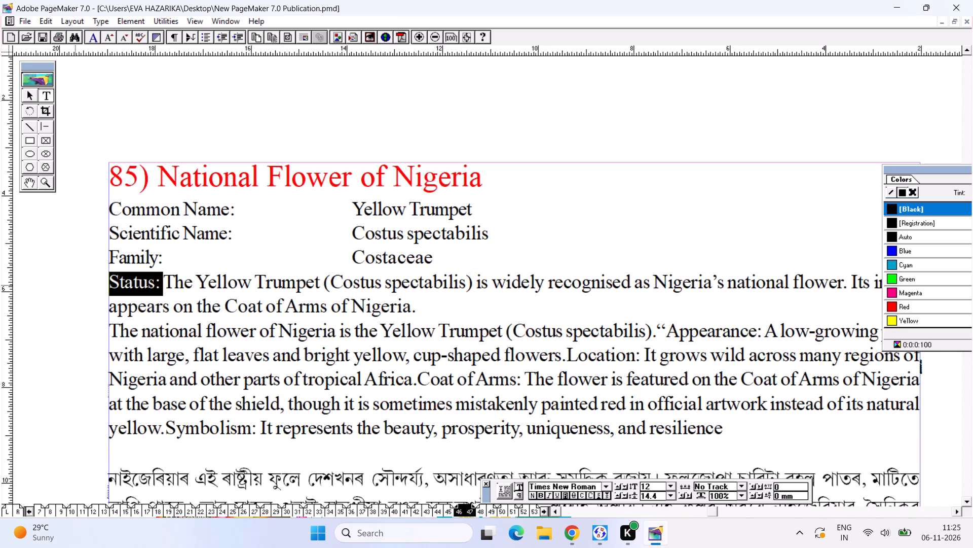
key("BackSpace")
Join the paragraph starting "The national flower of Nigeria" to the preceding one, separated by a space.
left_click(107, 333)
key("BackSpace")
key("space")
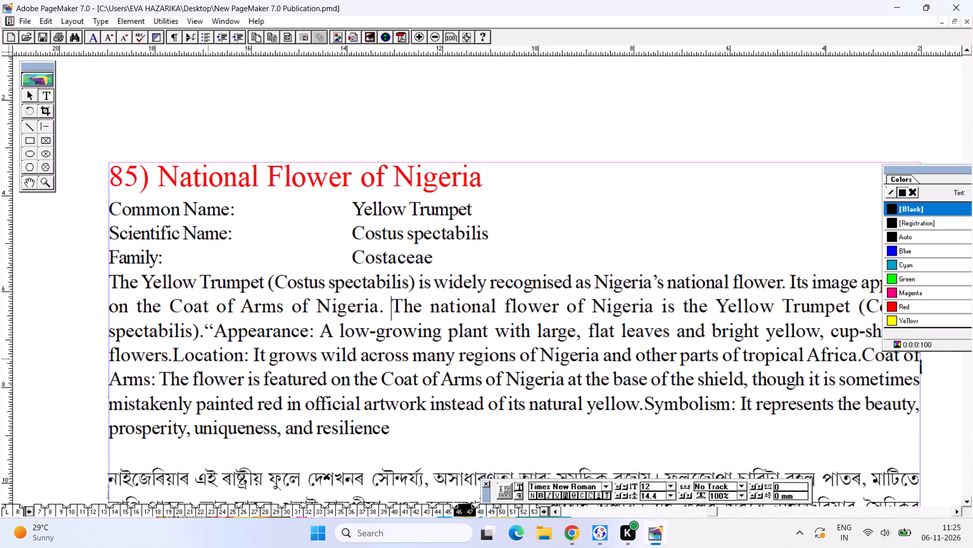
Delete the labels "Appearance:" with its opening quote, "Coat of Arms:" and "Symbolism:" from the Nigeria description.
left_click_drag(205, 333, 318, 339)
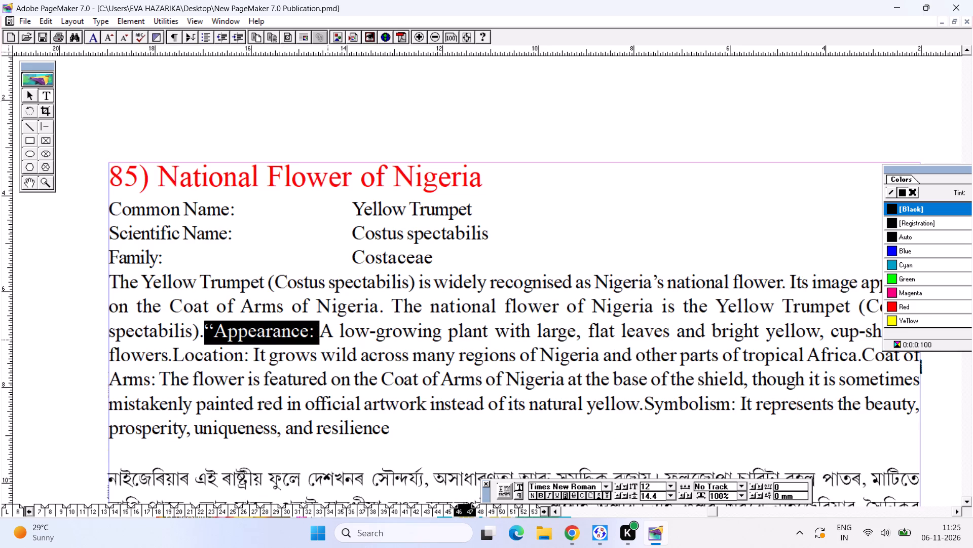
key("BackSpace")
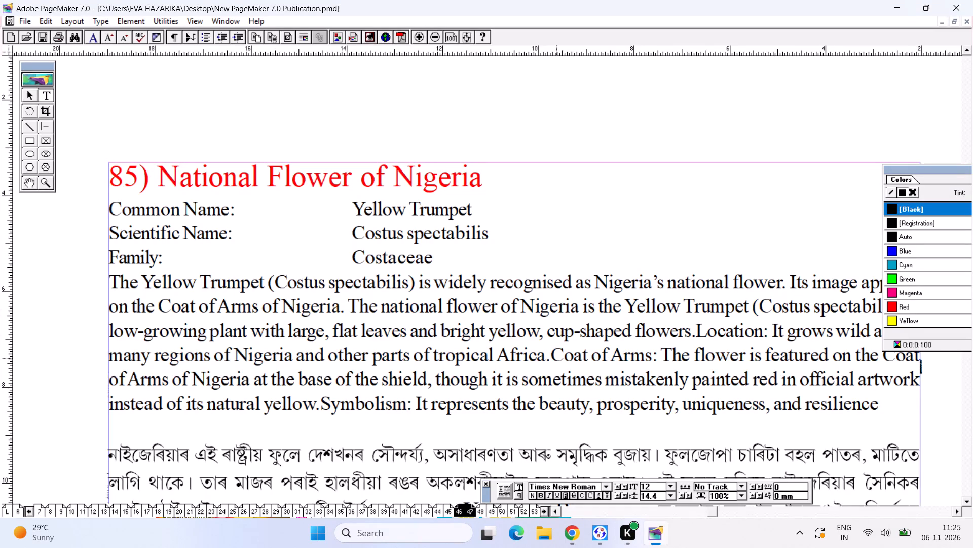
left_click_drag(553, 358, 658, 360)
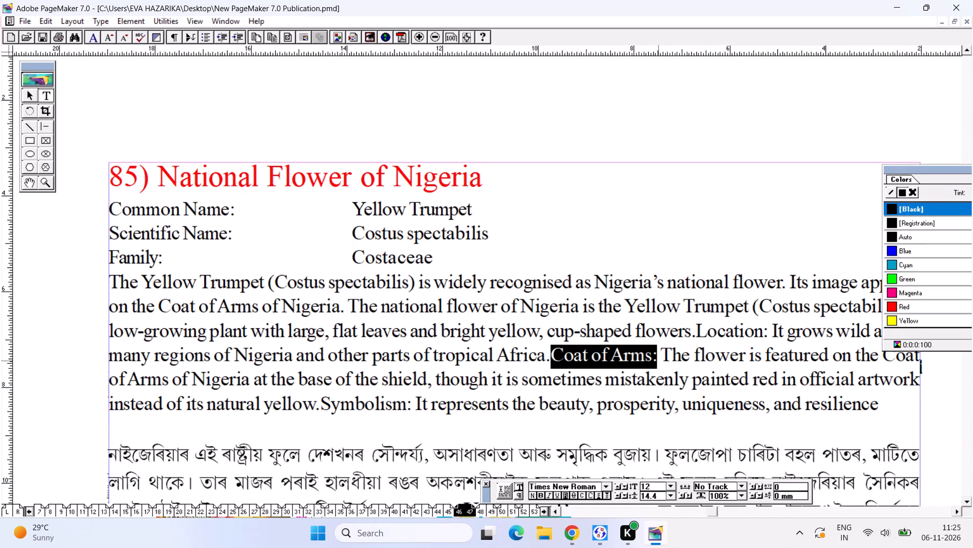
key("BackSpace")
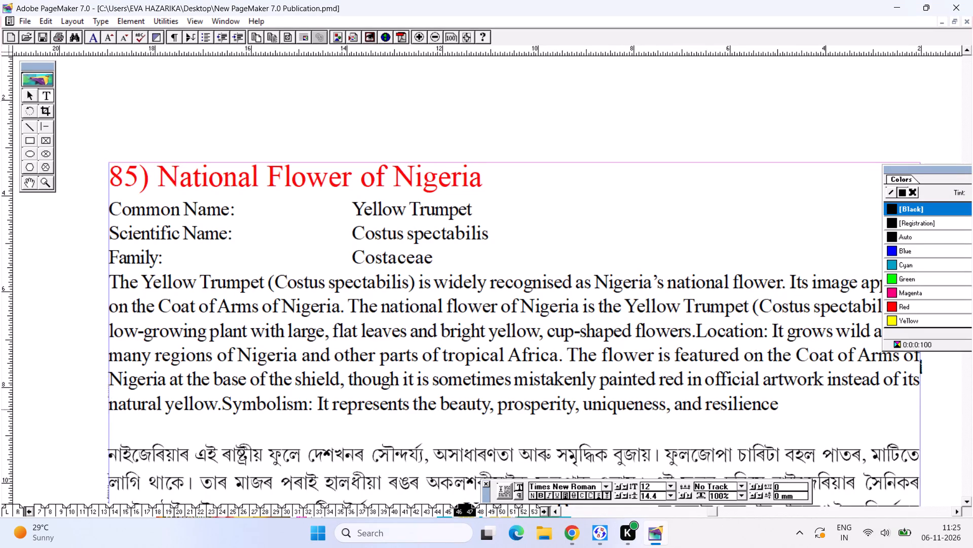
left_click_drag(222, 402, 310, 403)
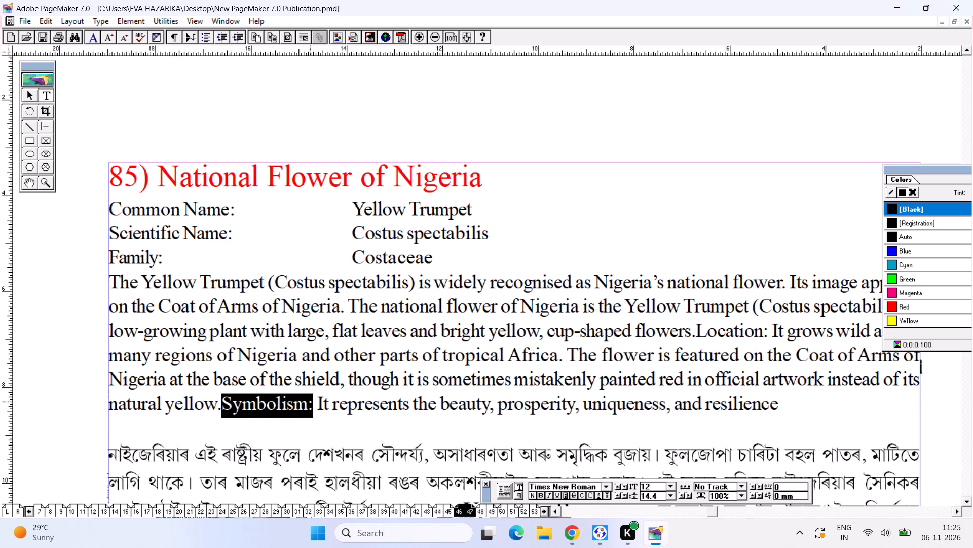
key("BackSpace")
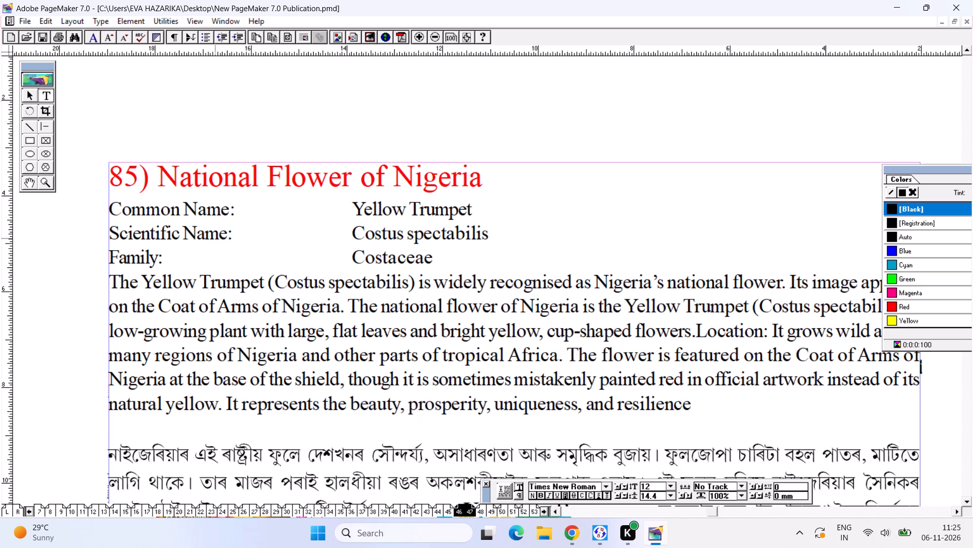
Italicise the scientific name Costus spectabilis beside its label and save the publication.
left_click_drag(353, 231, 515, 238)
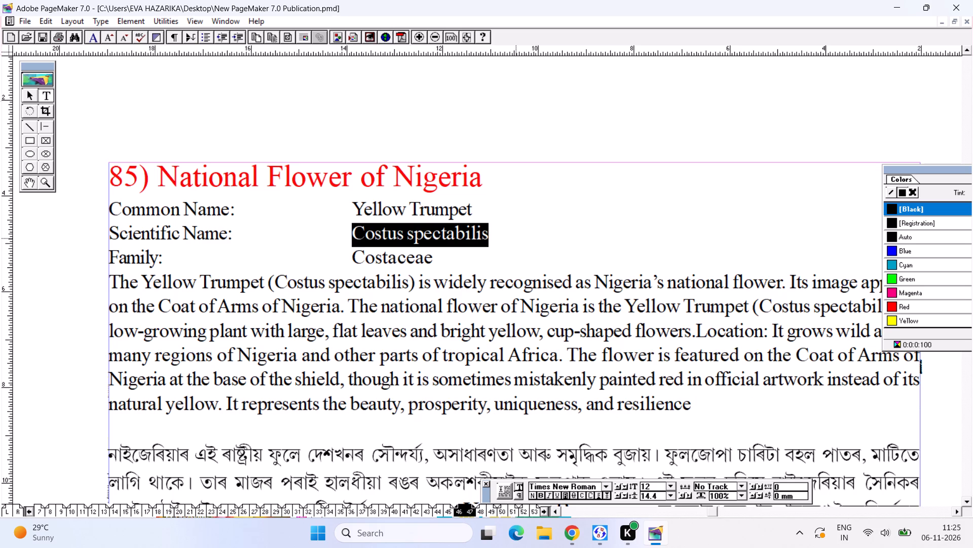
key("ctrl+shift+i")
key("ctrl+s")
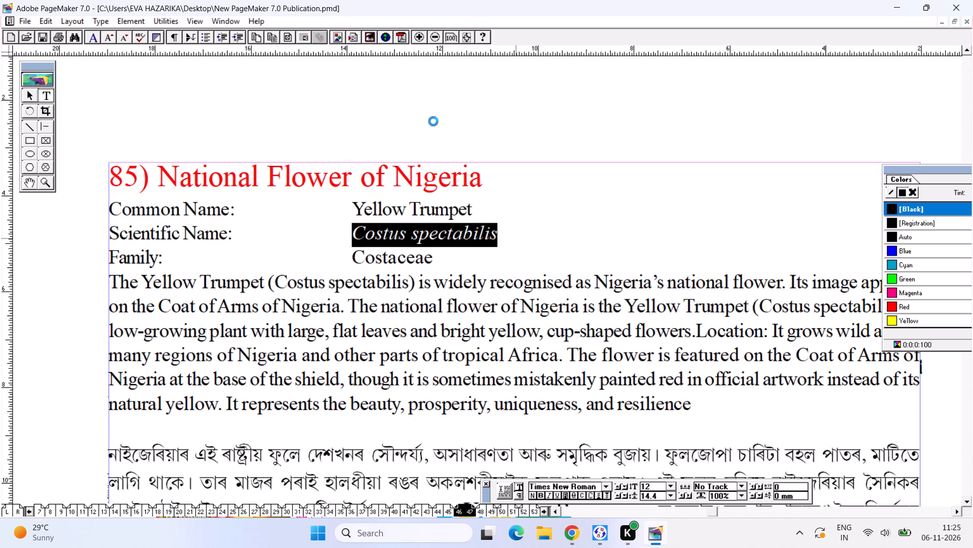
left_click(251, 243)
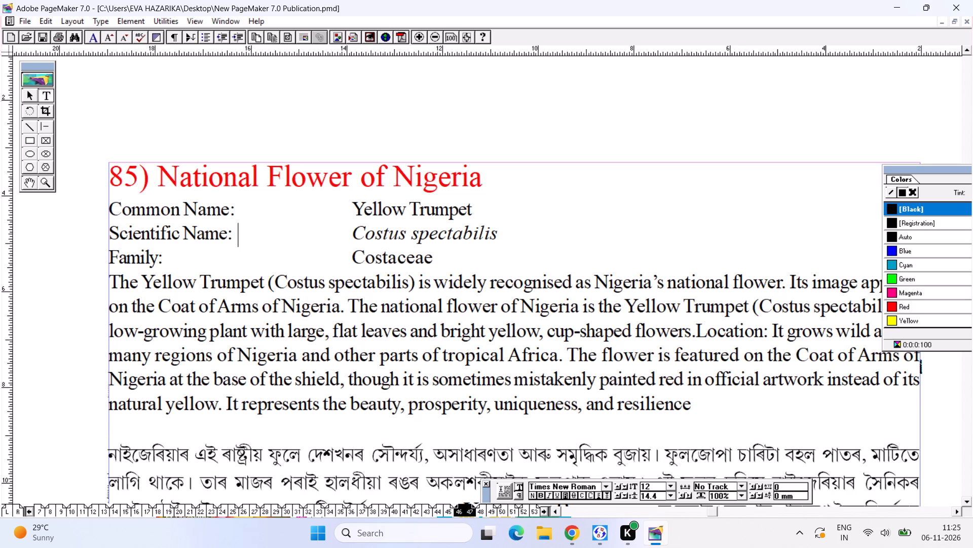
key("ctrl+s")
Reduce the Assamese paragraph of the Nigeria entry to 13 pt.
left_click_drag(233, 363, 204, 124, "alt")
left_click(206, 262, "alt")
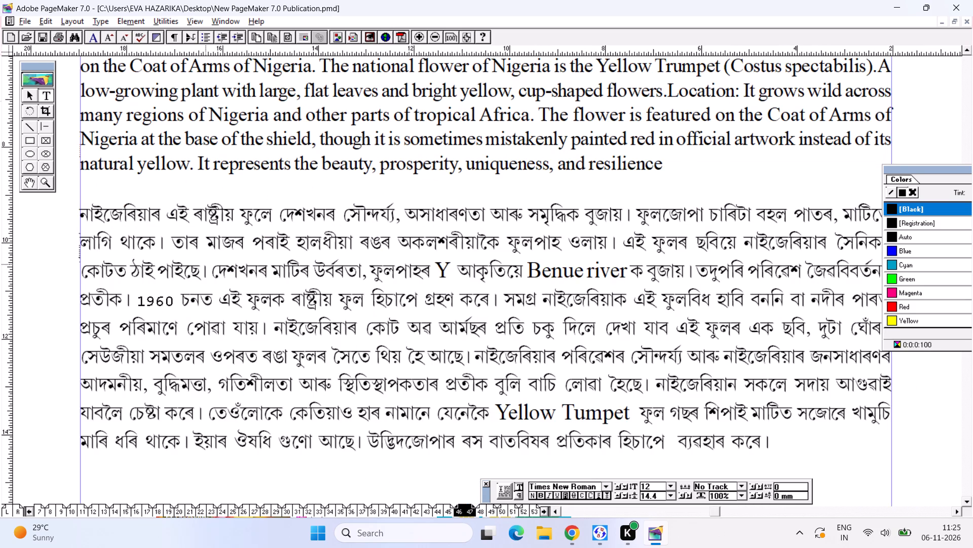
left_click_drag(82, 208, 735, 508)
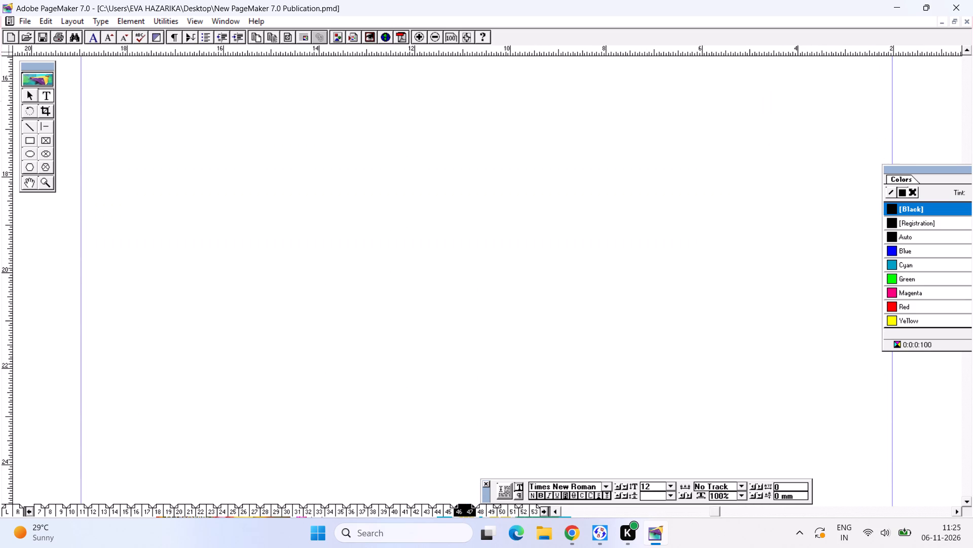
key("ctrl+shift+comma")
key("ctrl+0")
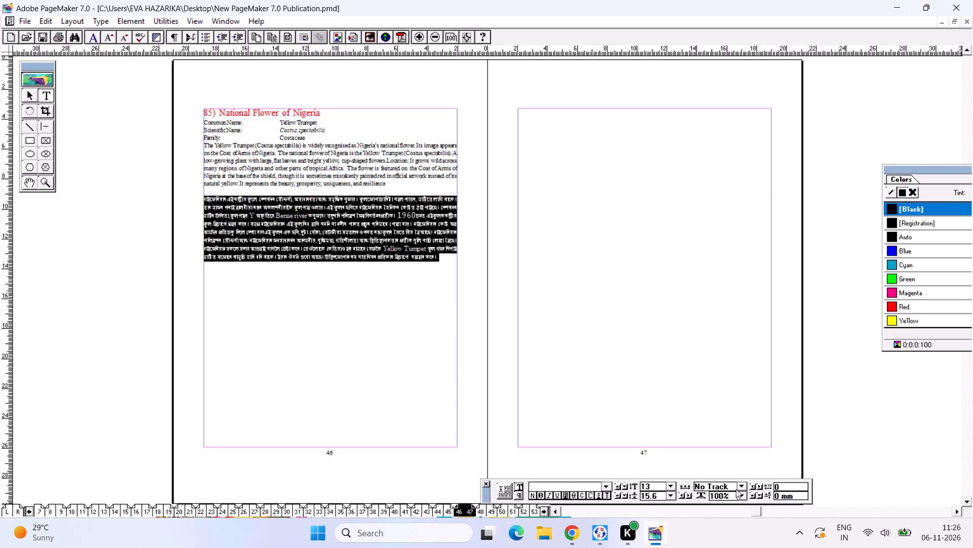
Reduce "Y" and "Benue river" in the Nigeria Assamese paragraph to 11 pt and save the publication.
key("ctrl+2")
left_click_drag(482, 330, 454, 358, "alt")
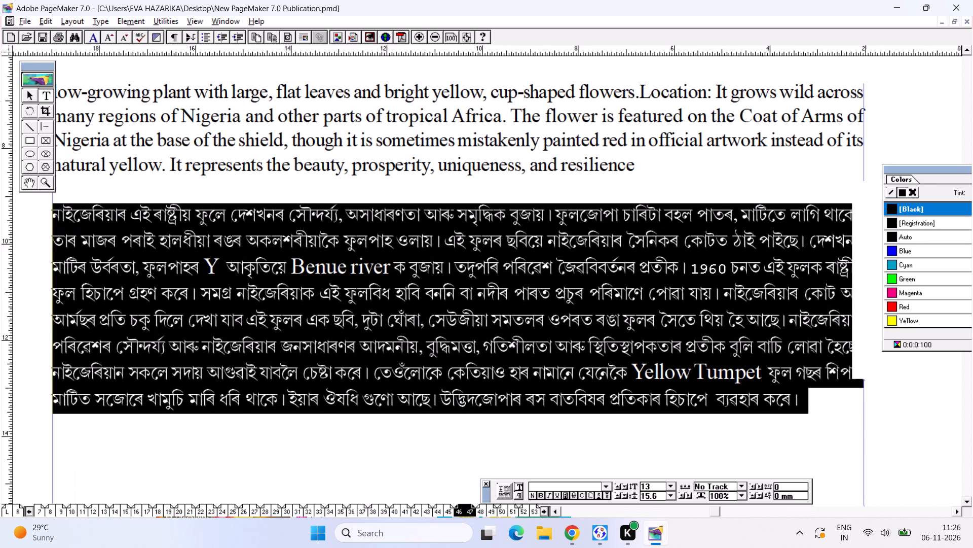
left_click(293, 280)
left_click_drag(206, 268, 216, 271)
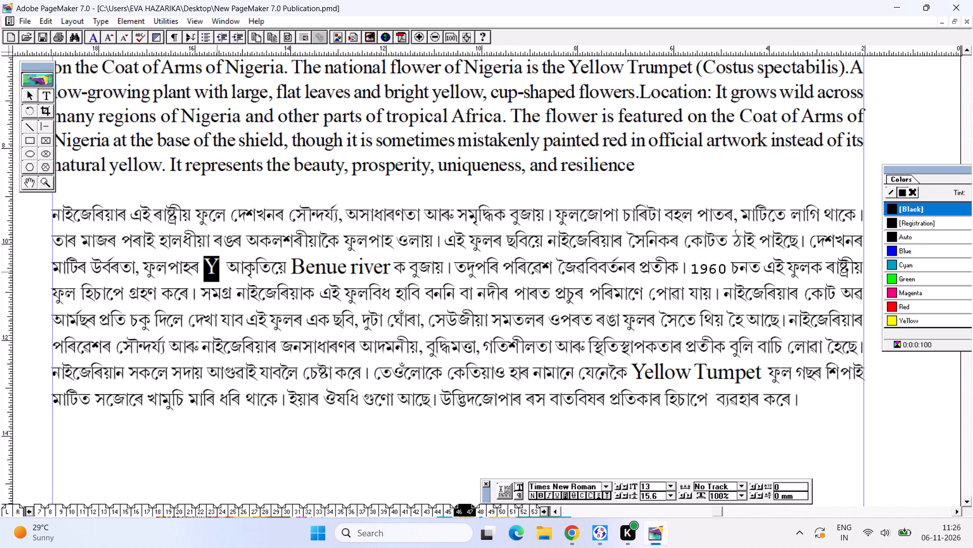
key("ctrl+shift+comma")
key("ctrl+shift+comma")
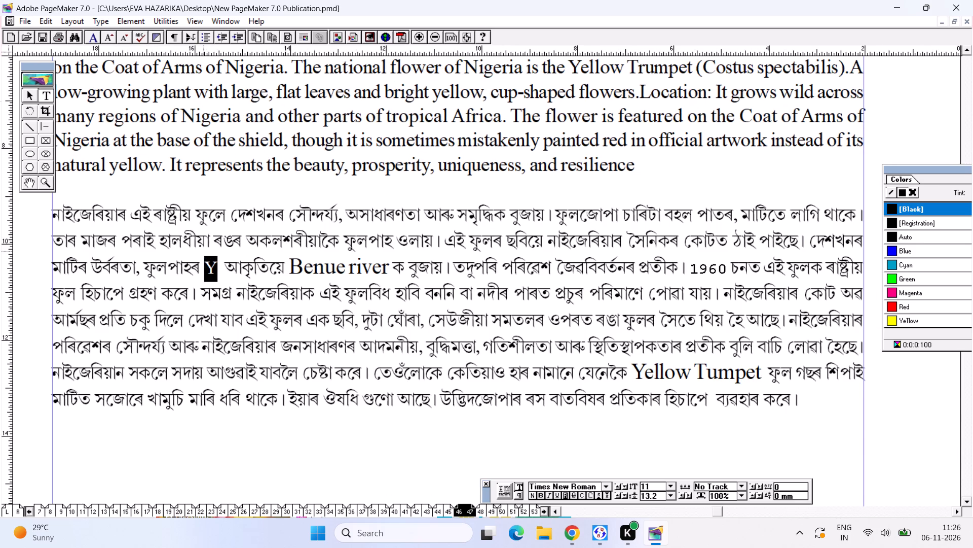
left_click_drag(291, 261, 361, 262)
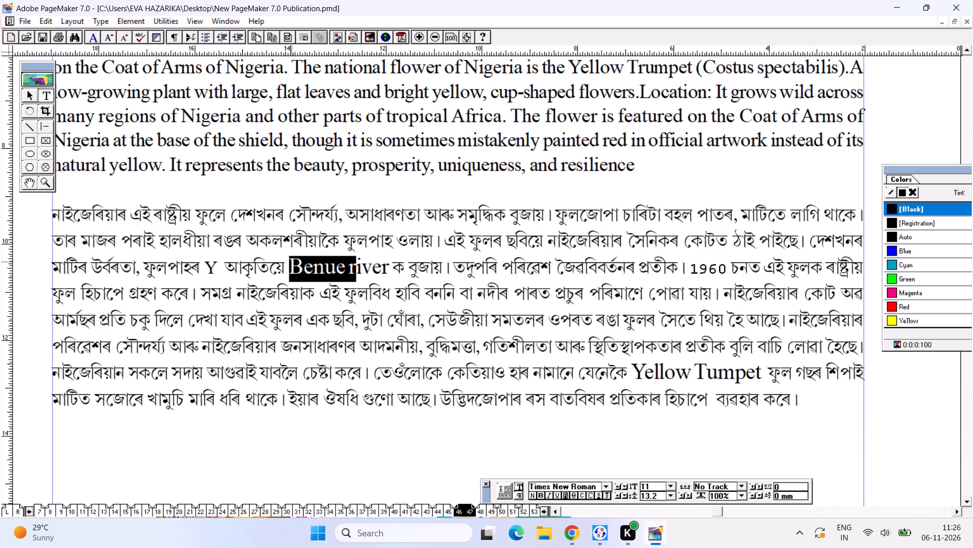
left_click_drag(361, 262, 390, 267)
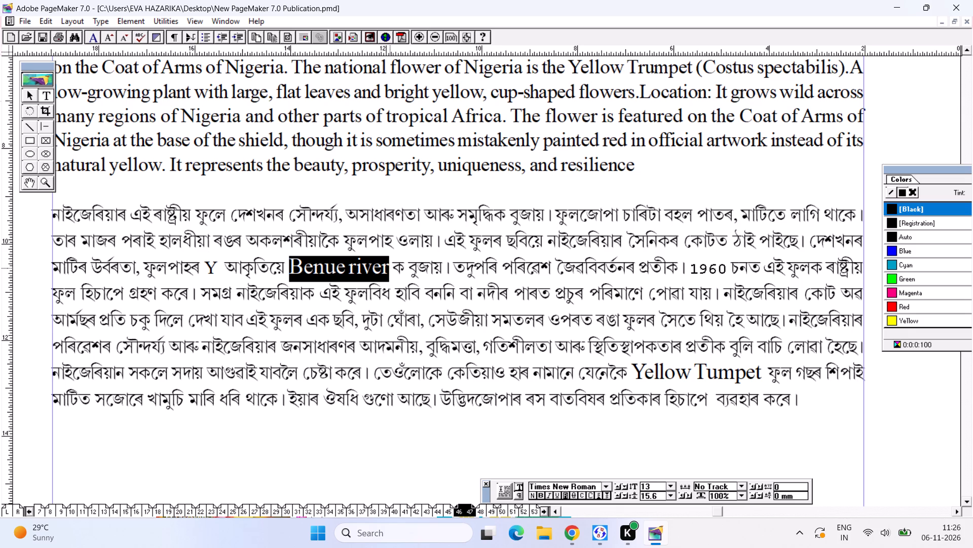
key("ctrl+shift+comma")
key("ctrl+shift+comma")
key("ctrl+s")
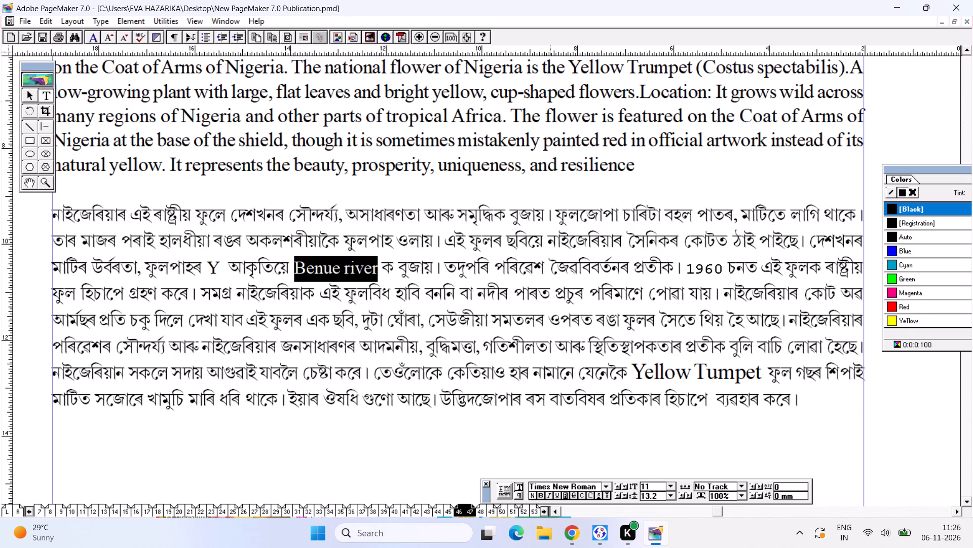
Reduce "Yellow Tumpet" in the Nigeria Assamese paragraph to 11 pt and save the publication.
left_click_drag(632, 368, 752, 368)
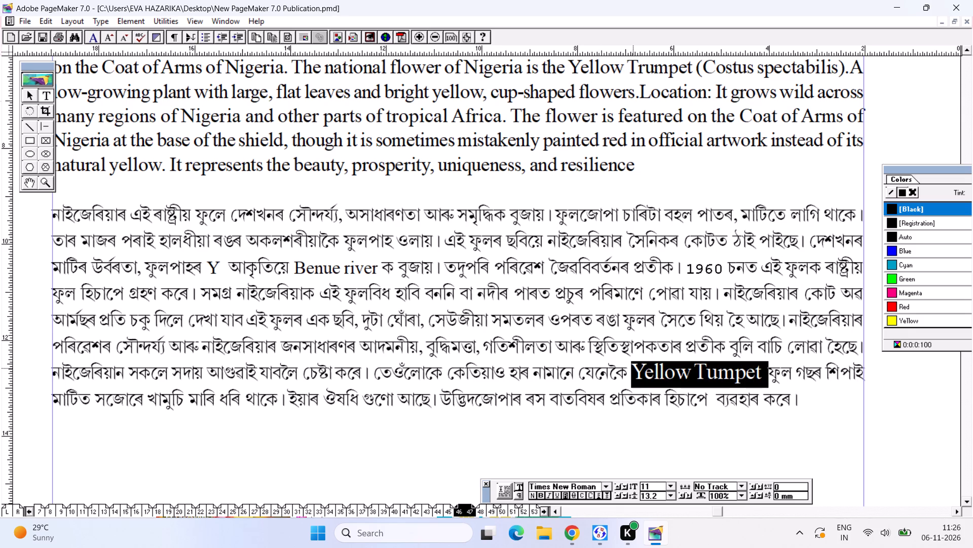
left_click_drag(752, 368, 760, 367)
key("ctrl+shift+comma")
key("ctrl+shift+comma")
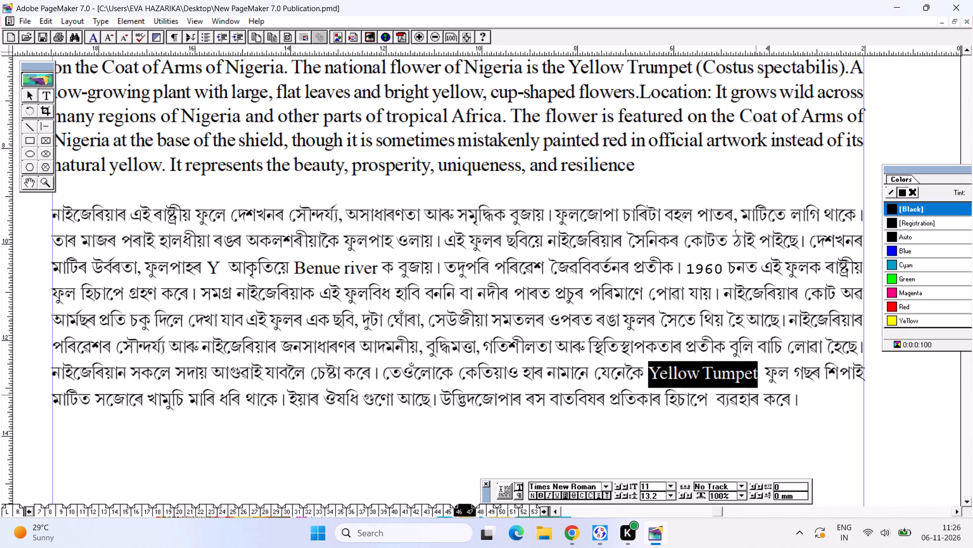
key("ctrl+s")
left_click(150, 291)
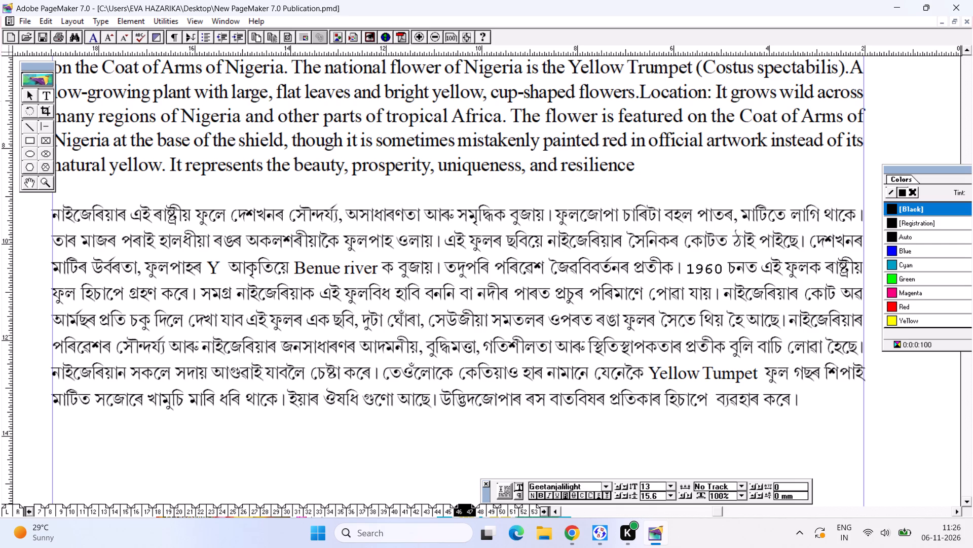
Remove anything left after the closing sentence of the Nigeria Assamese paragraph.
left_click_drag(807, 402, 862, 477)
left_click_drag(795, 398, 907, 442)
key("BackSpace")
Delete the blank line between Nigeria's English description and its Assamese paragraph, and save the publication.
left_click_drag(8, 175, 25, 254, "alt")
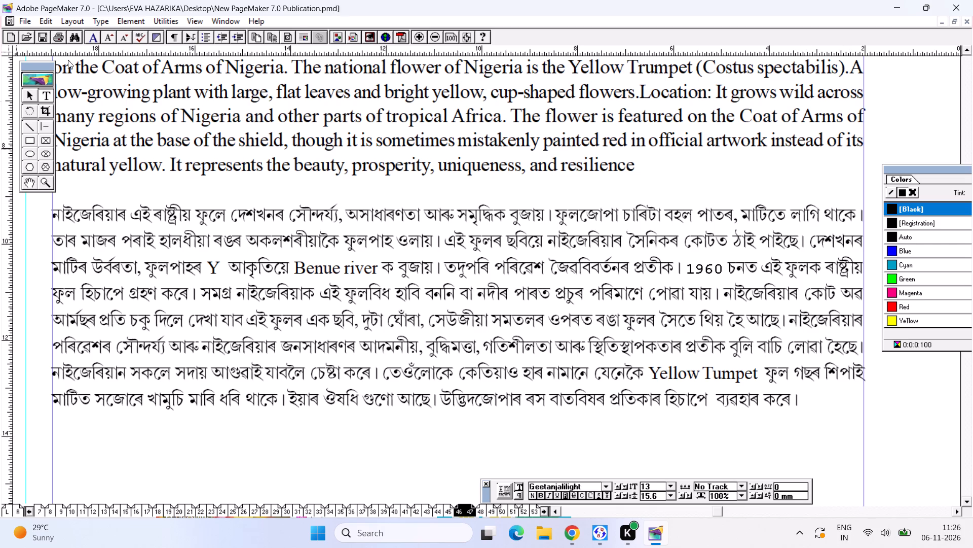
left_click(26, 95)
left_click(275, 305)
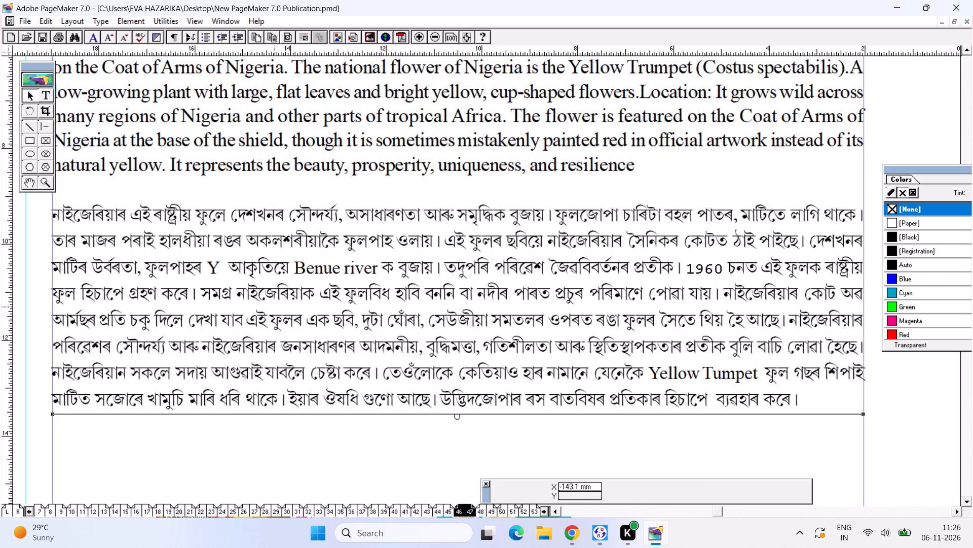
left_click(54, 94)
left_click(49, 94)
left_click(52, 220)
key("BackSpace")
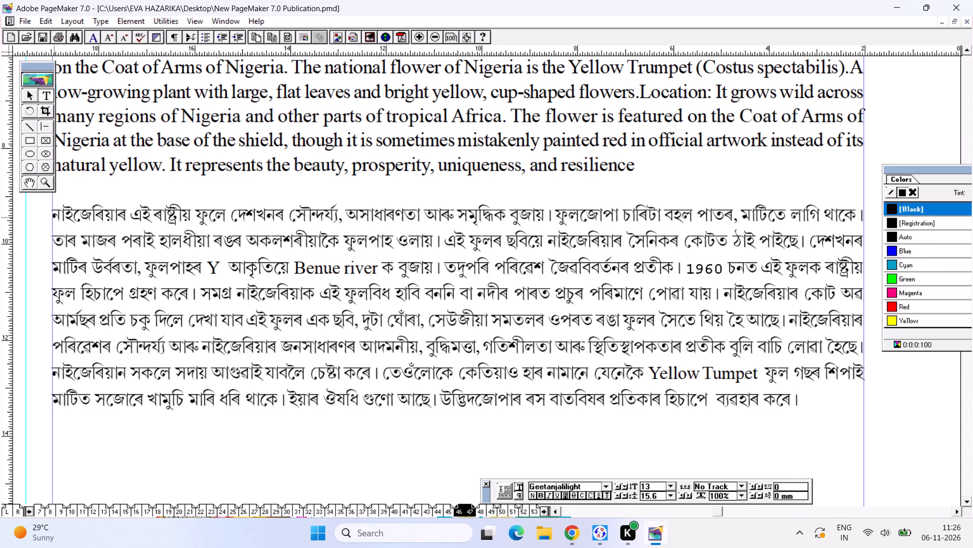
key("ctrl+s")
Copy the heading text "National Flower of Nigeria" and search Google Images for it in Chrome.
left_click_drag(267, 277, 294, 427, "alt")
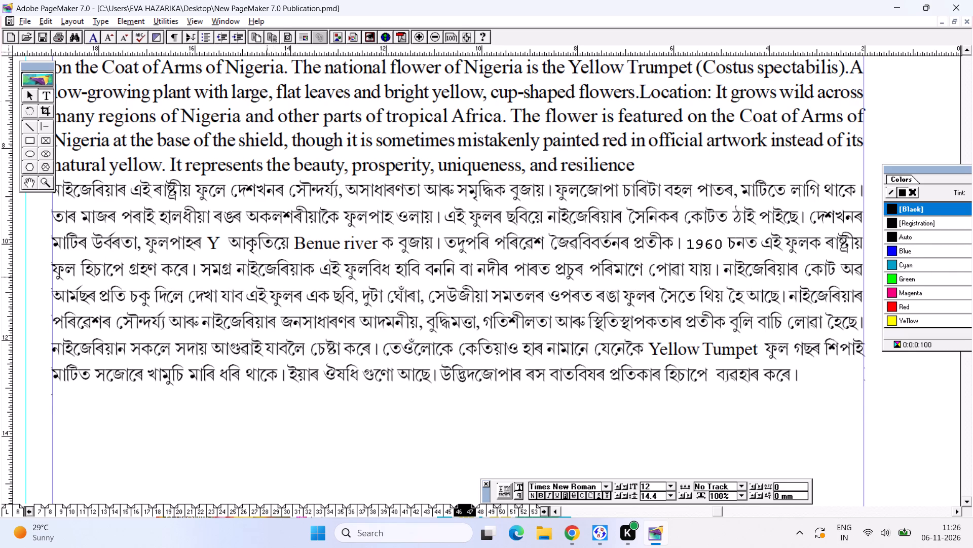
left_click_drag(294, 427, 311, 523, "alt")
left_click_drag(276, 347, 194, 309, "alt")
left_click_drag(199, 318, 246, 334, "alt")
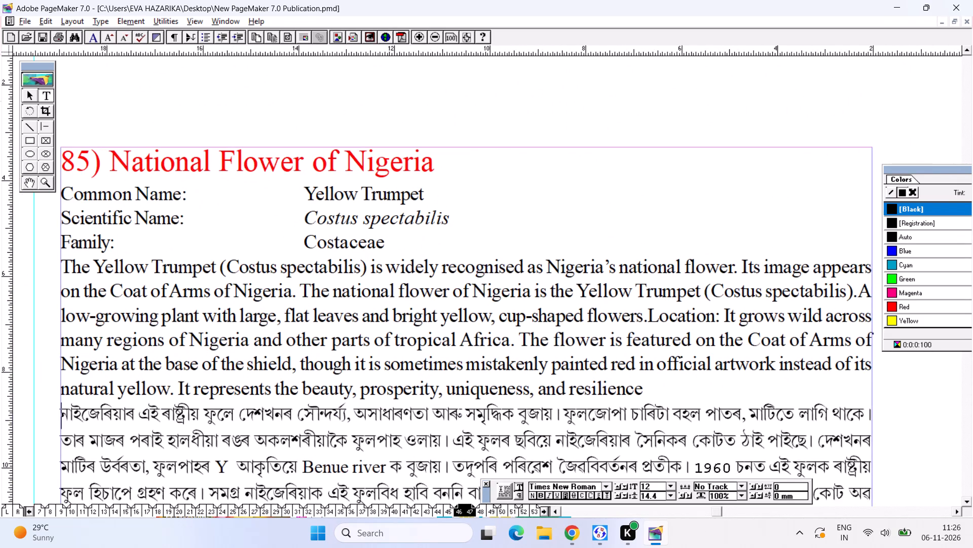
left_click_drag(111, 155, 527, 163)
key("ctrl+c")
key("ctrl+c")
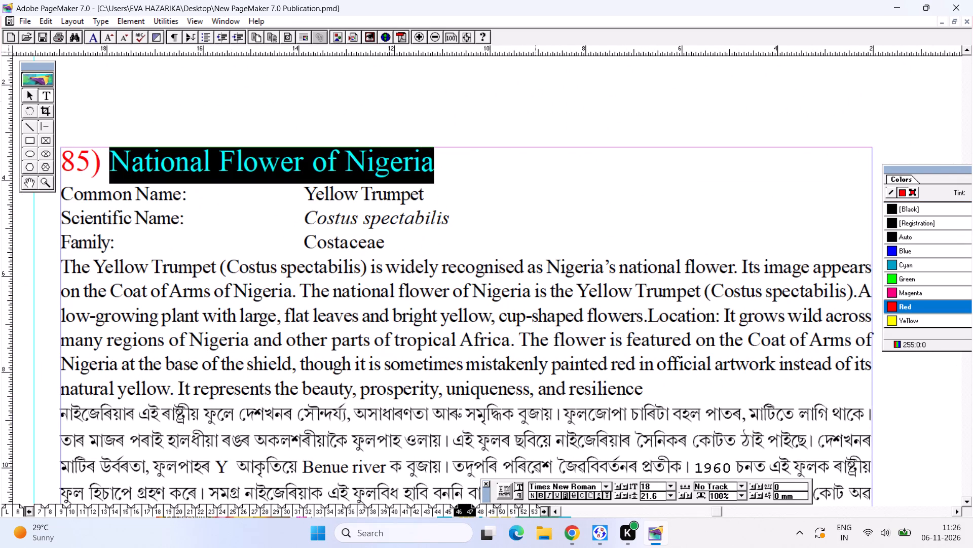
key("ctrl+c")
key("ctrl+c")
left_click(573, 534)
left_click_drag(323, 79, 51, 75)
key("ctrl+v")
key("Return")
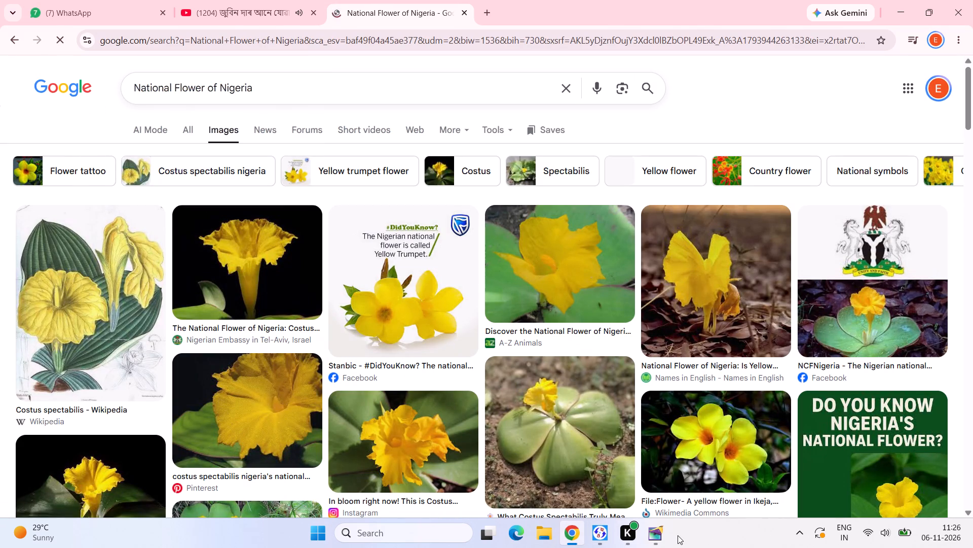
Copy the common name Yellow Trumpet from the PageMaker entry and add it to the Chrome image search.
left_click(657, 537)
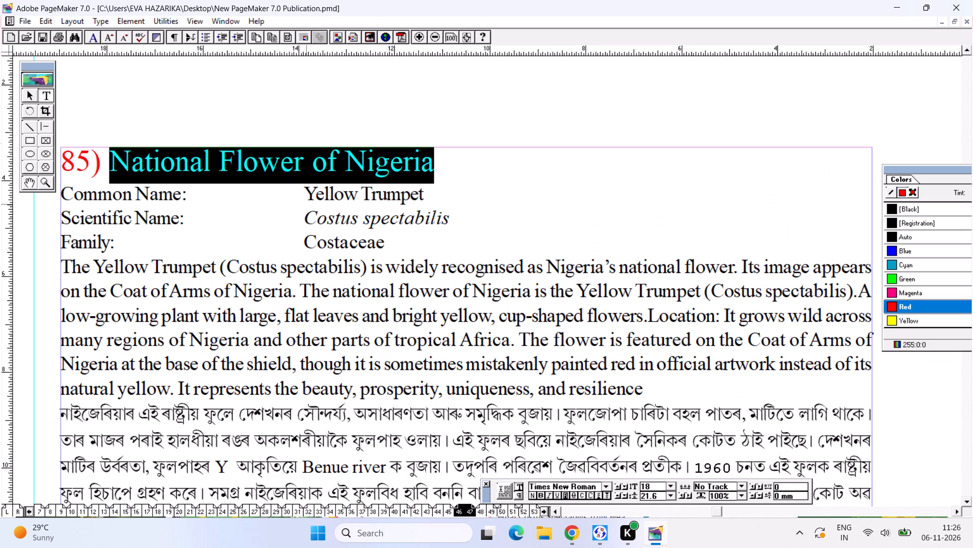
left_click_drag(294, 191, 457, 197)
key("ctrl+c")
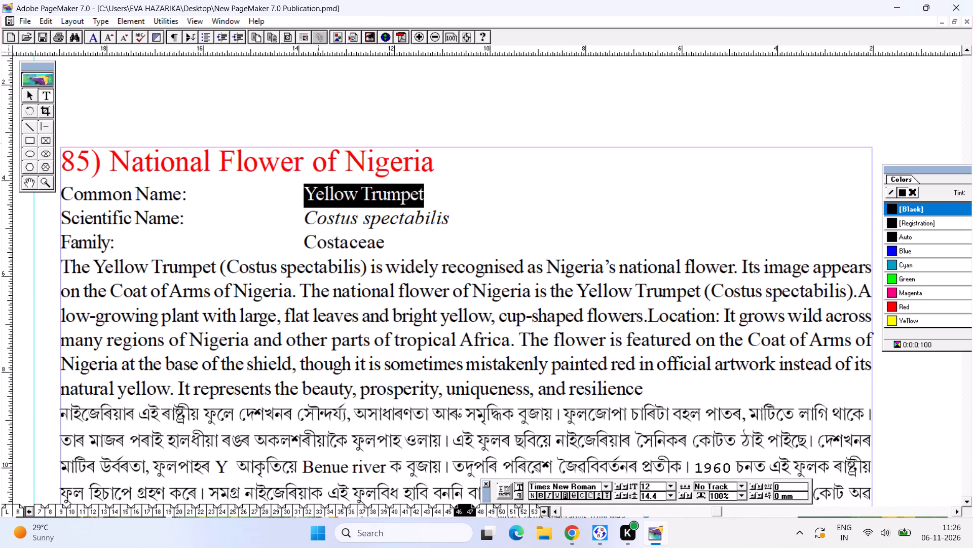
key("ctrl+c")
key("ctrl+c")
left_click(577, 538)
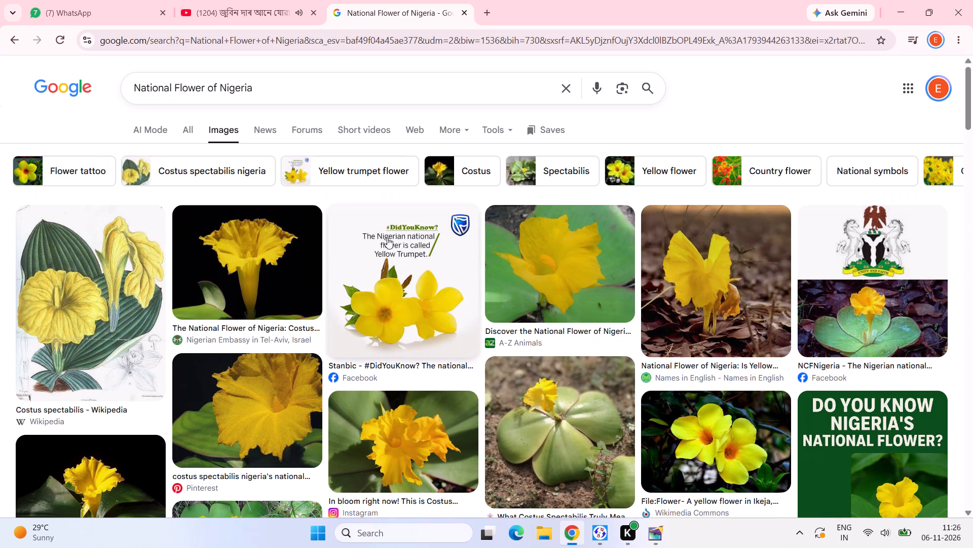
left_click(295, 77)
key("space")
key("ctrl+v")
key("Return")
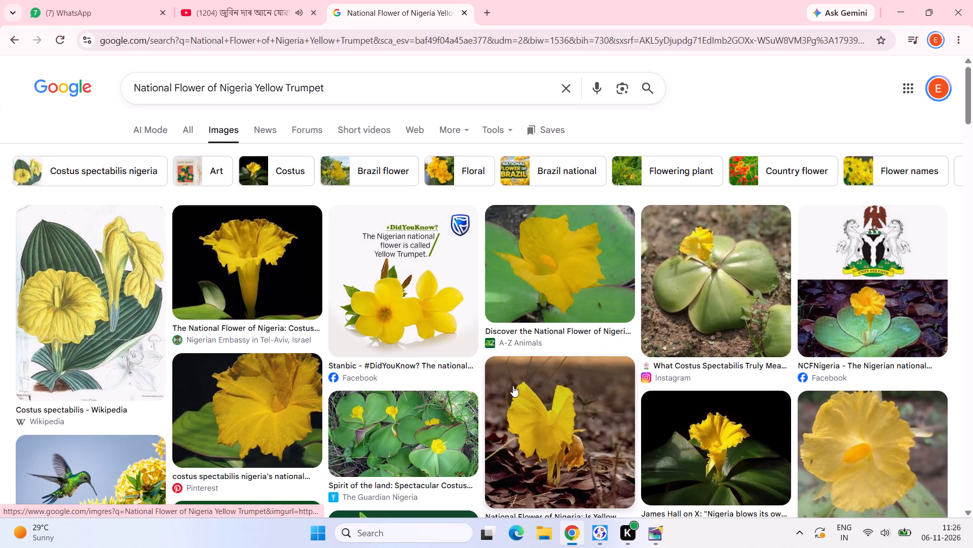
Copy the yellow trumpet picture from the Names in English result "National Flower of Nigeria: Is Yellow Trumpet Endangered?".
scroll(524, 378, "down", 1)
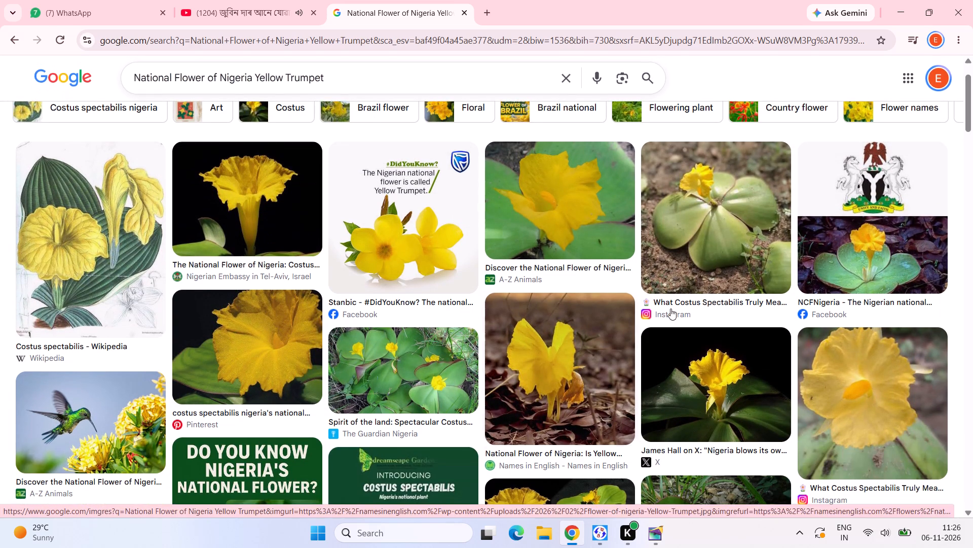
scroll(673, 320, "up", 1)
left_click(582, 404)
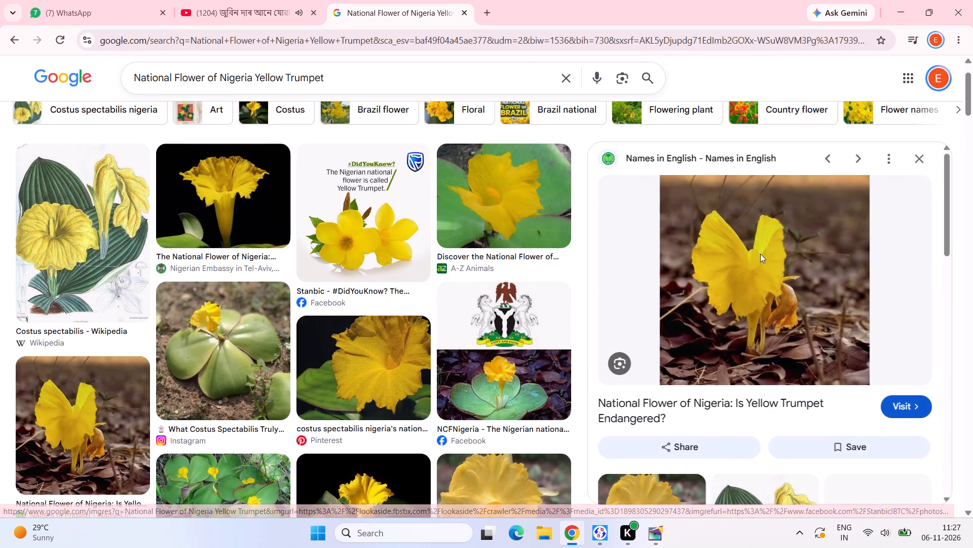
right_click(757, 254)
left_click(828, 430)
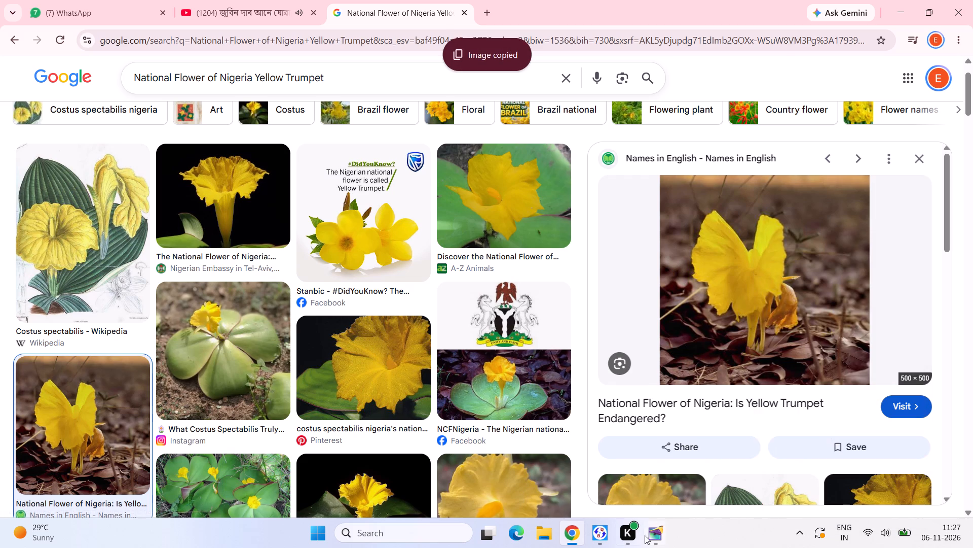
Paste the copied flower picture into the PageMaker publication and shrink it to about 44.7 × 53.7 mm.
left_click(660, 538)
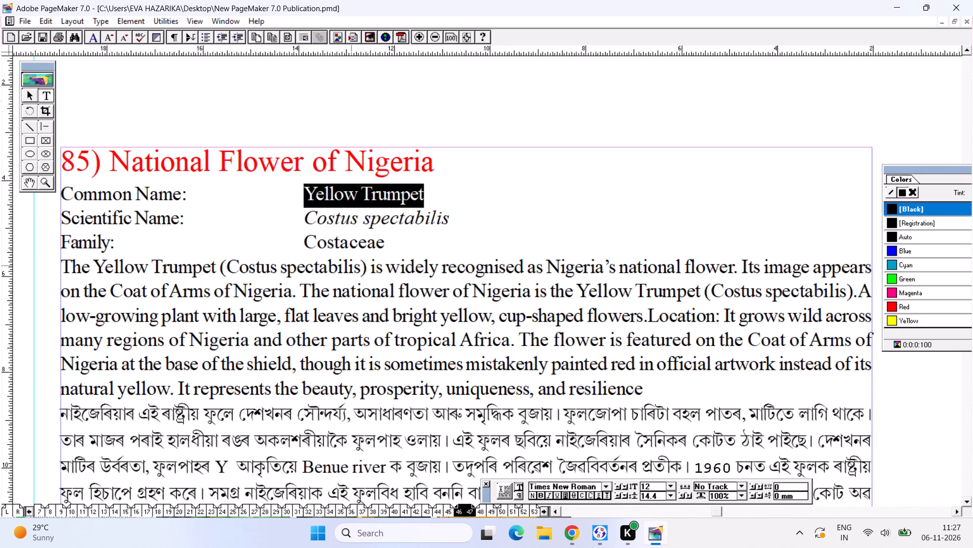
key("ctrl+0")
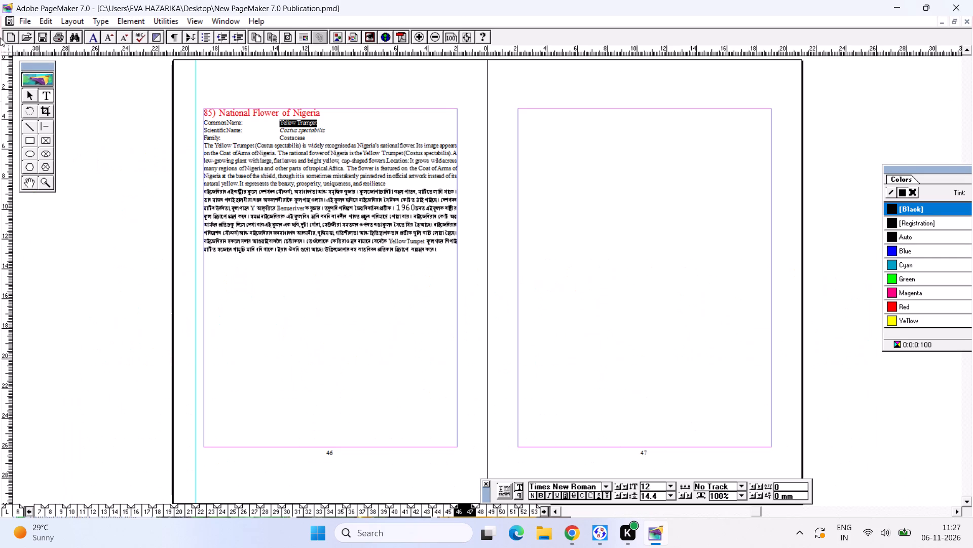
left_click(25, 96)
left_click(469, 197, "ctrl")
key("ctrl+v")
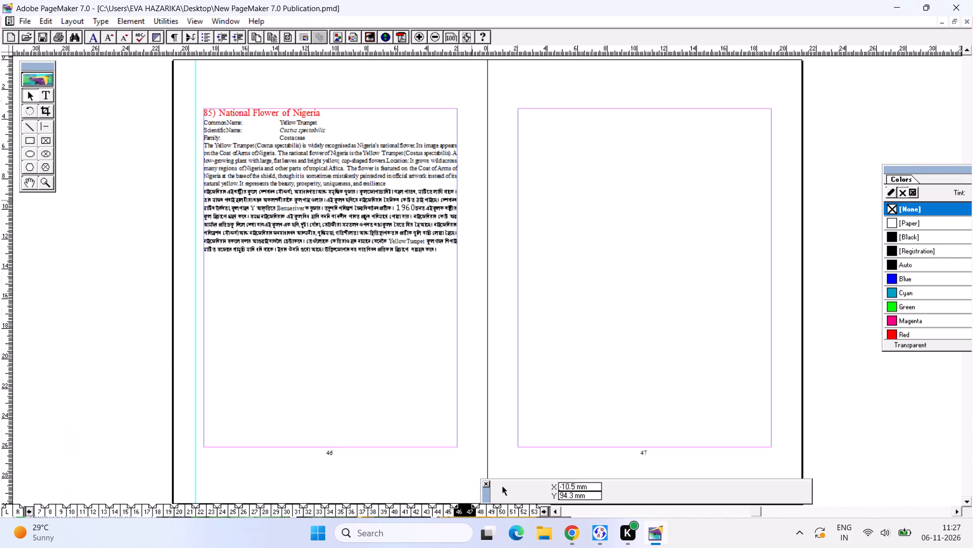
left_click_drag(393, 186, 518, 295)
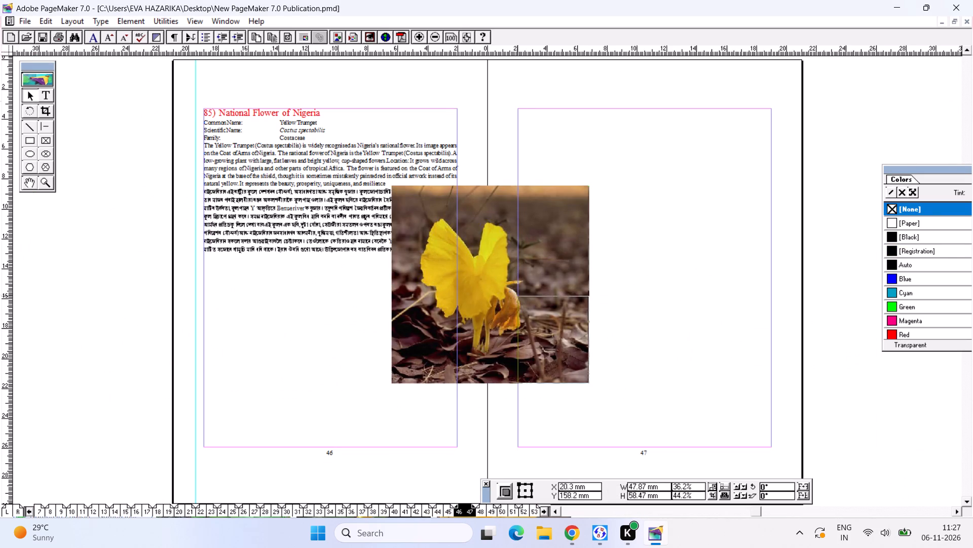
left_click_drag(518, 295, 521, 302)
Move the flower picture to the upper-right corner of page 46's text area and resize it to about 44.9 × 38.5 mm.
left_click_drag(563, 342, 433, 153)
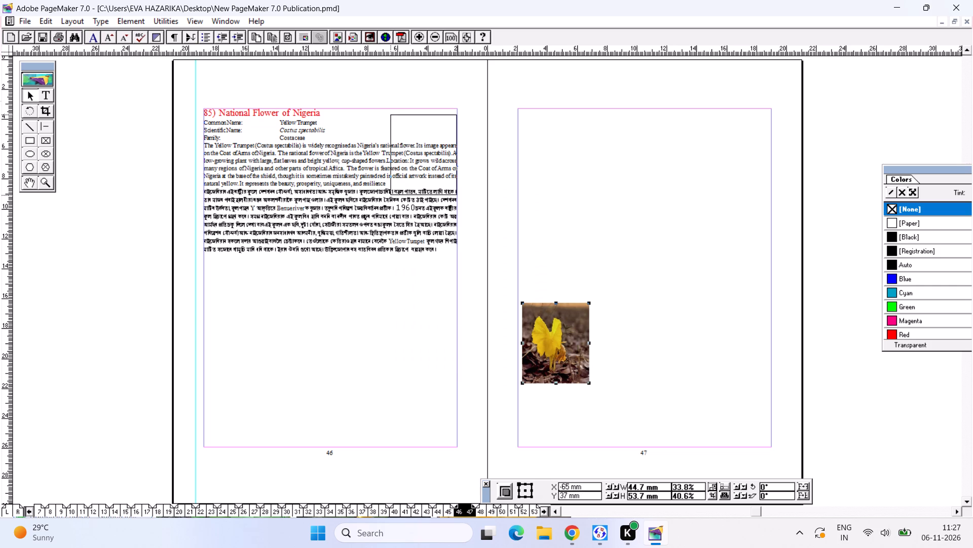
left_click_drag(433, 153, 433, 147)
left_click_drag(390, 190, 393, 175)
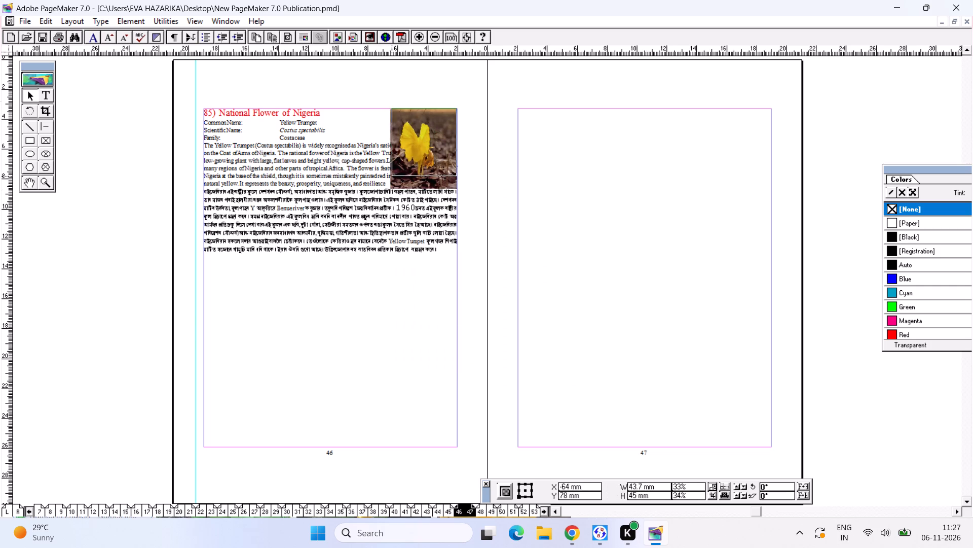
left_click_drag(393, 175, 390, 166)
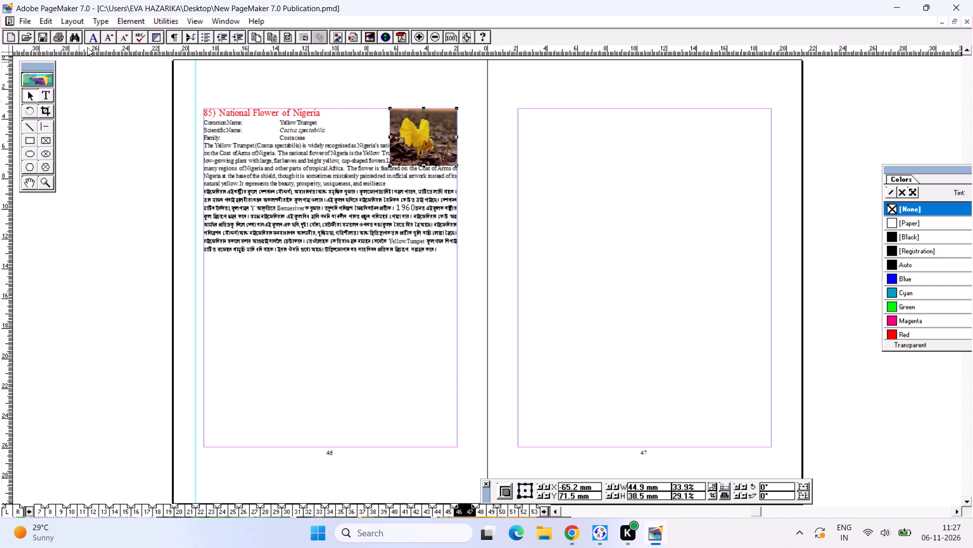
Wrap the text around all sides of the yellow flower picture and narrow the picture to about 43.7 × 38.5 mm.
left_click(129, 19)
left_click(191, 129)
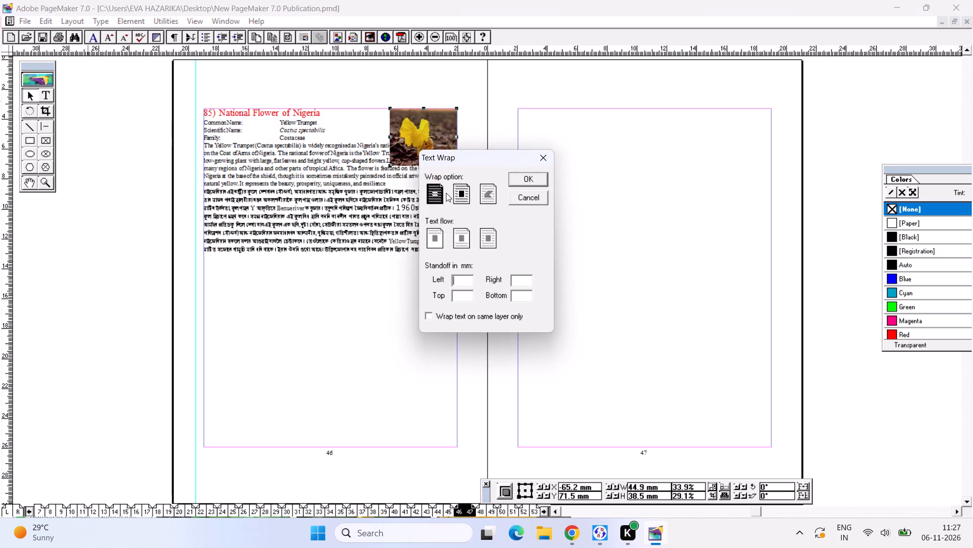
left_click(464, 193)
left_click(513, 176)
left_click(415, 154)
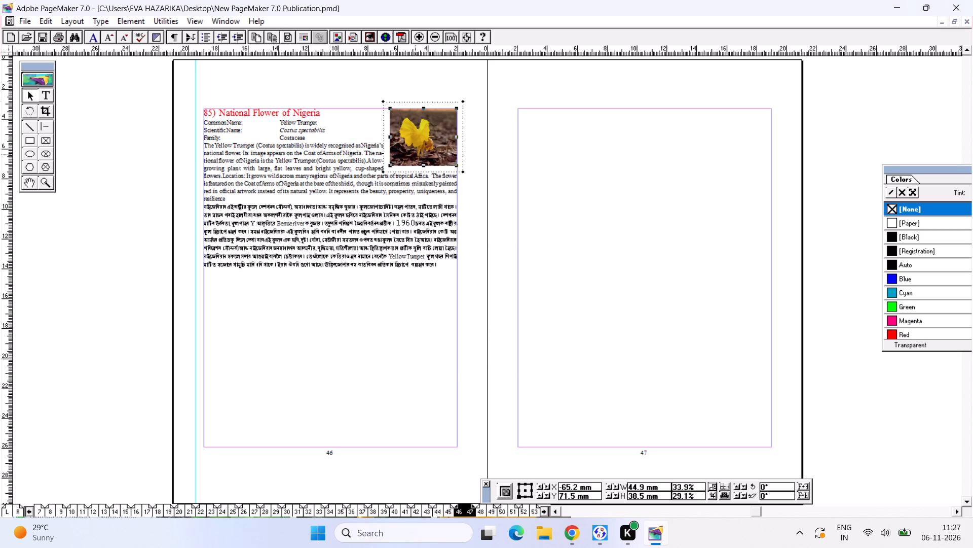
left_click(390, 165)
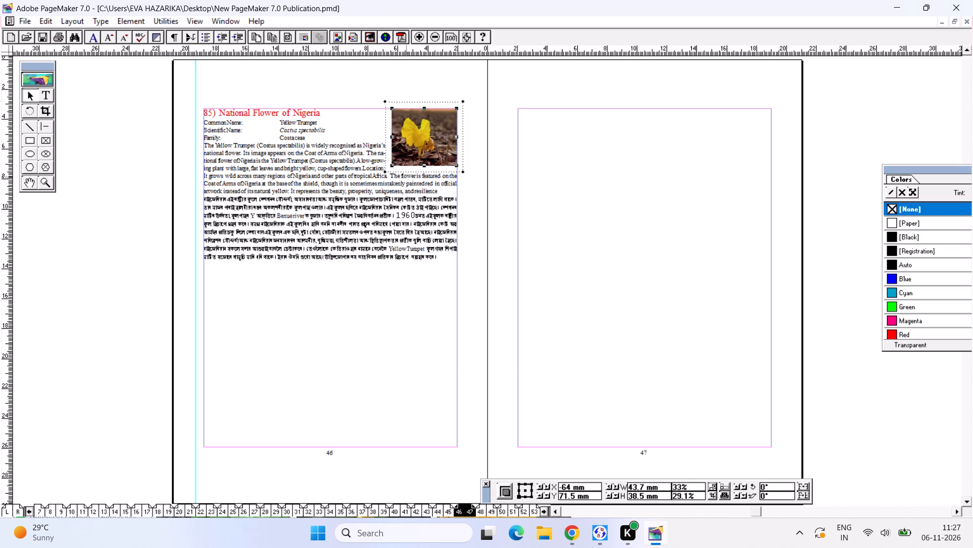
left_click(531, 209)
Switch to the Chrome image results and copy the X result's picture of the yellow trumpet on a black background.
left_click(571, 538)
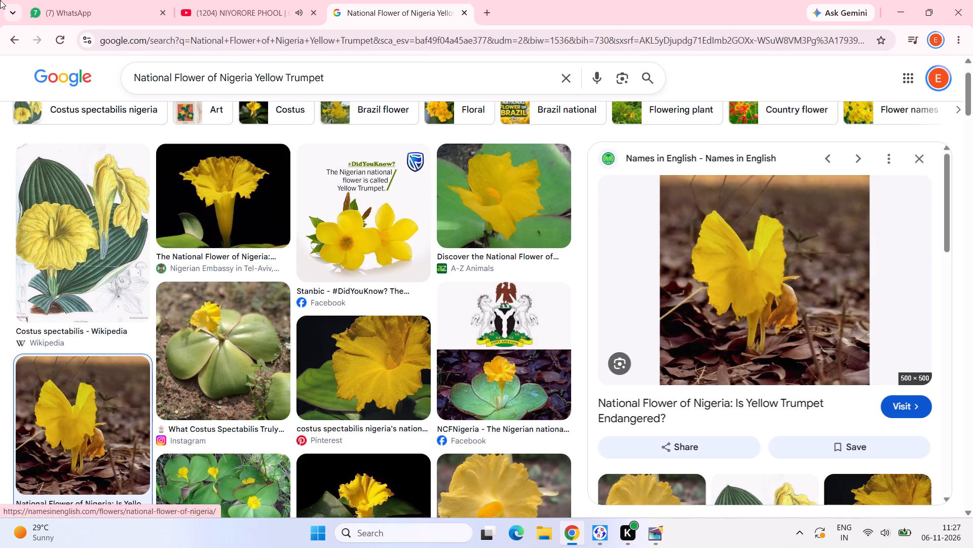
left_click(927, 163)
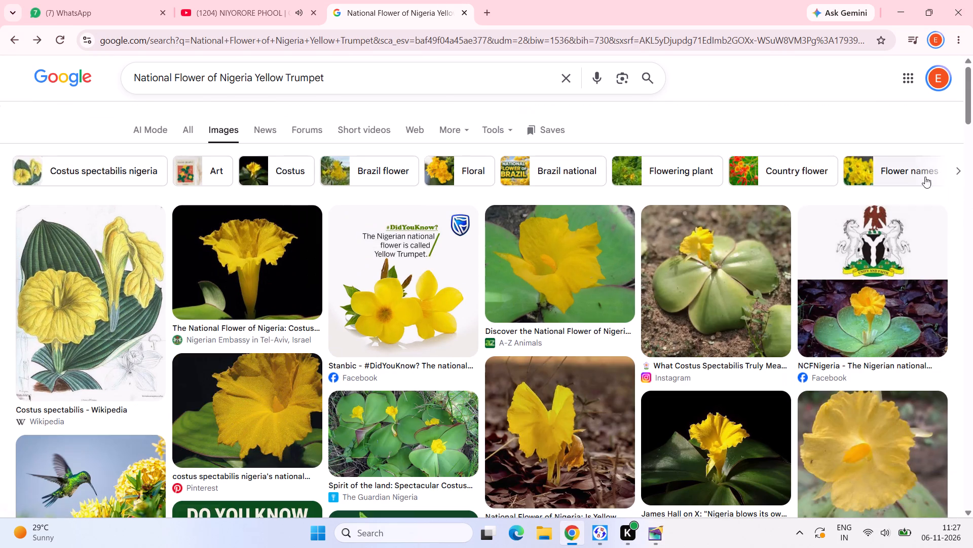
scroll(930, 286, "down", 2)
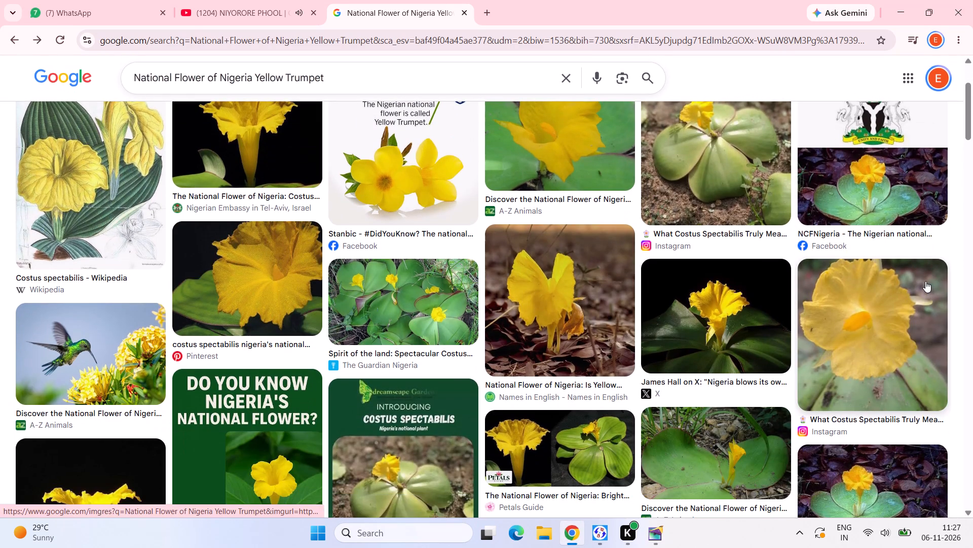
scroll(920, 272, "down", 2)
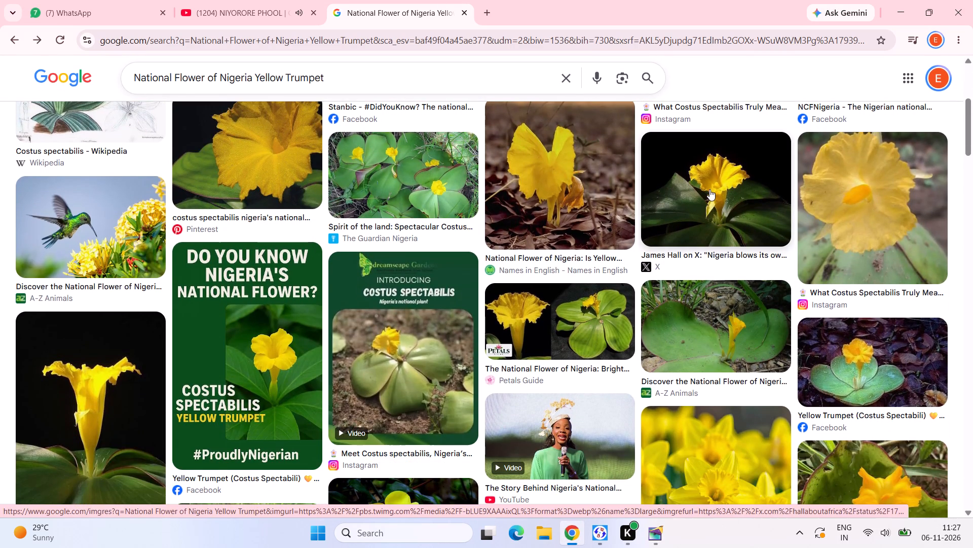
left_click(709, 189)
right_click(704, 197)
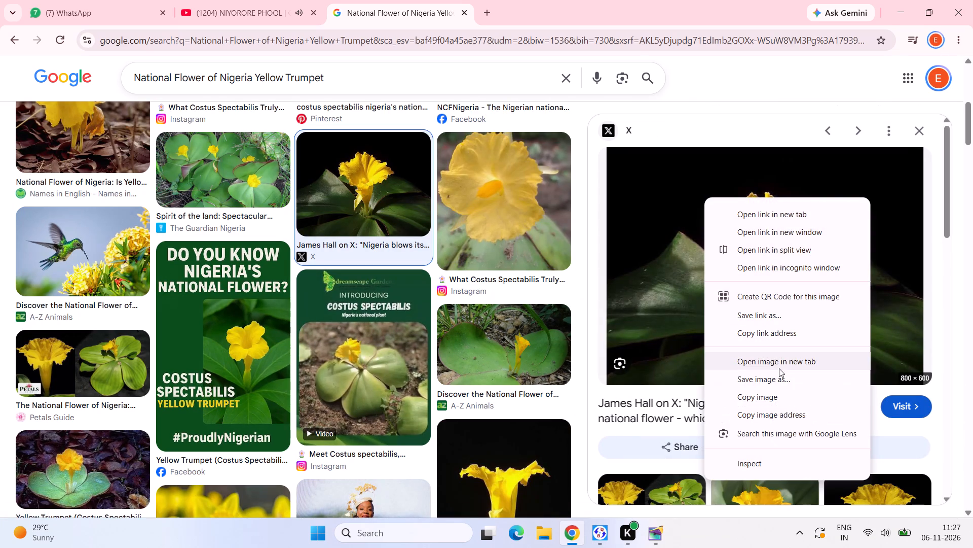
left_click(783, 396)
Paste the second flower picture into PageMaker, shrink it to about 49 × 38 mm and place it at page 46's left margin.
left_click(664, 530)
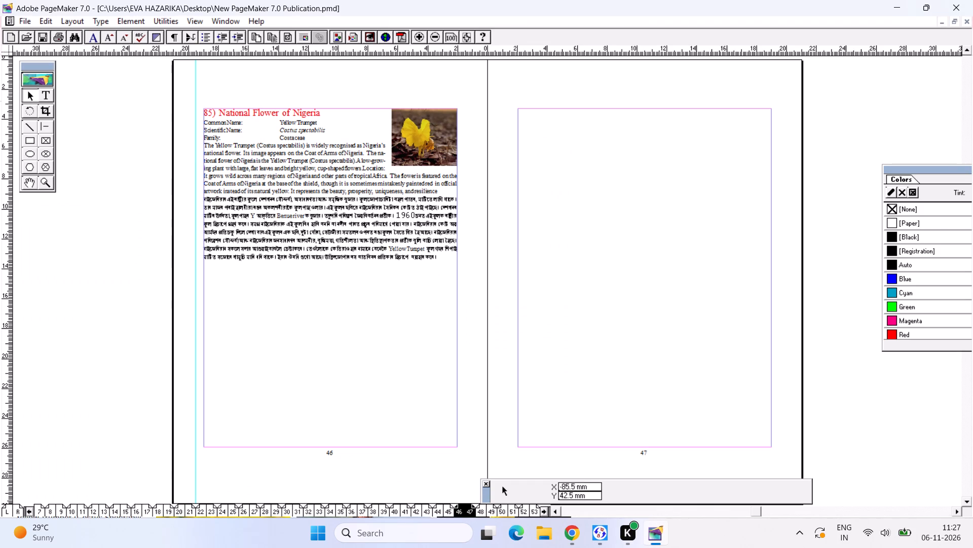
key("ctrl+v")
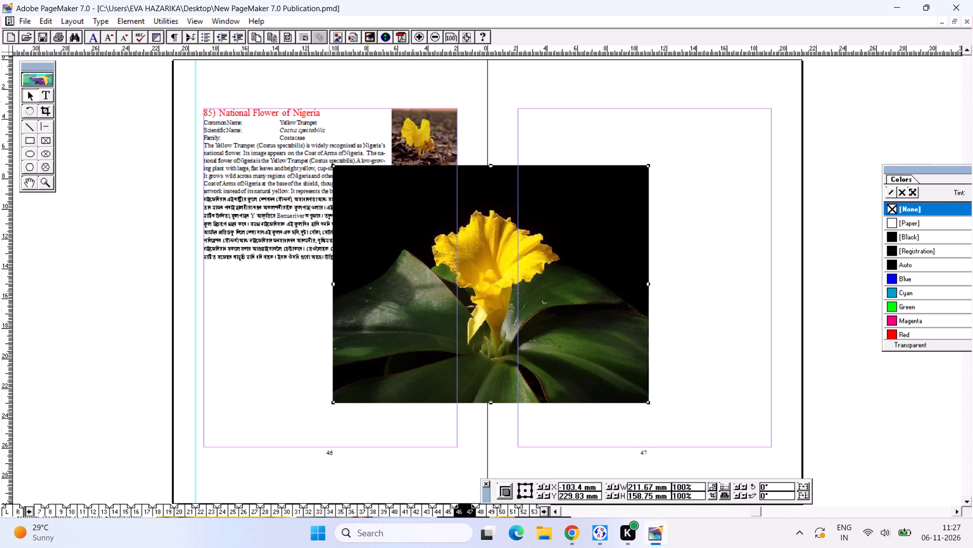
left_click_drag(329, 161, 577, 344)
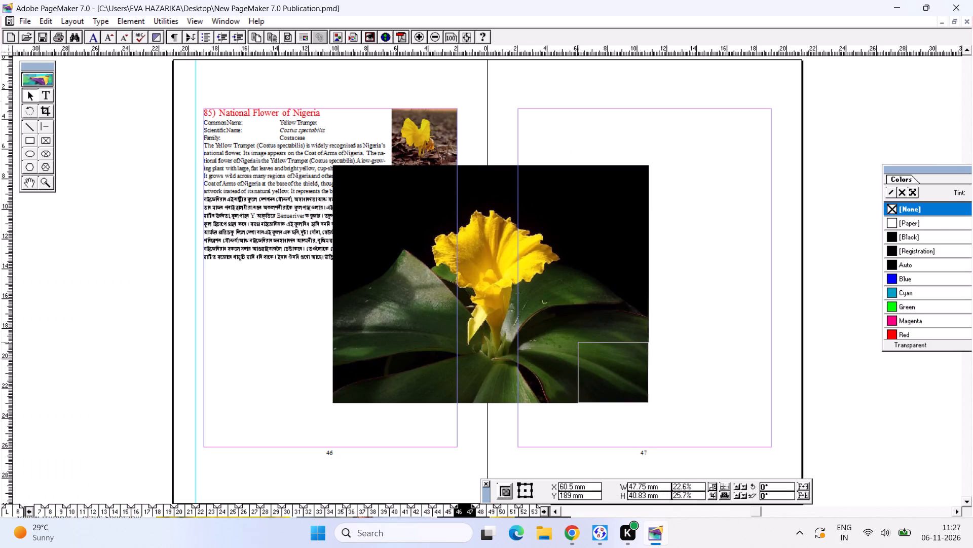
left_click_drag(577, 344, 576, 346)
left_click_drag(594, 358, 223, 184)
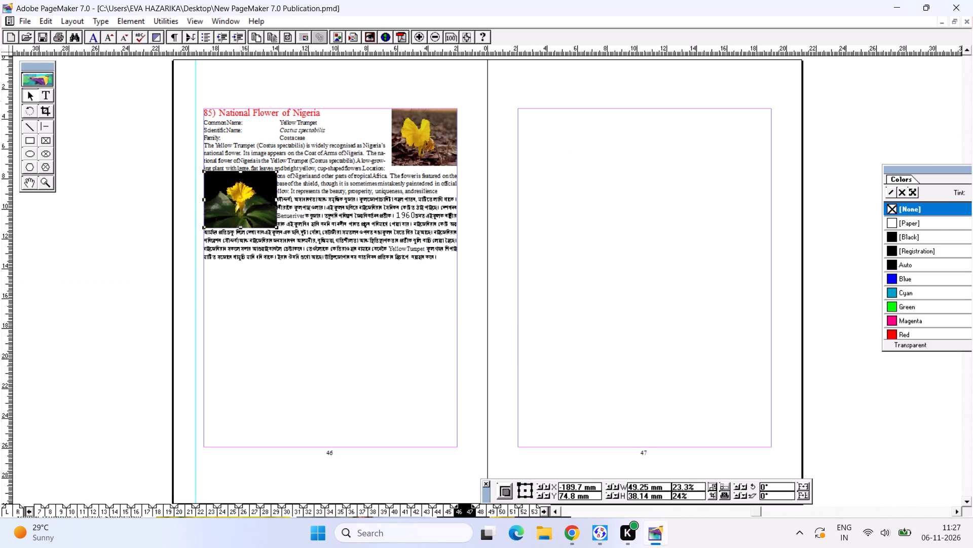
Wrap the text around the second picture, move it up beside the English description and resize it to about 53.7 × 35.1 mm.
left_click(120, 22)
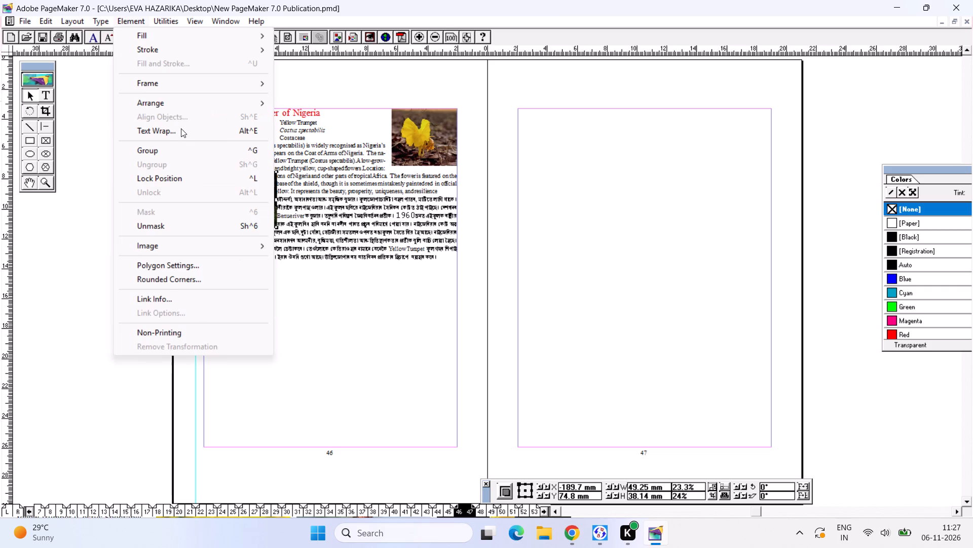
left_click_drag(181, 128, 197, 134)
left_click(461, 196)
left_click(512, 182)
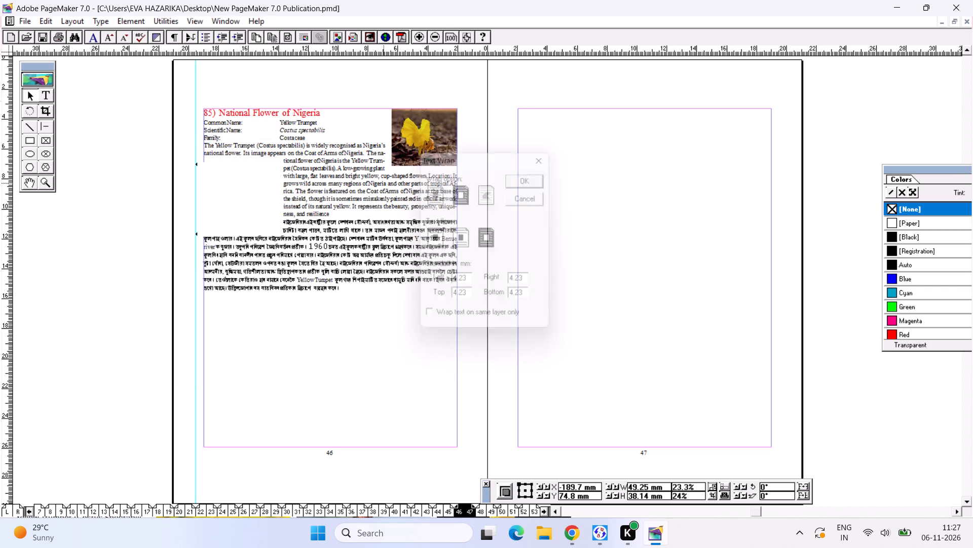
left_click_drag(256, 187, 257, 177)
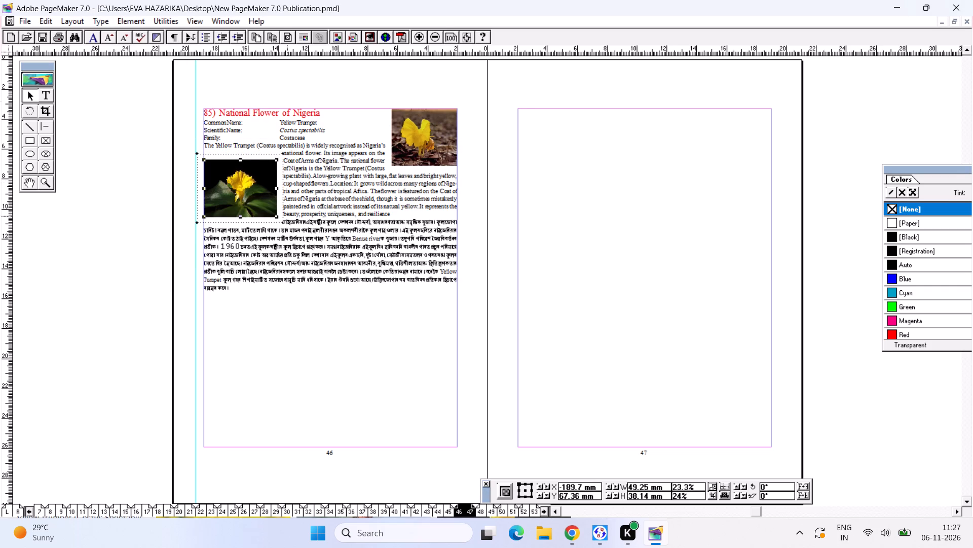
left_click(280, 215)
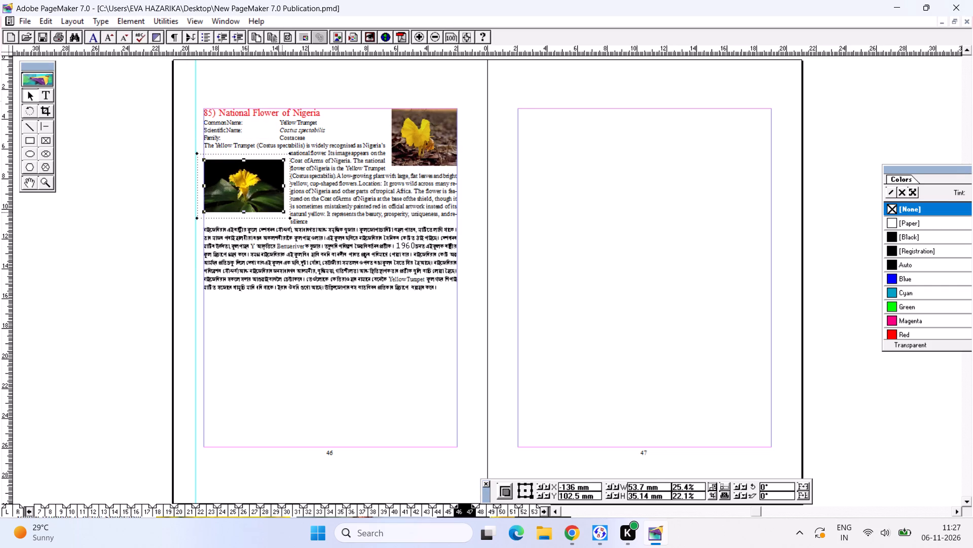
left_click(276, 255)
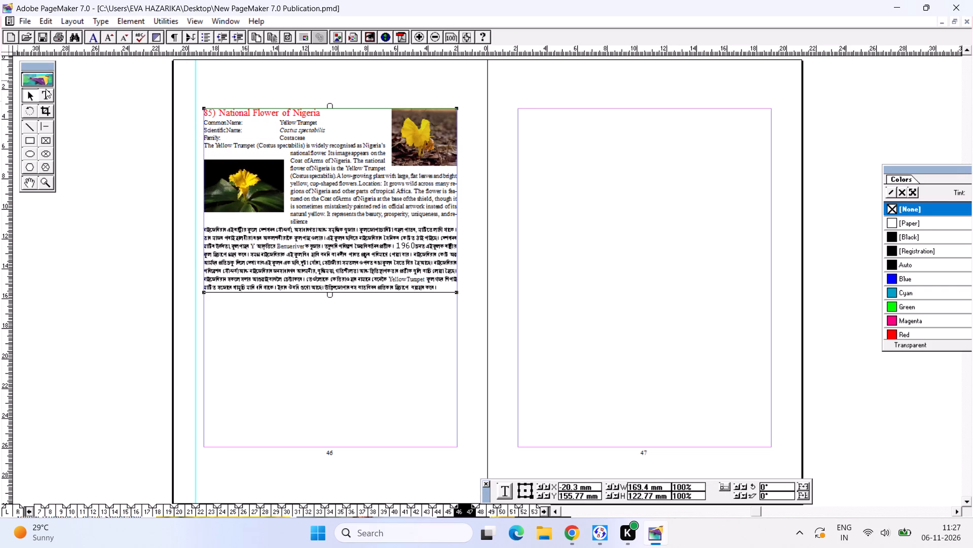
Set the character width of the whole Assamese paragraph in the Nigeria entry to 97%.
left_click(46, 96)
left_click_drag(204, 230, 469, 324)
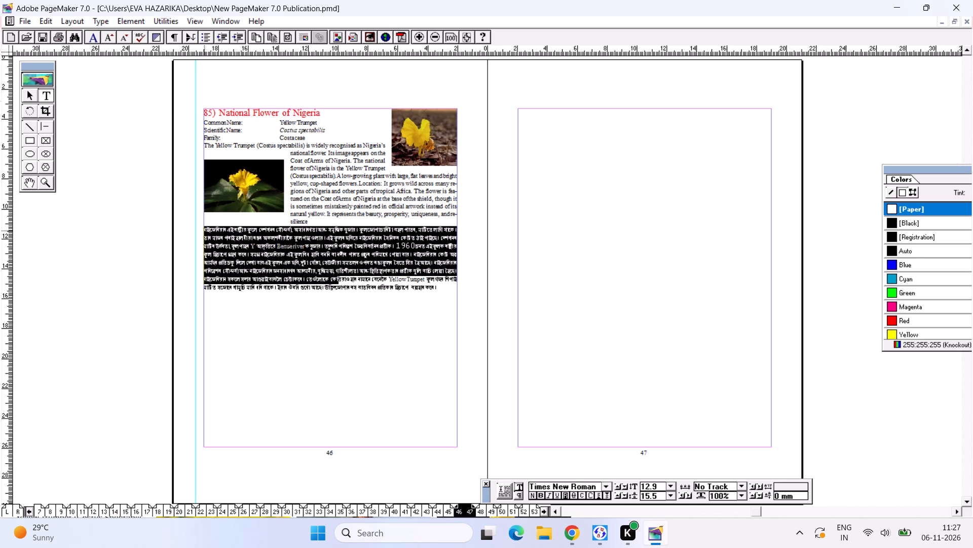
left_click_drag(469, 324, 479, 325)
left_click(680, 495)
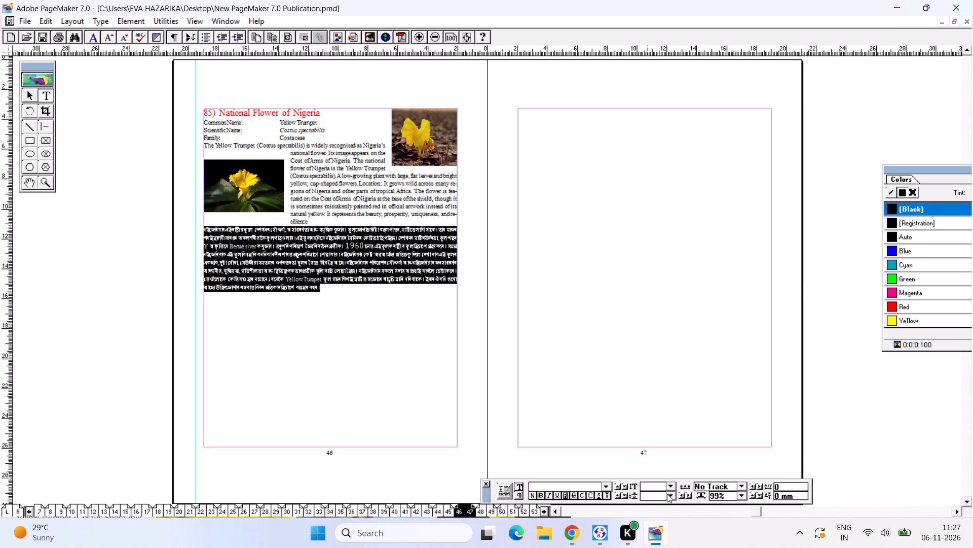
left_click(682, 496)
Try 15.4, Auto and 14.5 leading on the Assamese paragraph and settle on a leading of 14.
key("ctrl+2")
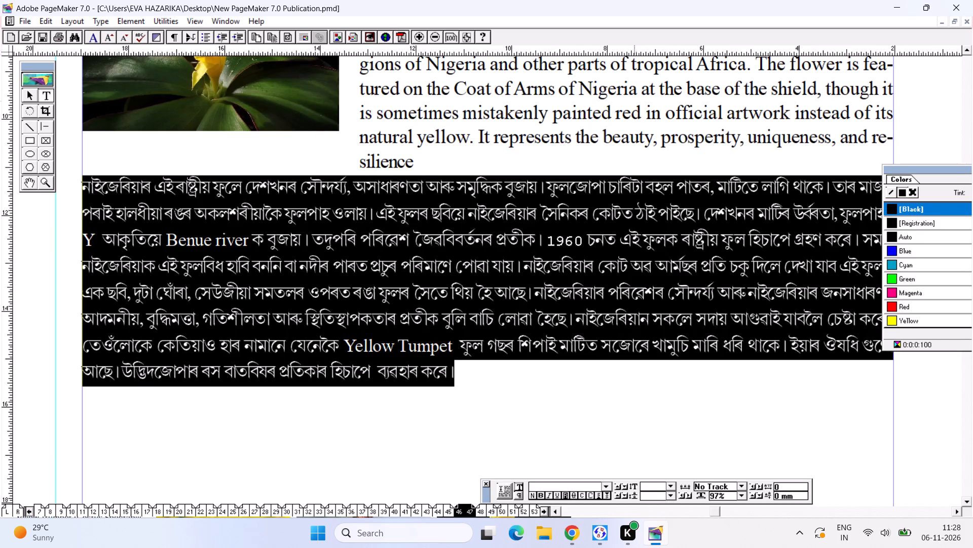
left_click(624, 497)
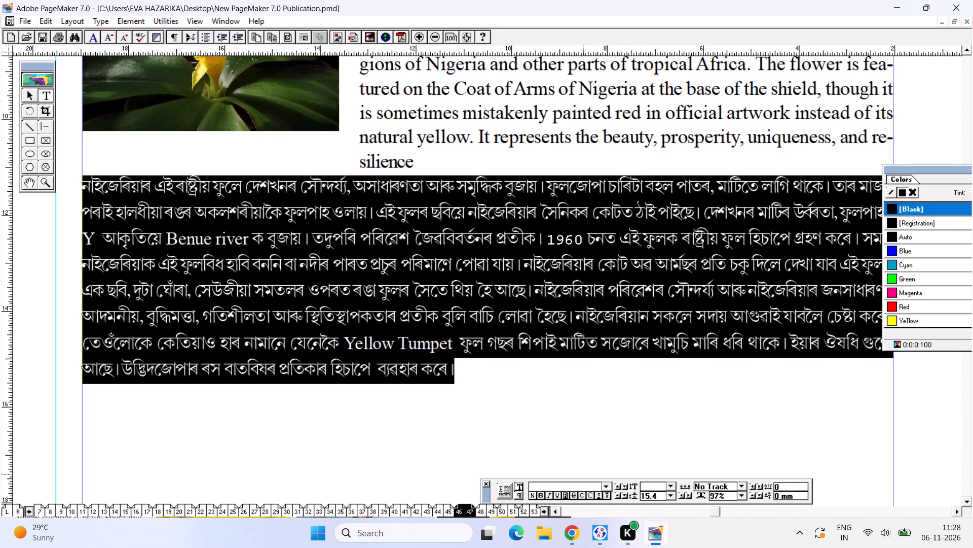
left_click(671, 493)
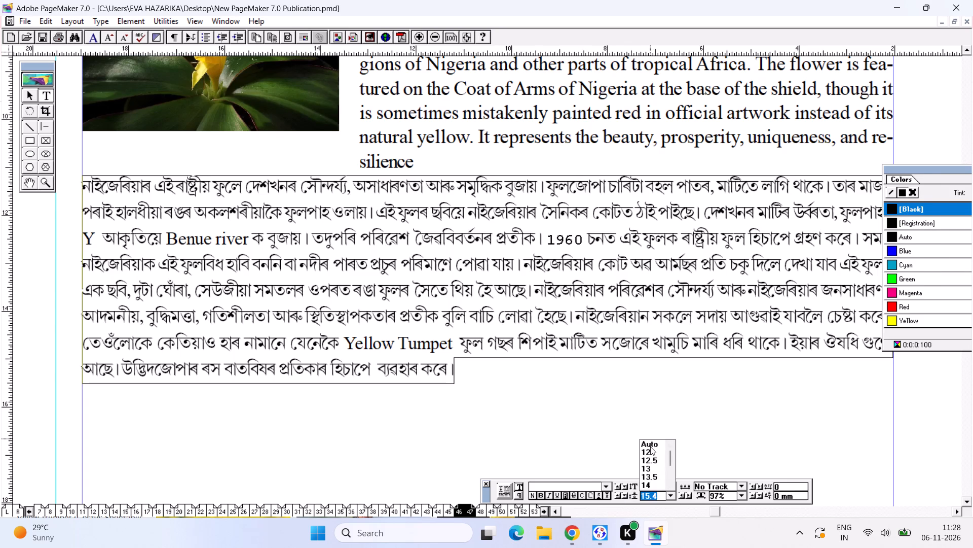
left_click(651, 446)
left_click(677, 495)
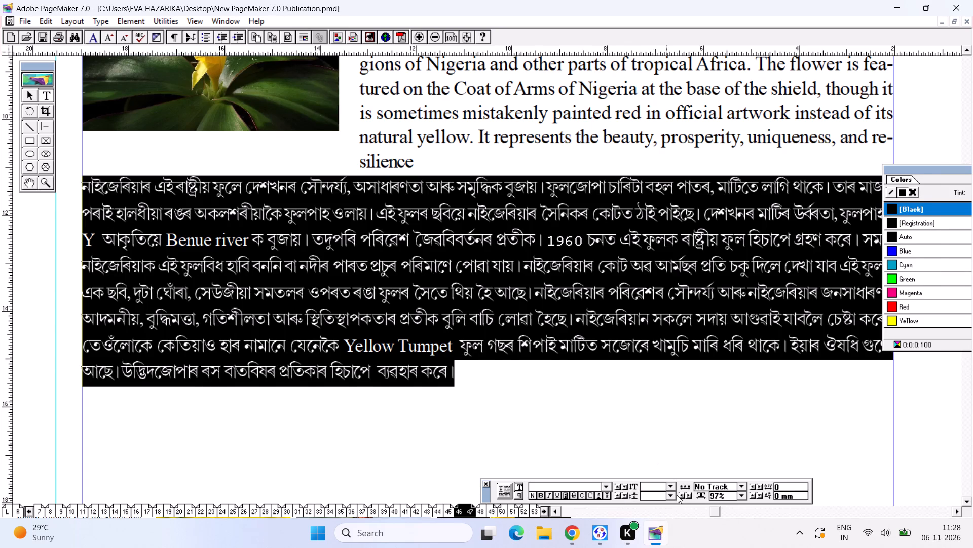
left_click(672, 495)
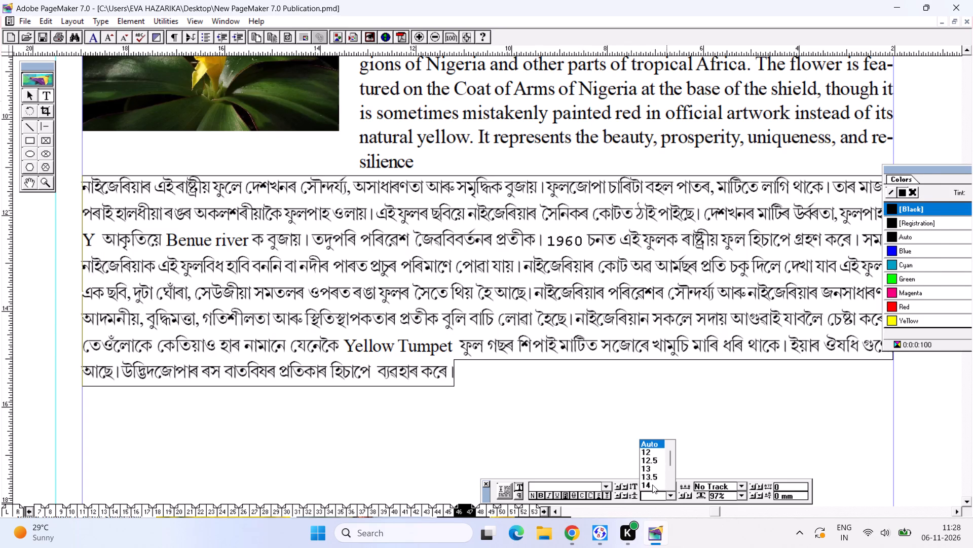
left_click(652, 482)
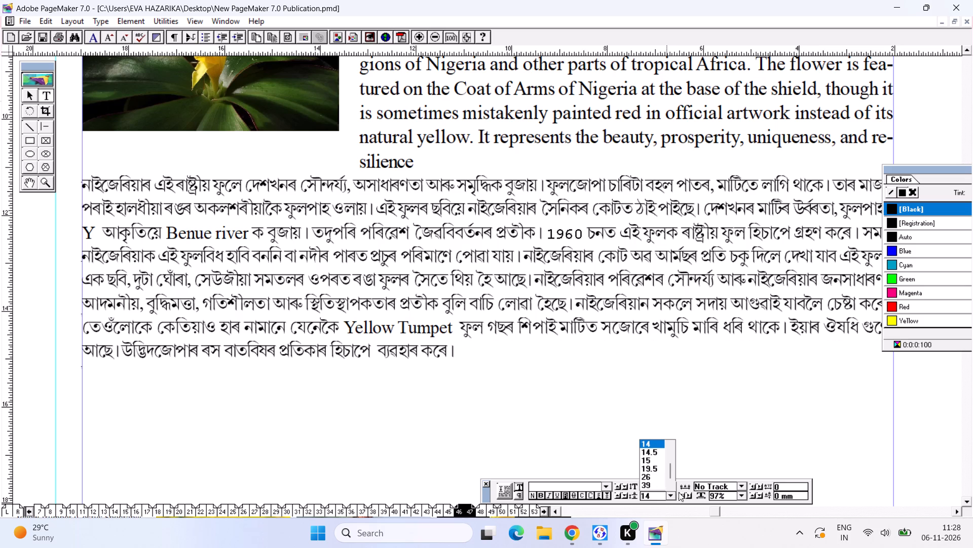
left_click(670, 495)
left_click(653, 453)
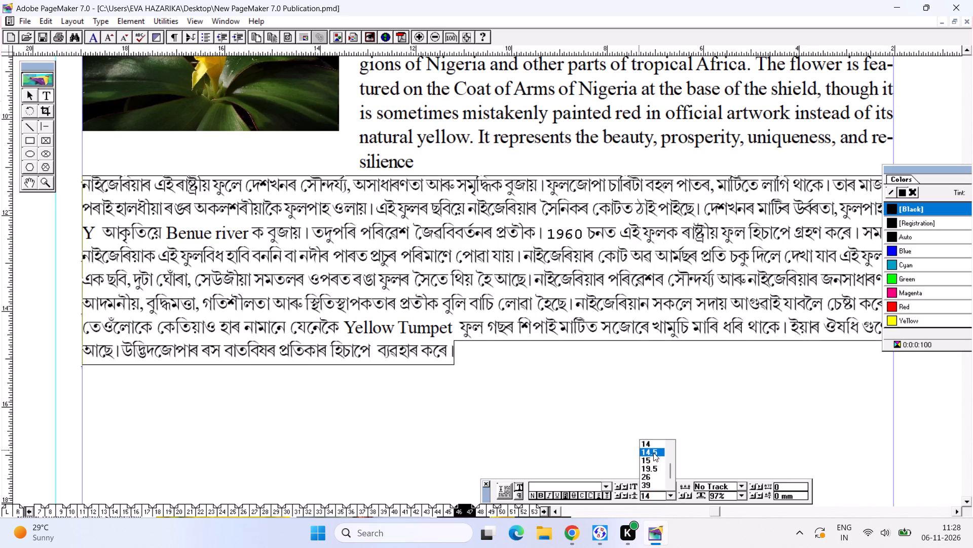
left_click(670, 496)
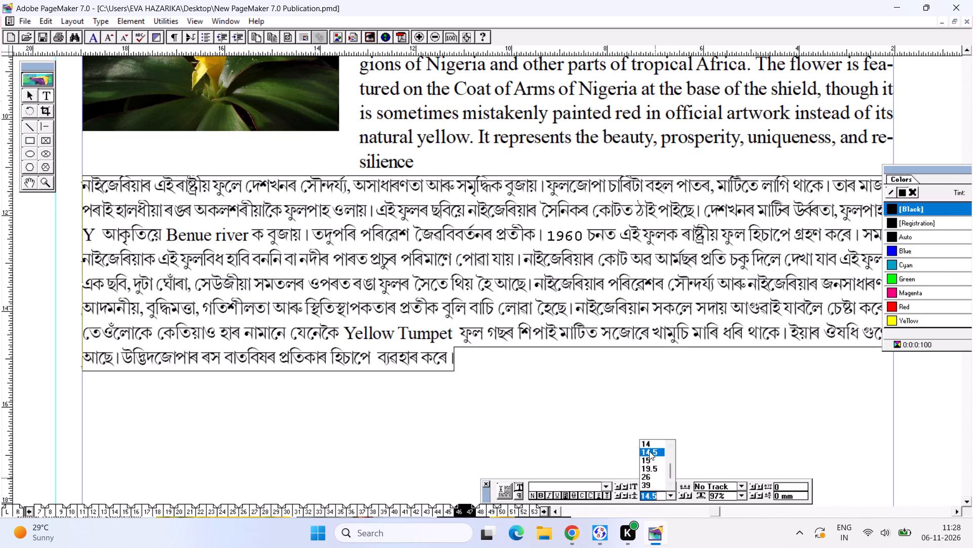
left_click(651, 446)
left_click(532, 306)
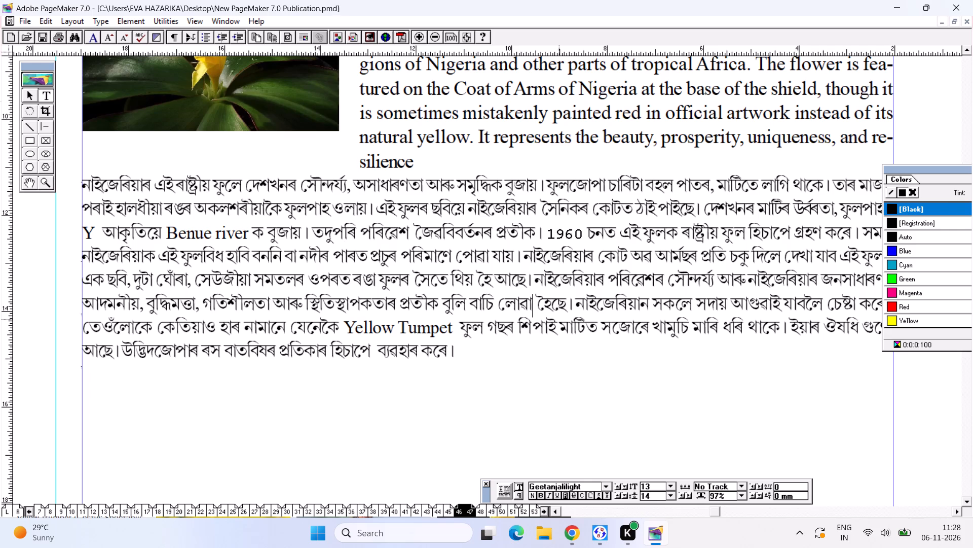
left_click(188, 236)
Save the publication.
key("ctrl+0")
key("ctrl+s")
key("ctrl+s")
key("ctrl+s")
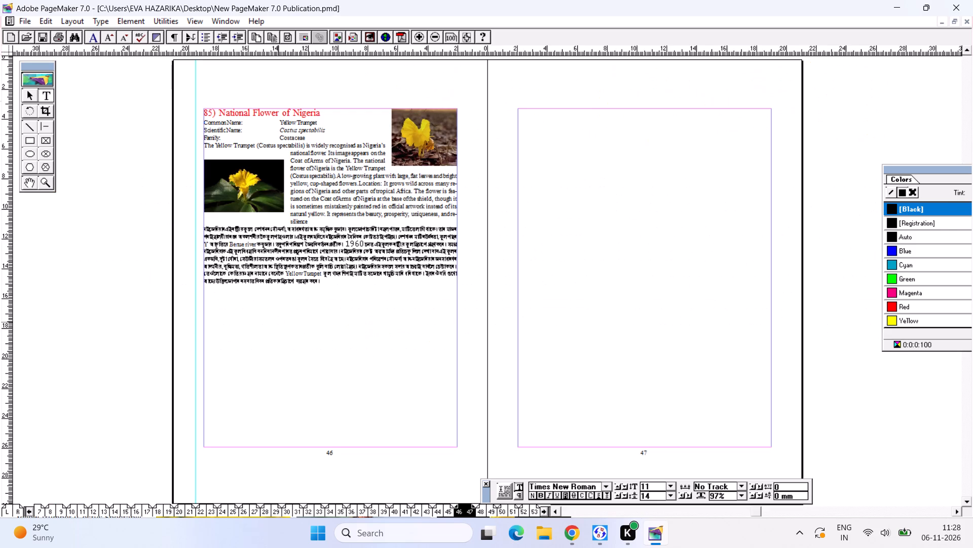
Nudge the black-background flower picture slightly down and resize it to about 52.4 × 36.1 mm.
left_click(30, 96)
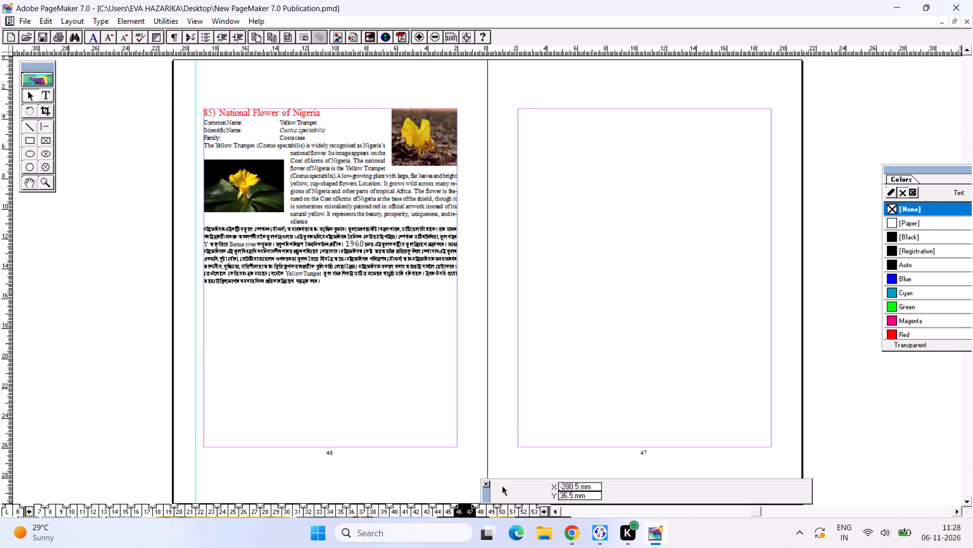
left_click(228, 185)
left_click(228, 192)
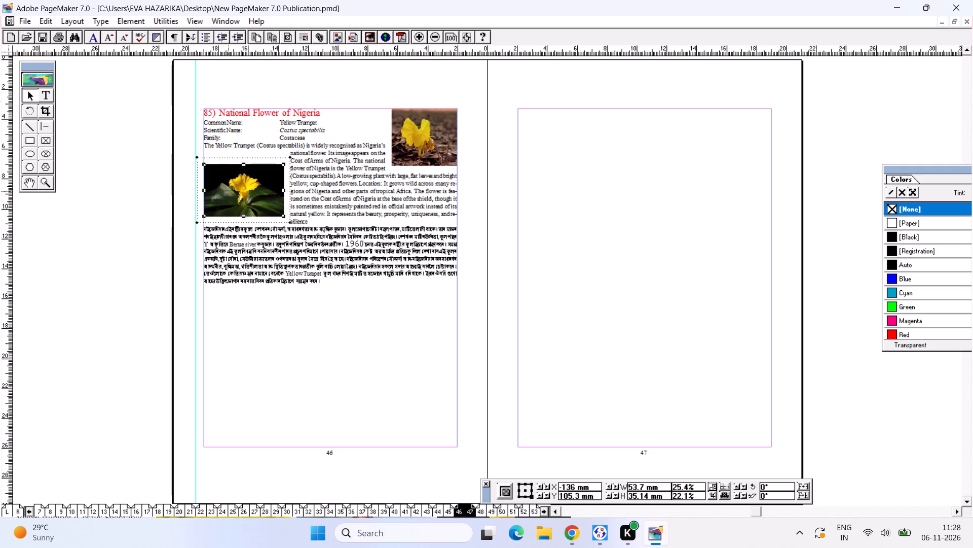
left_click(283, 215)
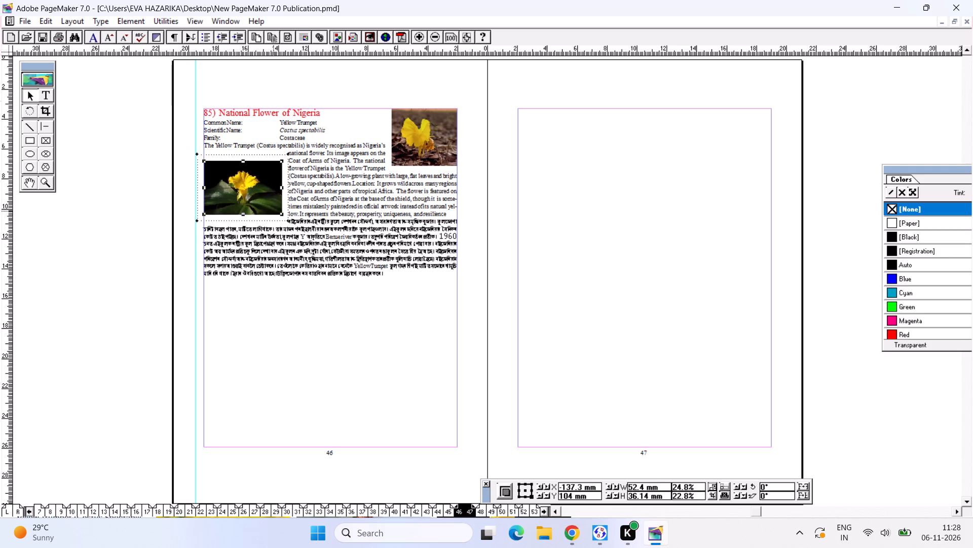
Widen and shorten the flower picture in page 46's upper-right corner to about 50 × 32.5 mm.
left_click(391, 141)
left_click_drag(389, 165, 383, 156)
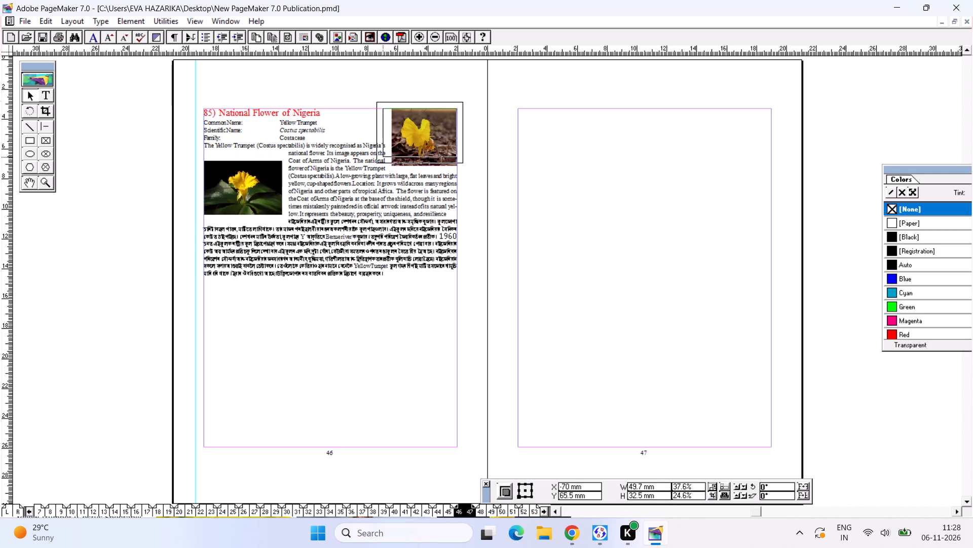
left_click_drag(383, 156, 382, 156)
left_click(356, 200)
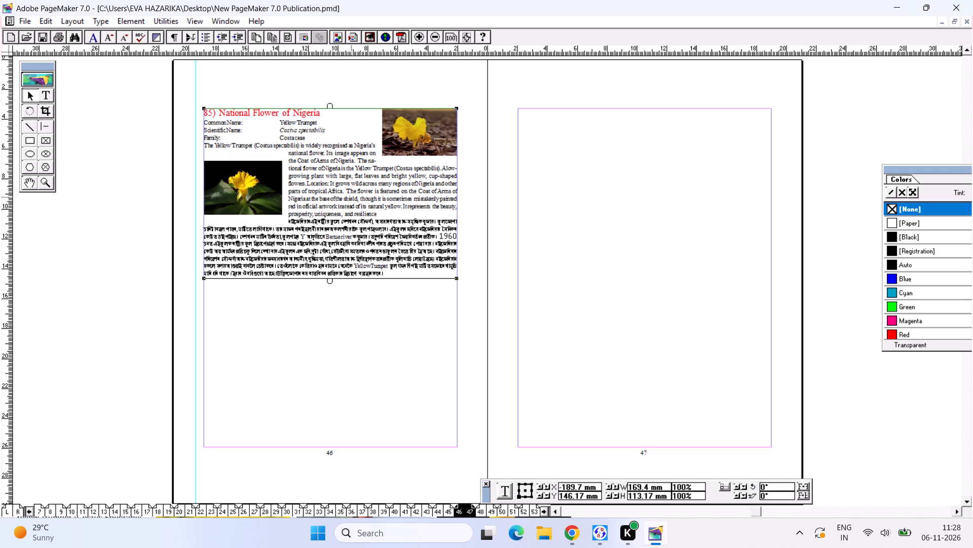
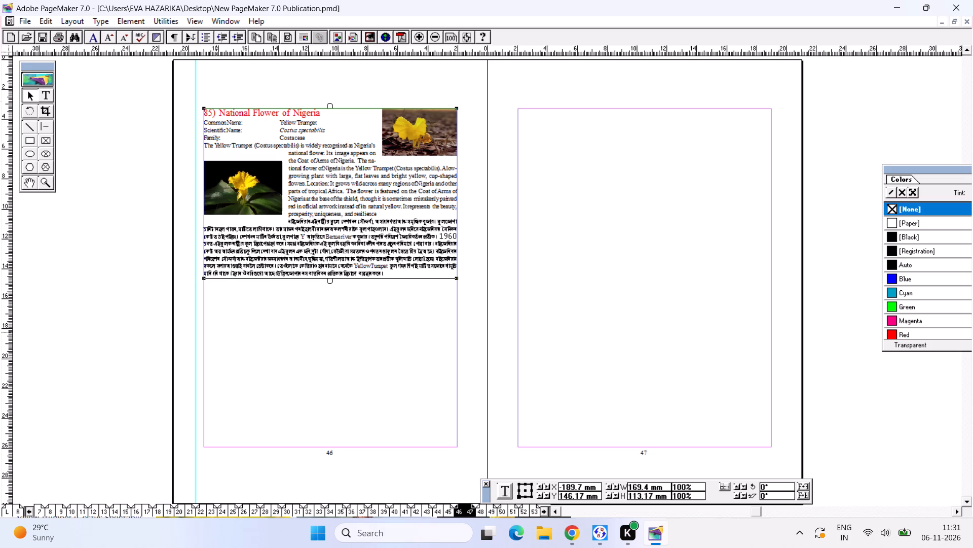
Nudge the black-background flower picture slightly down within the Nigeria entry on page 46.
left_click(250, 206)
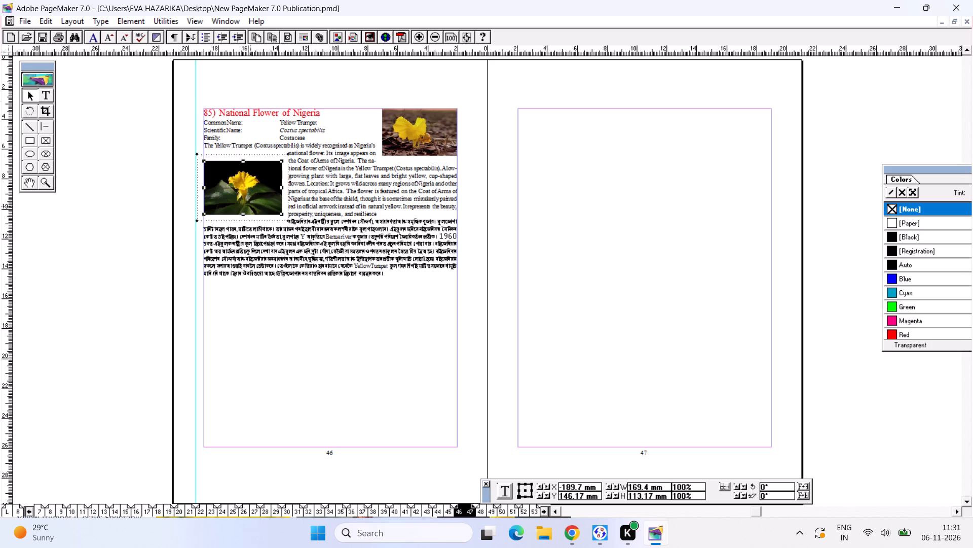
left_click(343, 249)
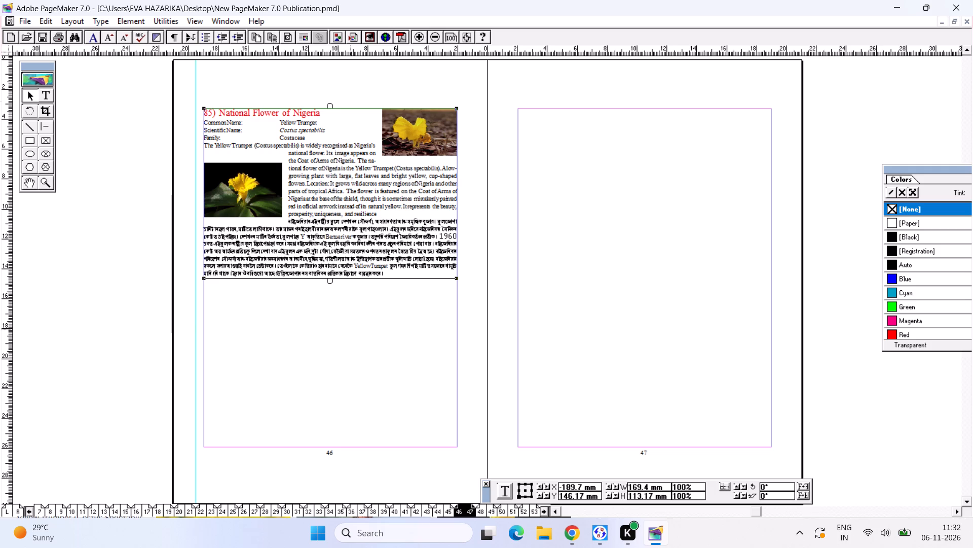
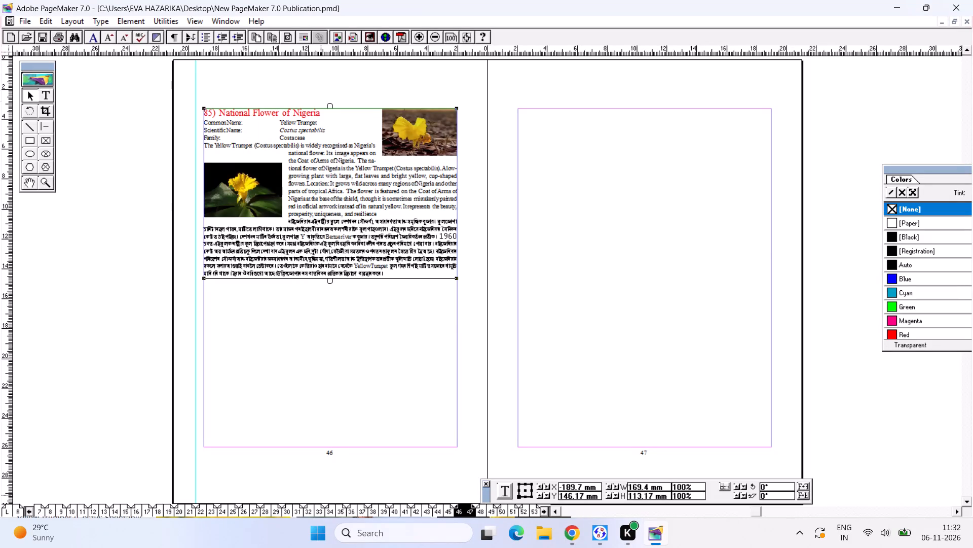
Copy the whole North Korea entry from page 100 of national flowers (2).pmd and return to the publication.
key("ctrl+Tab")
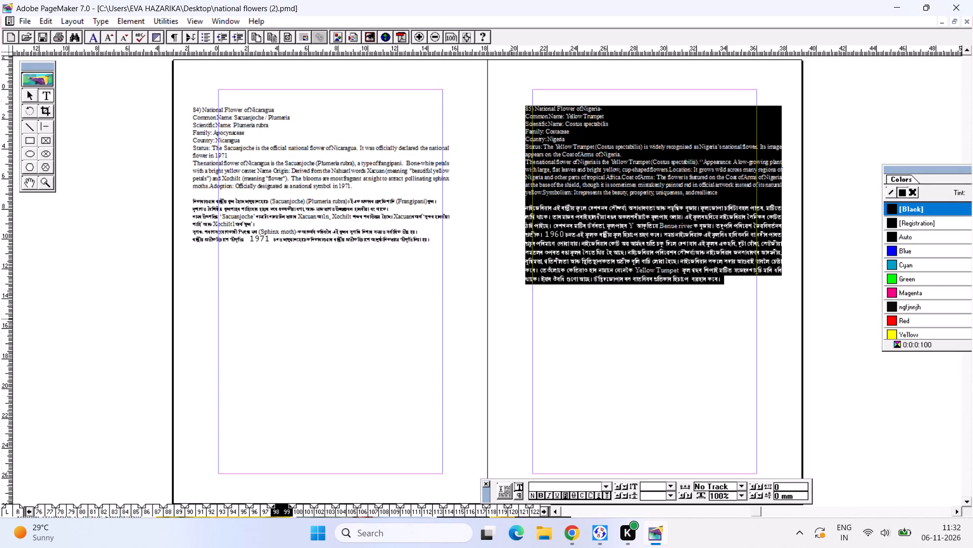
left_click(664, 269)
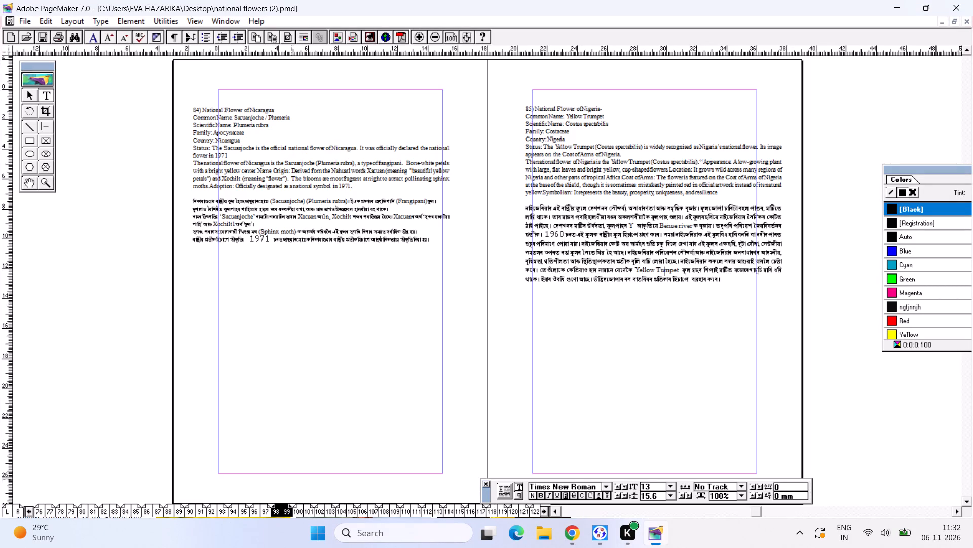
left_click(293, 512)
left_click(276, 190)
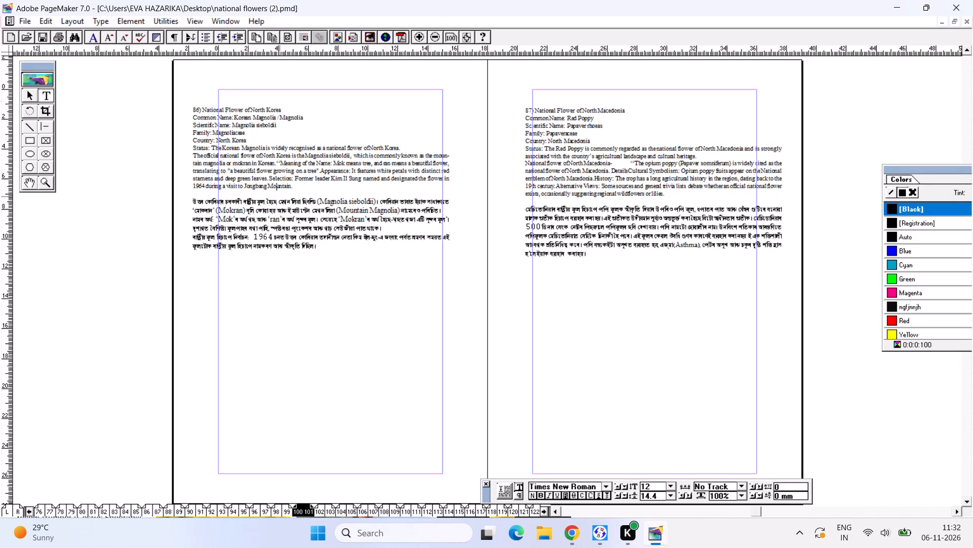
key("ctrl+a")
key("ctrl+c")
key("ctrl+c")
key("ctrl+Tab")
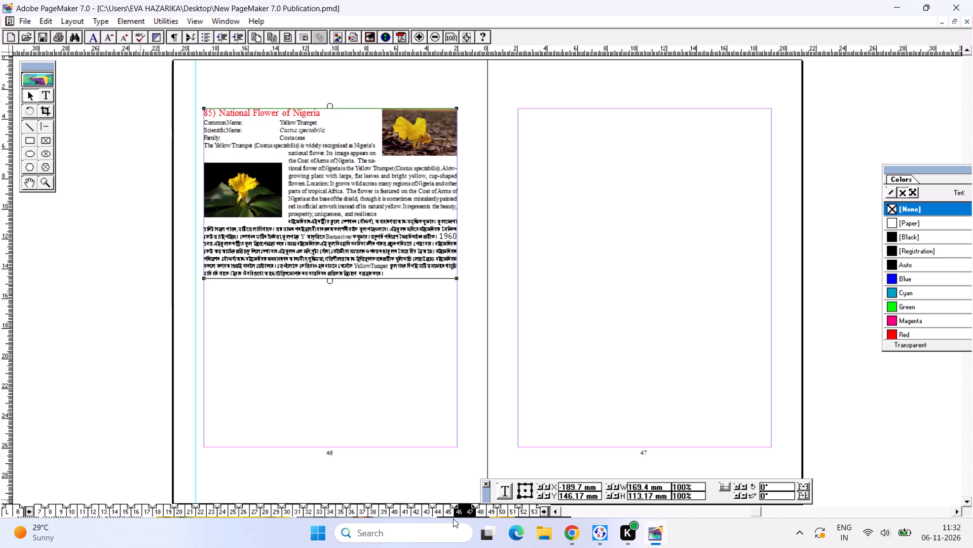
Renumber the Nigeria heading on page 46 as 83, checking the numbering against the entries on pages 44 and 45.
left_click(441, 509)
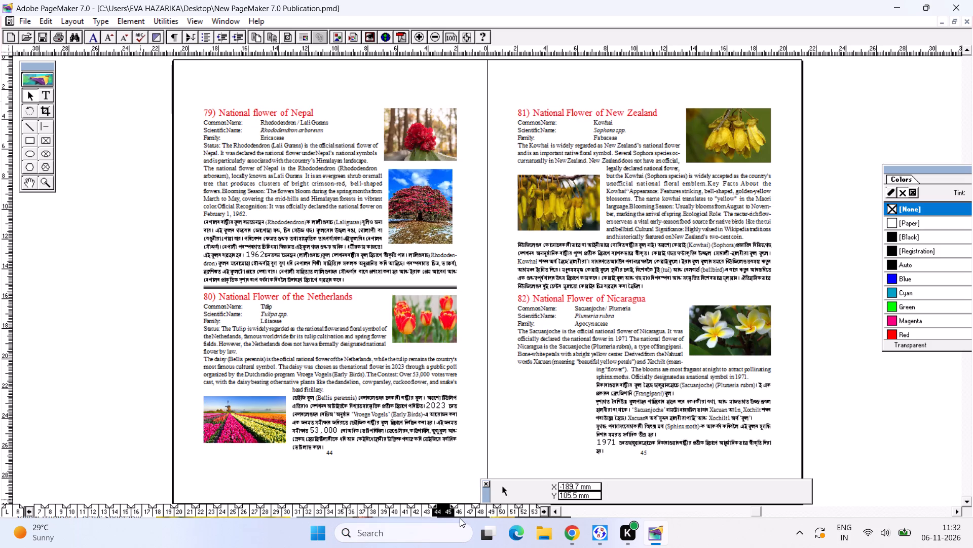
left_click(459, 508)
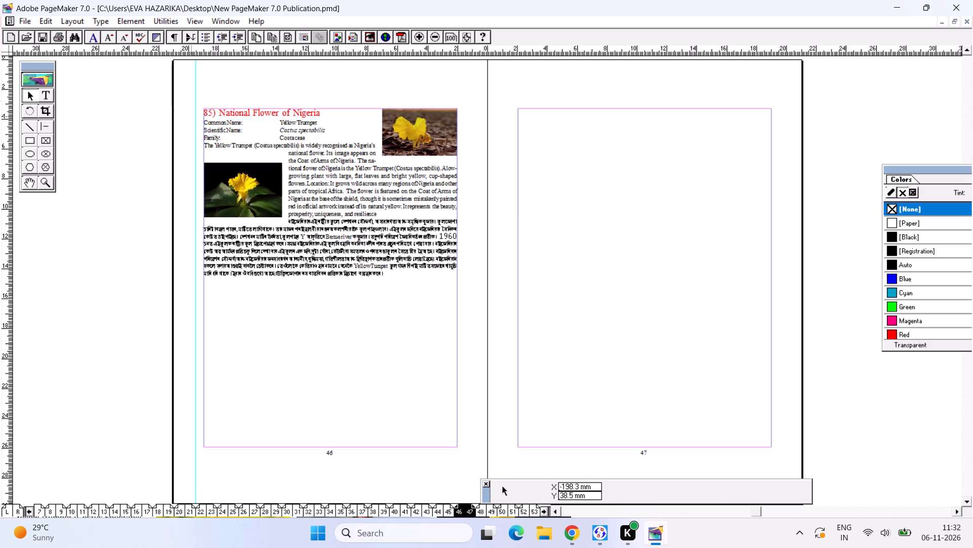
left_click(45, 97)
left_click_drag(212, 111, 212, 112)
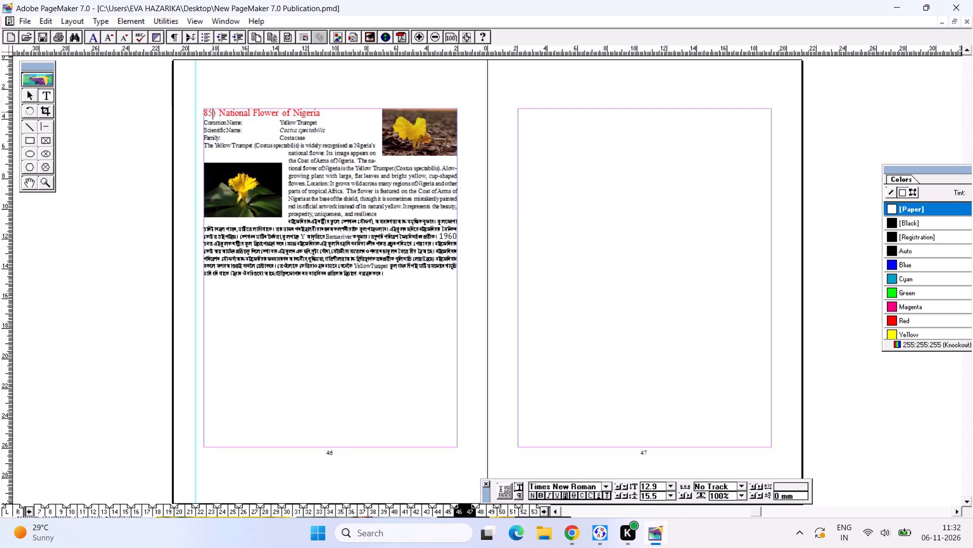
left_click_drag(212, 112, 206, 112)
left_click(217, 119)
left_click_drag(213, 113, 208, 115)
key("3")
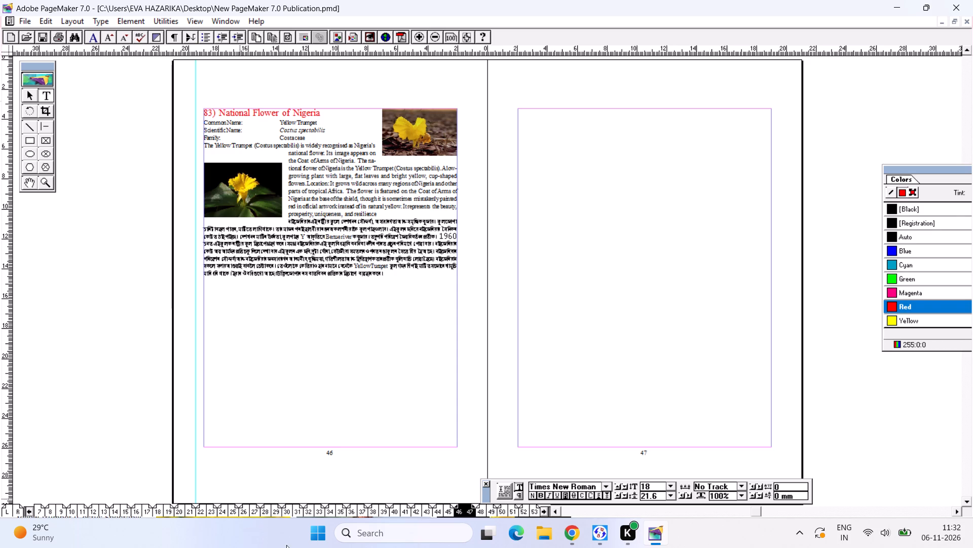
left_click(445, 510)
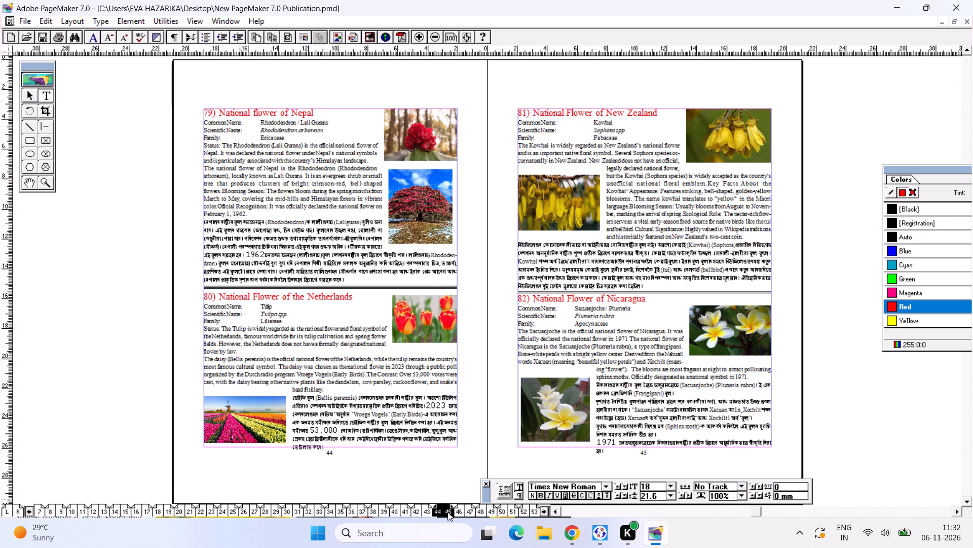
left_click(458, 509)
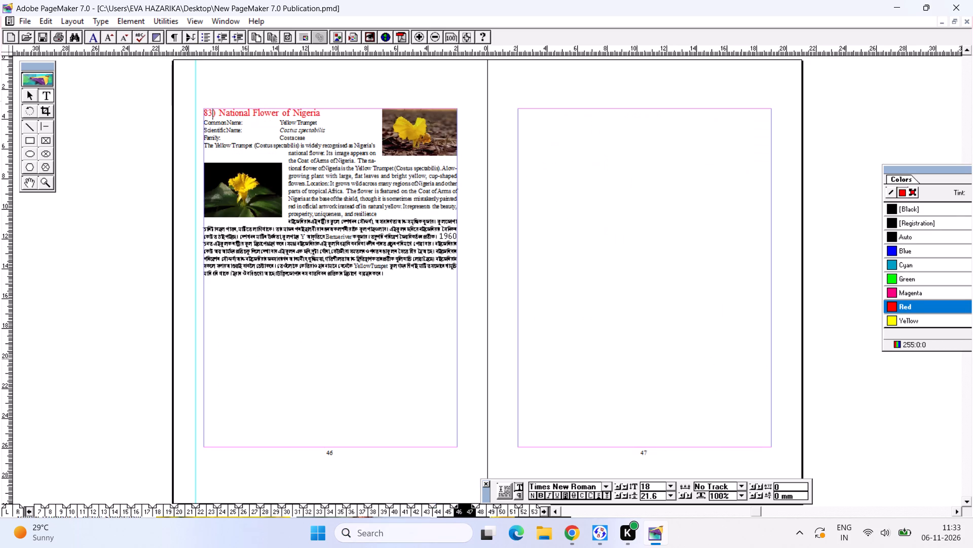
Paste the copied North Korea text as a full-column block below the Nigeria entry on page 46.
left_click(27, 98)
key("ctrl+v")
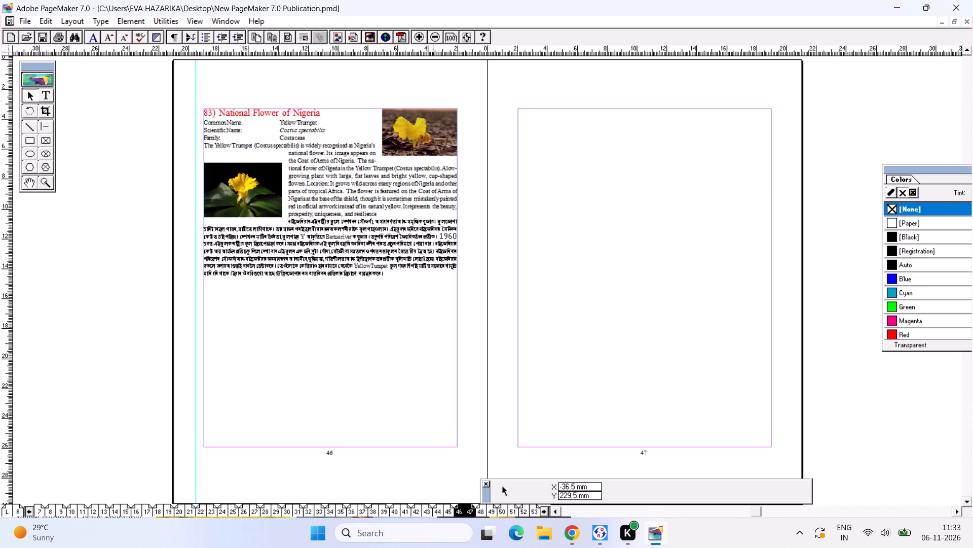
left_click_drag(518, 224, 364, 405)
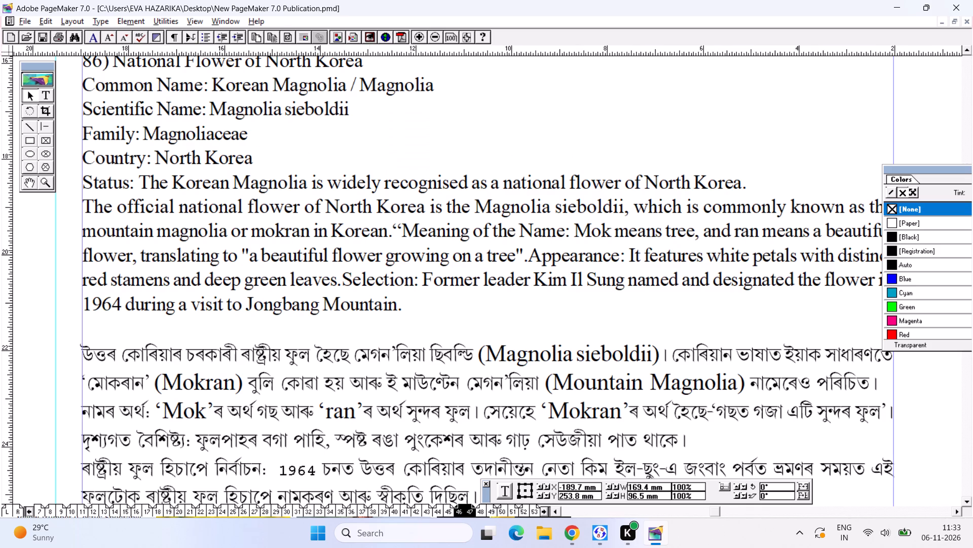
Format the heading "86) National Flower of North Korea" at 18 pt in Red.
left_click_drag(362, 319, 333, 159, "alt")
left_click_drag(377, 376, 367, 547, "alt")
left_click_drag(354, 318, 376, 363, "alt")
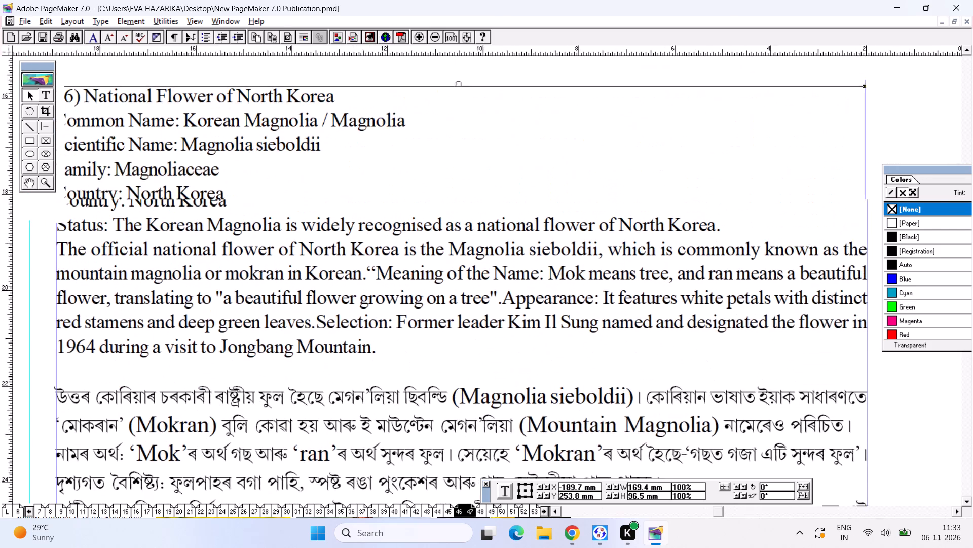
left_click_drag(268, 265, 286, 312, "alt")
left_click(48, 95)
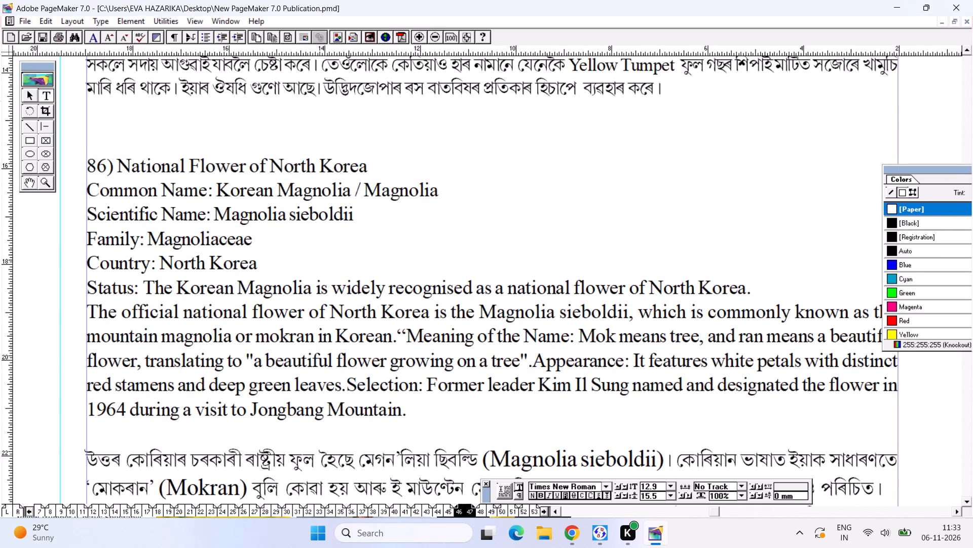
left_click_drag(377, 172, 92, 152)
key("ctrl+shift+period")
key("ctrl+shift+period")
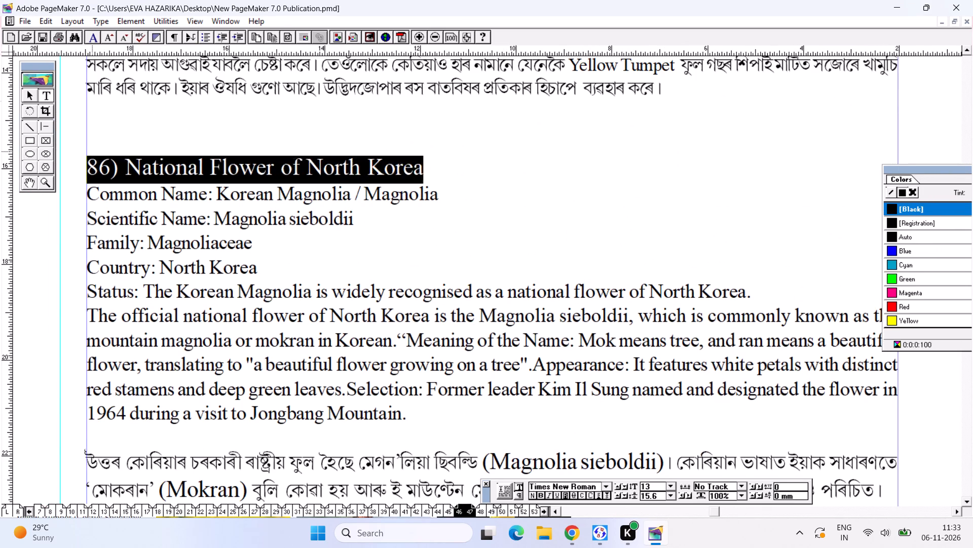
key("ctrl+shift+period")
key("ctrl+shift+period")
key("ctrl+shift+period")
key("ctrl+shift+period")
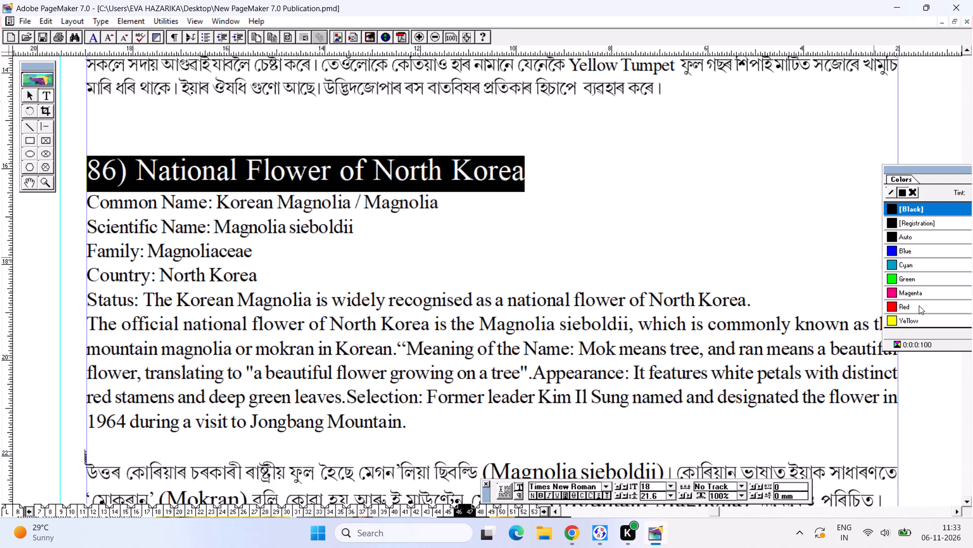
left_click(919, 306)
left_click(261, 178)
Align the common name, scientific name and family values of the North Korea entry in one column using tabs.
left_click(218, 204)
key("Tab")
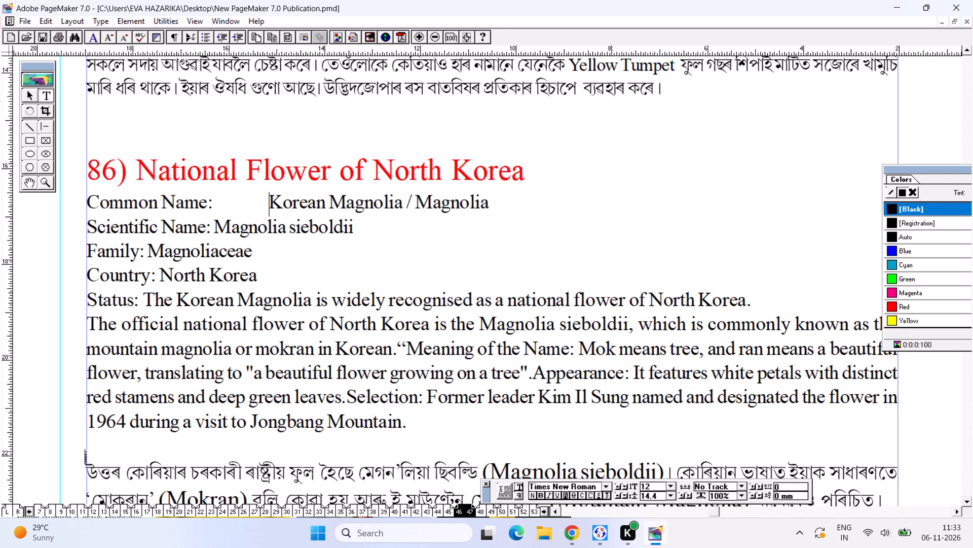
key("Tab")
left_click(220, 227)
key("Tab")
key("Tab")
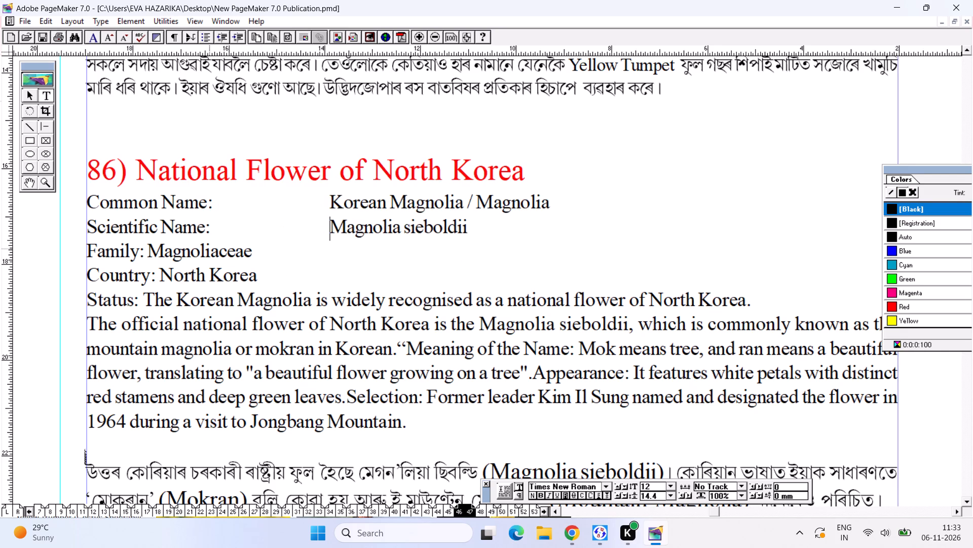
left_click(146, 250)
key("Tab")
key("Tab")
key("Tab")
key("Tab")
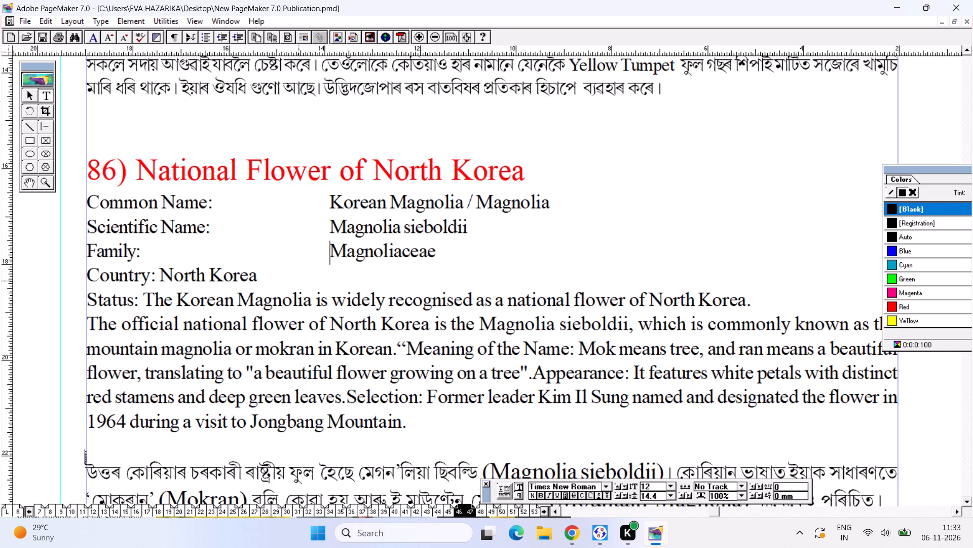
Delete the "Country: North Korea" line and the "Status:" label from the North Korea entry.
left_click_drag(280, 273, 11, 273)
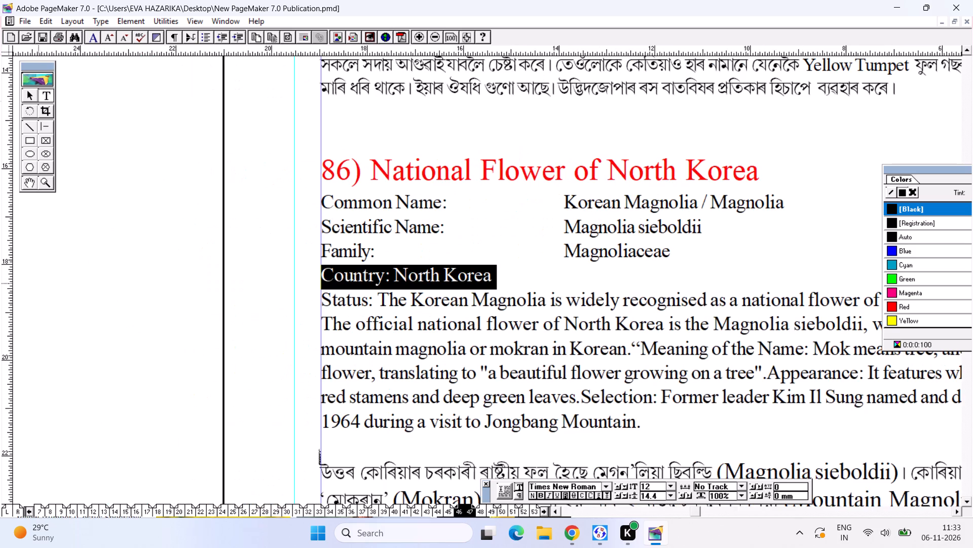
key("BackSpace")
key("BackSpace")
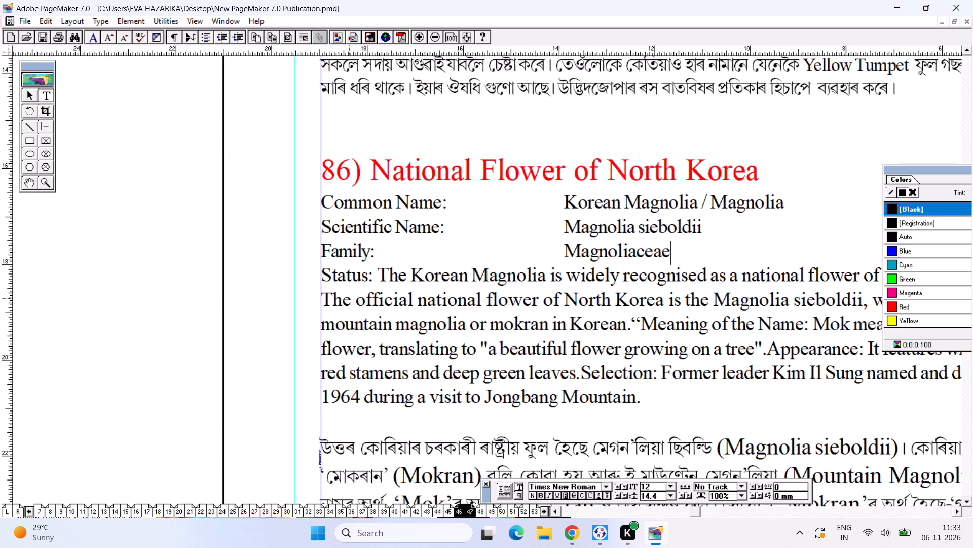
left_click_drag(415, 310, 131, 244, "alt")
left_click_drag(153, 257, 171, 281, "alt")
left_click_drag(108, 228, 28, 242)
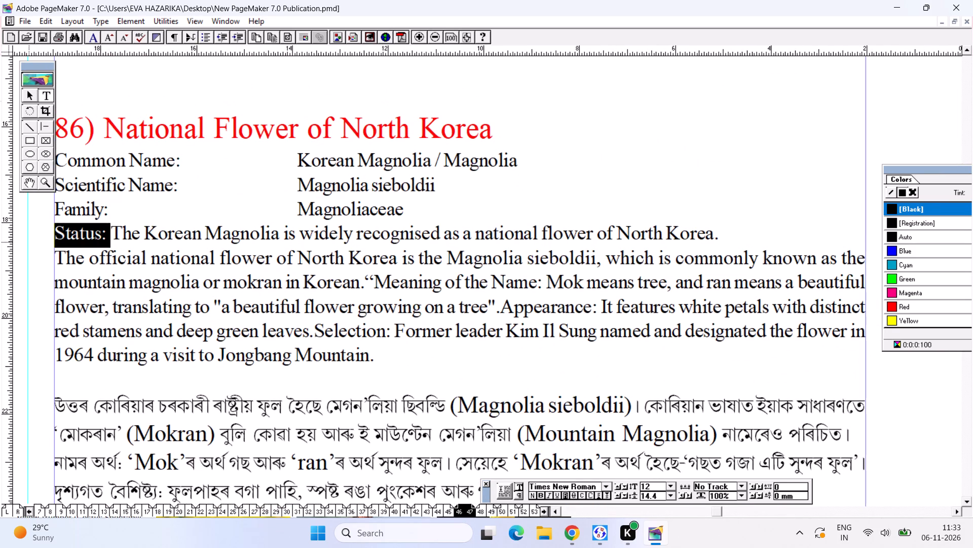
key("BackSpace")
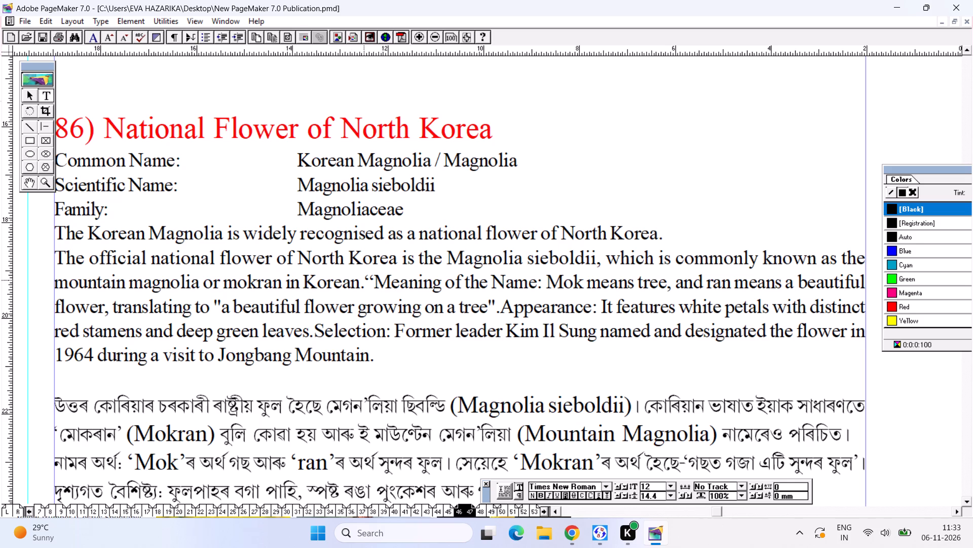
Replace the "Meaning of the Name:" and "Appearance:" labels in the North Korea description with spaces.
left_click_drag(366, 278, 542, 292)
key("BackSpace")
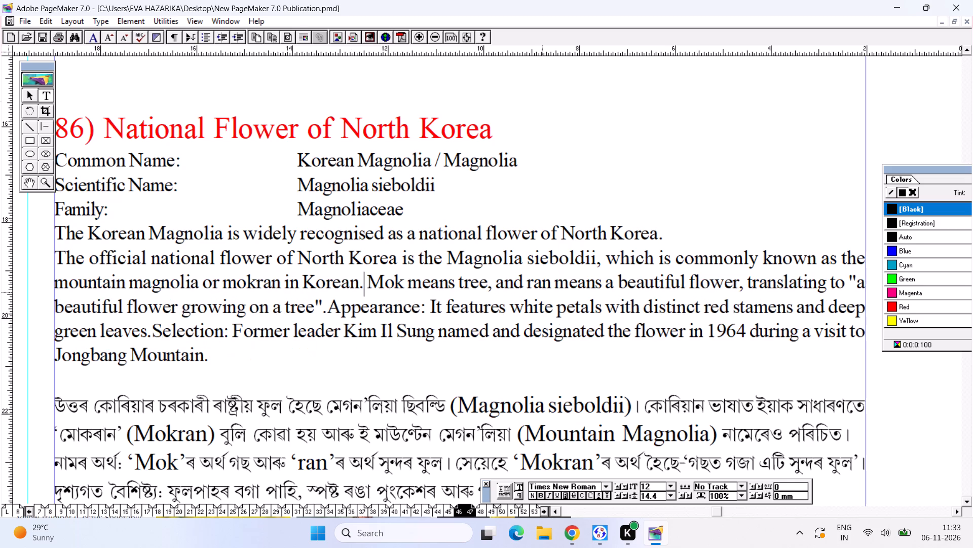
key("space")
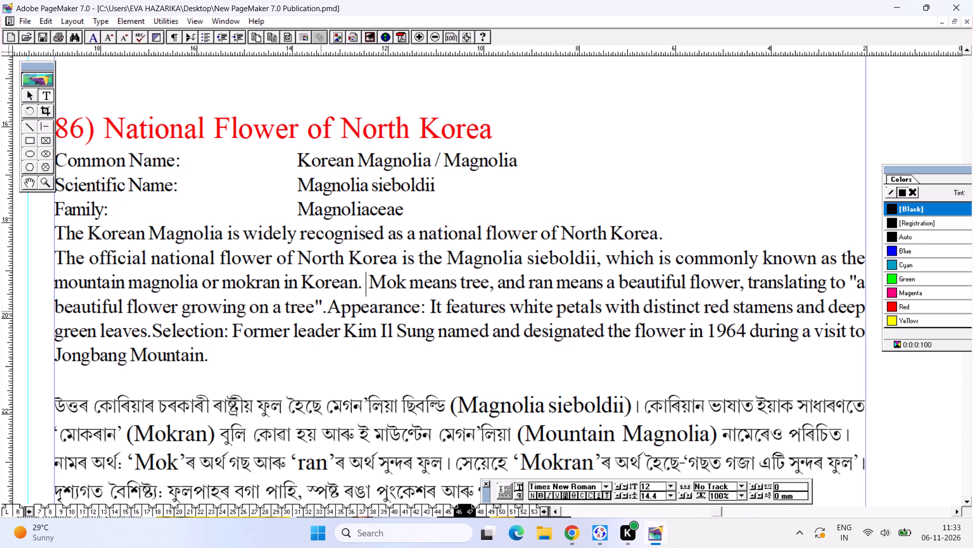
left_click_drag(320, 311, 424, 313)
key("BackSpace")
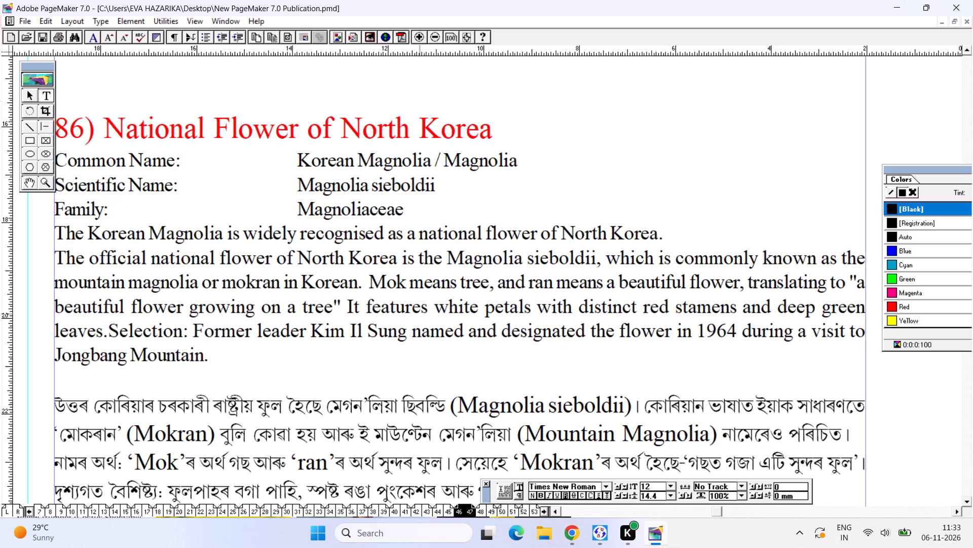
key("space")
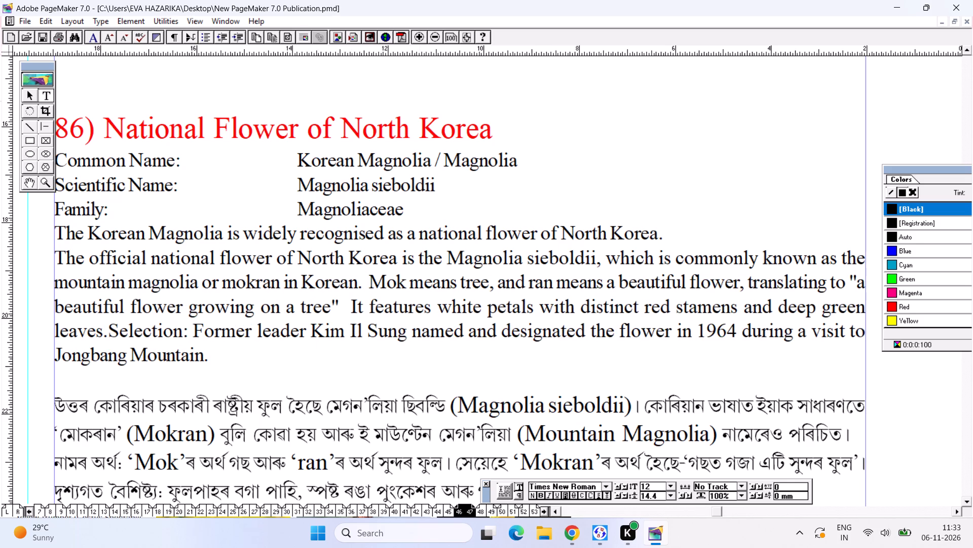
Italicize the scientific name Magnolia sieboldii in the North Korea details and save the publication.
left_click_drag(296, 192, 462, 196)
key("ctrl+shift+i")
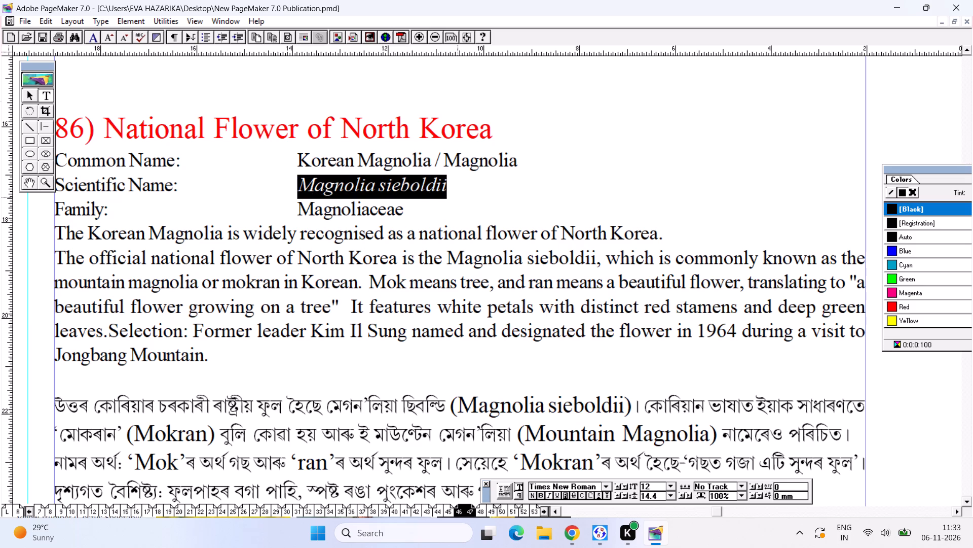
key("ctrl+s")
key("ctrl+s")
key("ctrl+s")
Remove the blank line between the English and Assamese text of the North Korea entry.
left_click_drag(372, 336, 326, 114, "alt")
left_click_drag(315, 183, 361, 229, "alt")
left_click(188, 248)
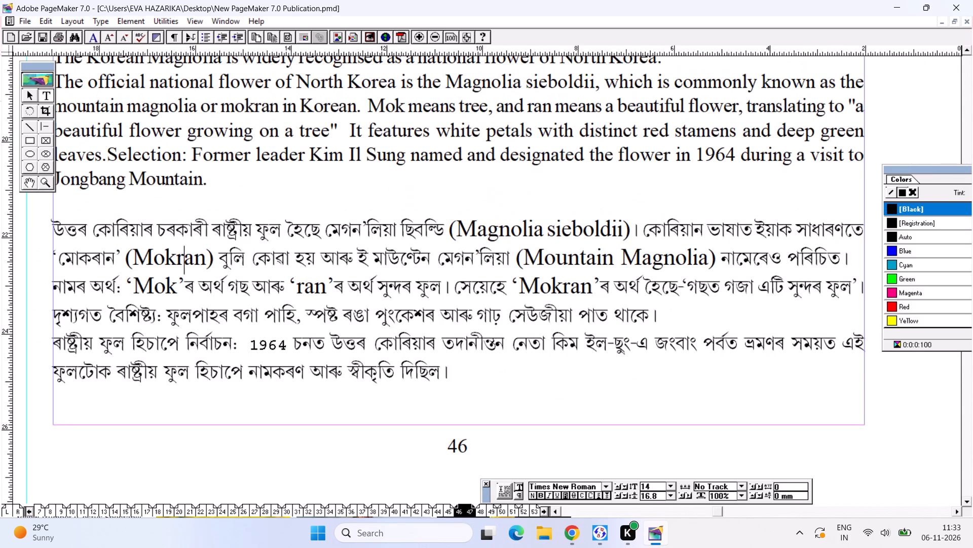
left_click(257, 237)
left_click(192, 198)
key("BackSpace")
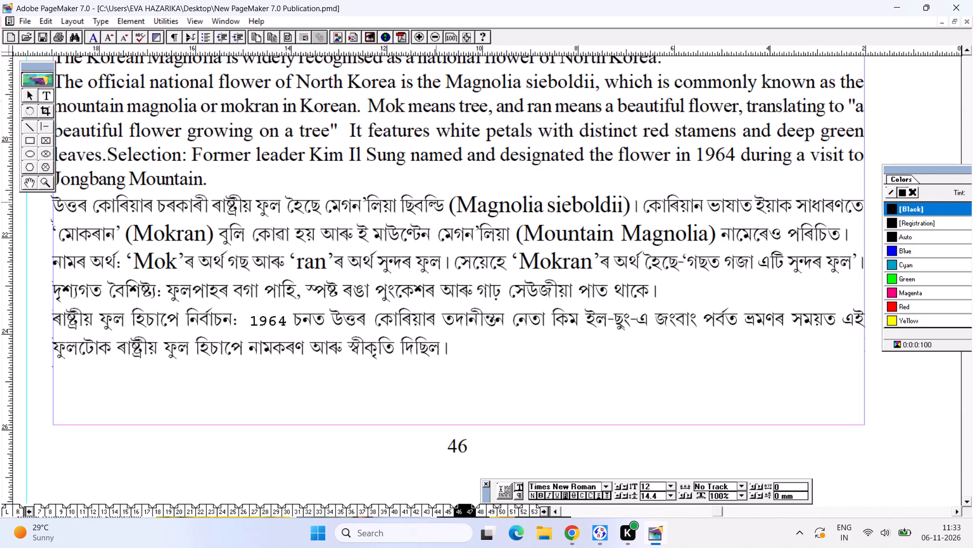
Reduce "(Magnolia sieboldii)" in the first line of the North Korea Assamese text to 12 pt.
left_click_drag(444, 205, 626, 212)
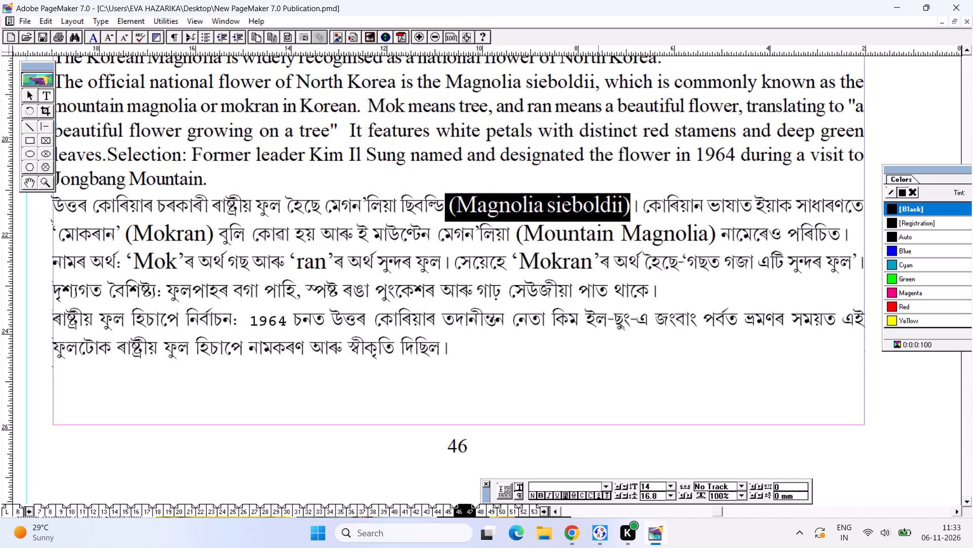
key("ctrl+shift+comma")
key("ctrl+shift+comma")
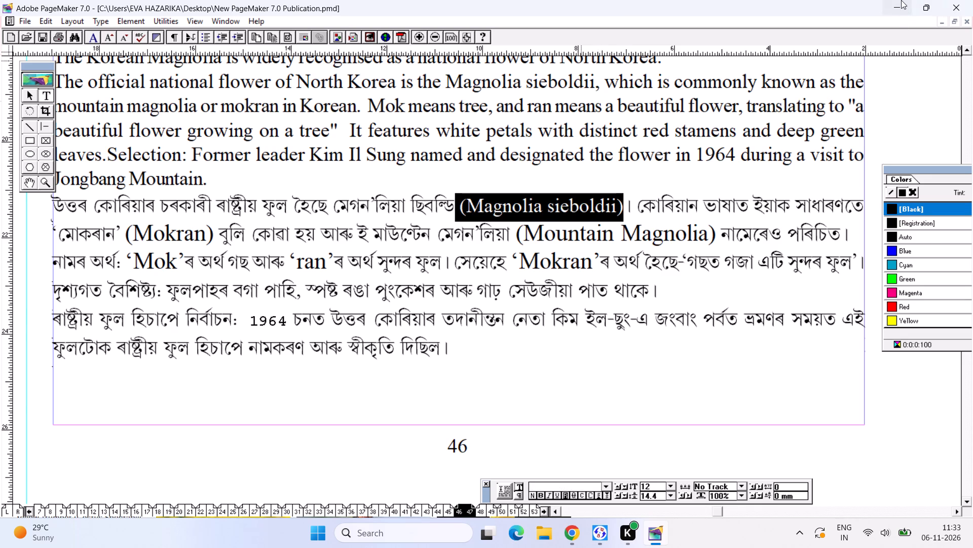
Switch to the Chrome window with the flower image search.
left_click(901, 0)
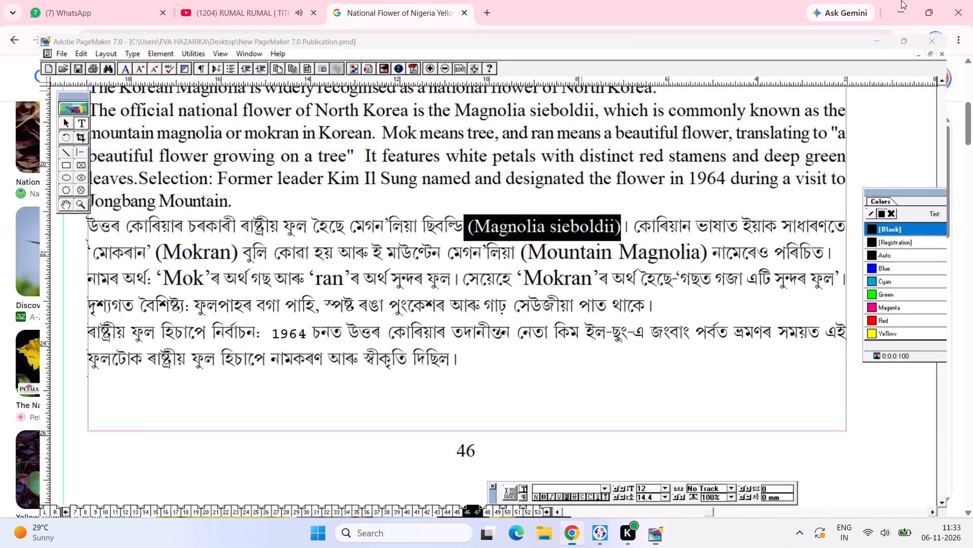
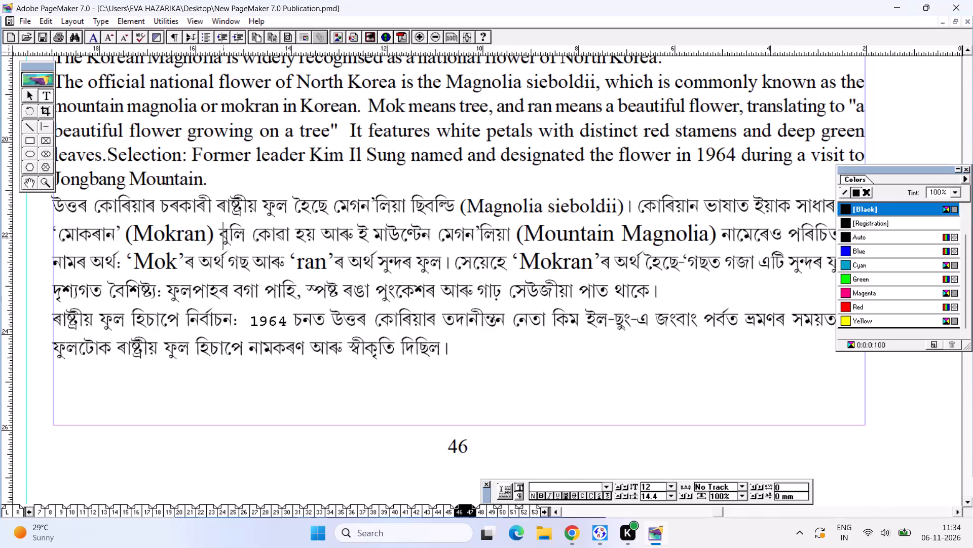
Reduce "(Mokran)" and "(Magnolia sieboldii)" in the North Korea Assamese text to 11 pt.
left_click_drag(218, 237, 123, 225)
key("ctrl+shift+comma")
key("ctrl+shift+comma")
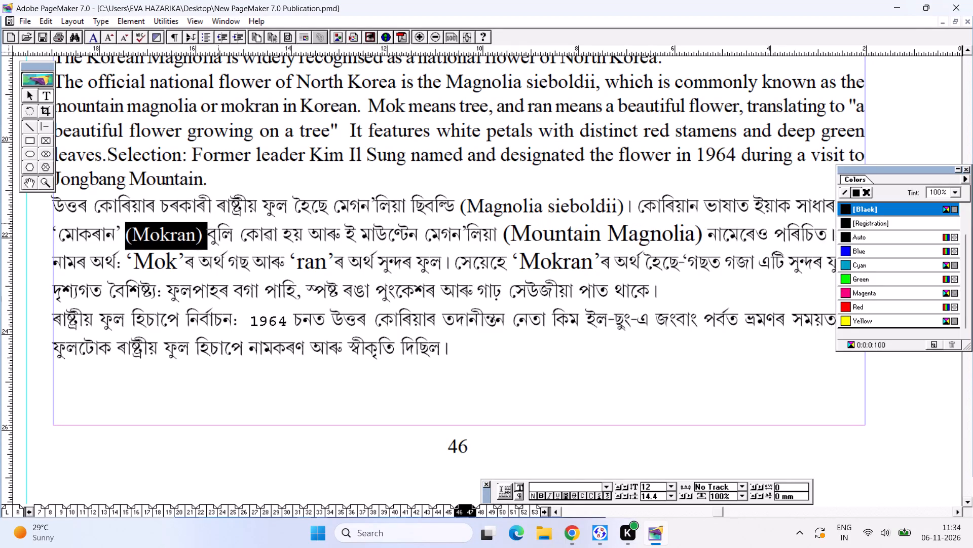
key("ctrl+shift+comma")
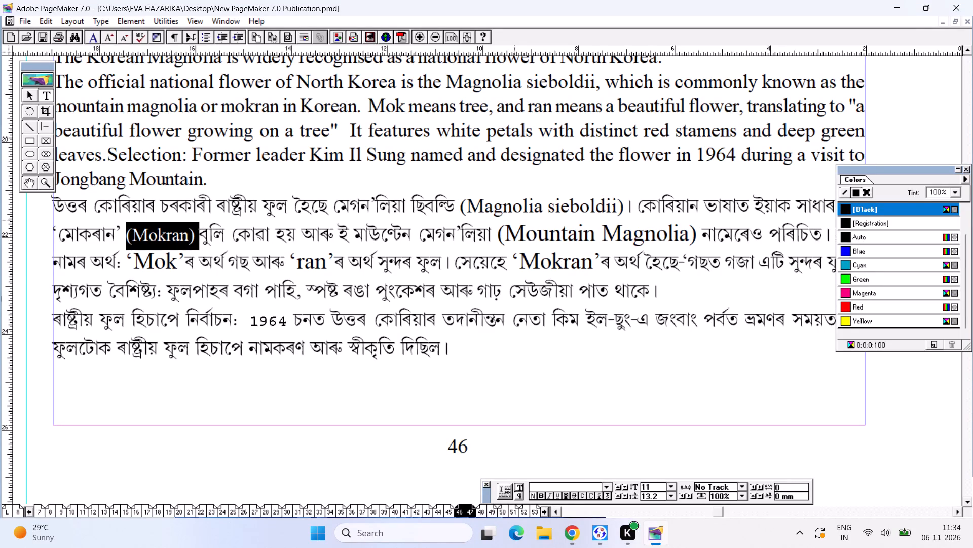
left_click(512, 211)
left_click_drag(459, 210, 620, 215)
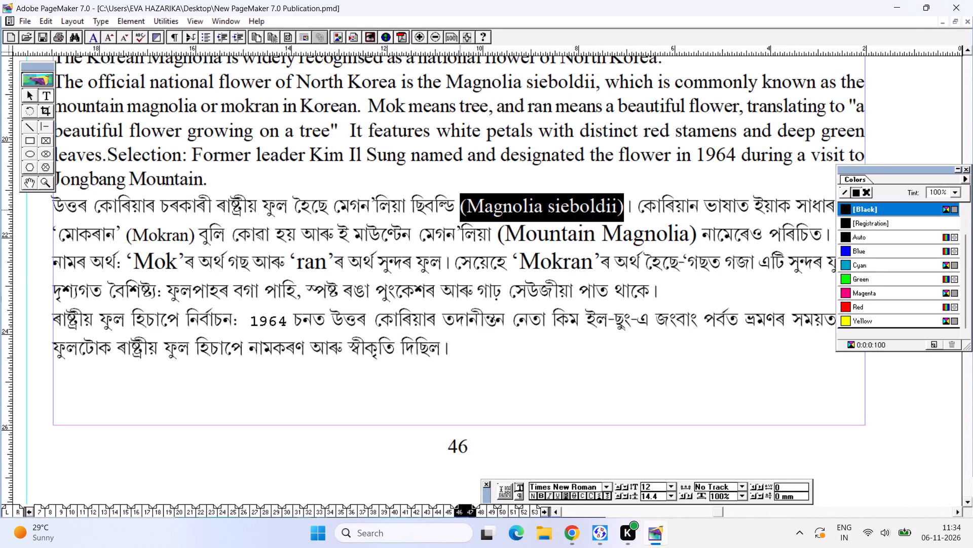
key("ctrl+shift+comma")
left_click(392, 242)
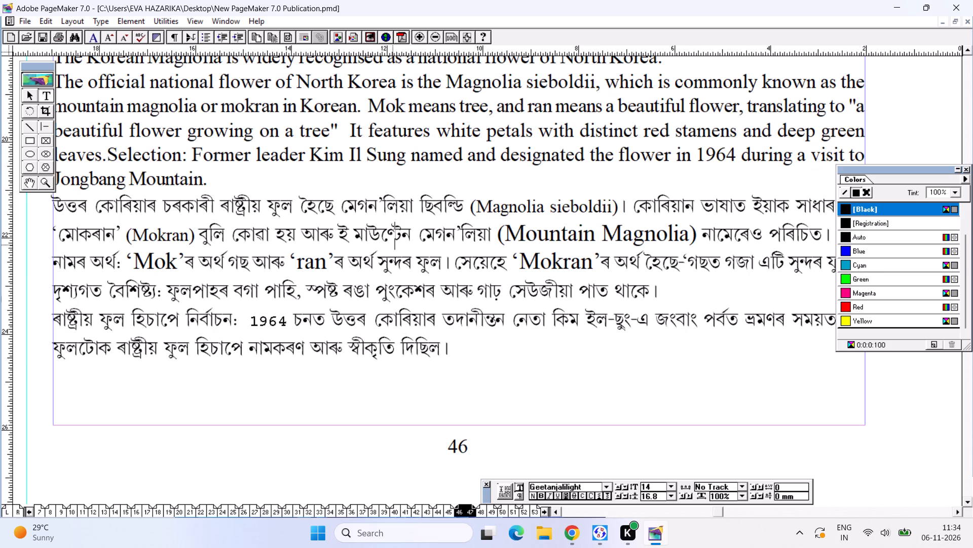
Reduce the Assamese words before and after "(Magnolia sieboldii)" in the first line of the paragraph to 13 pt.
left_click_drag(48, 206, 71, 213)
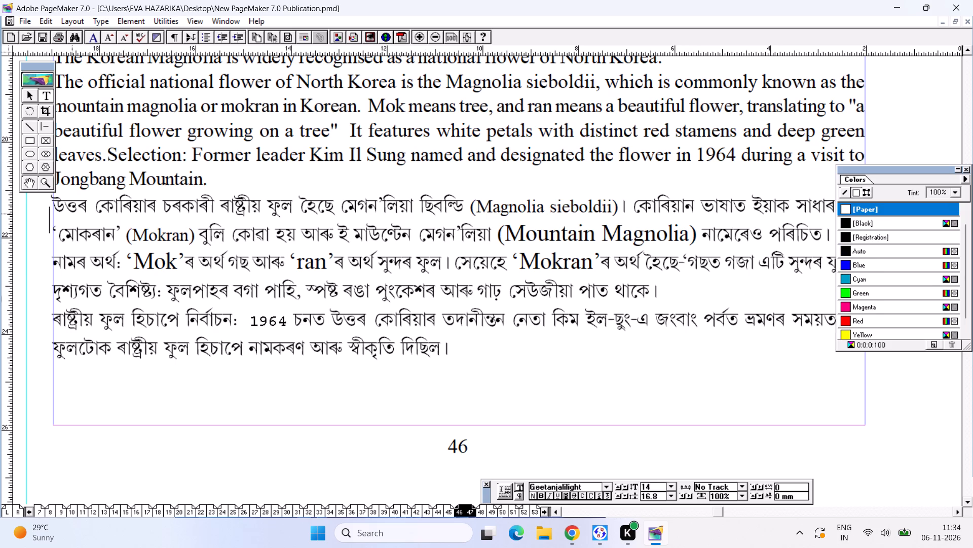
left_click_drag(49, 205, 462, 227)
left_click_drag(466, 216, 437, 208)
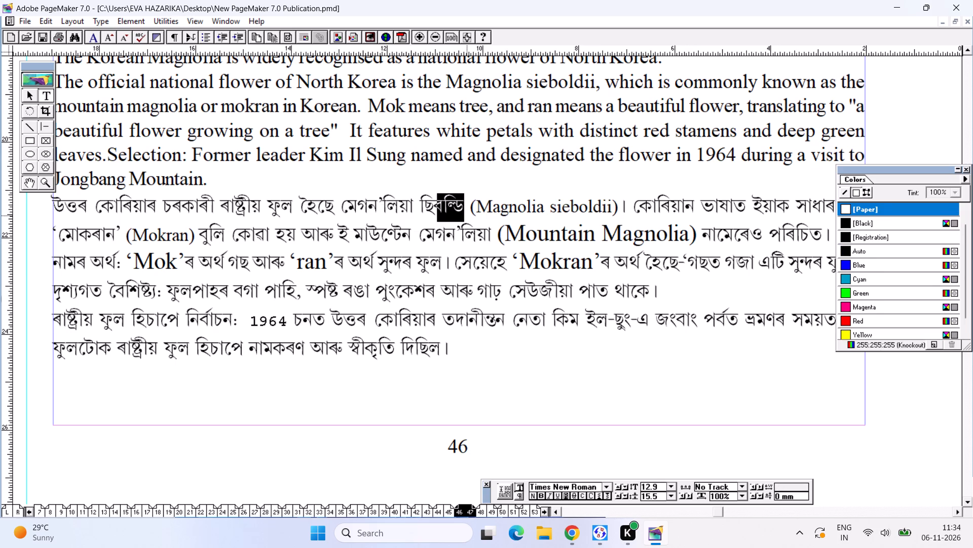
left_click_drag(437, 208, 41, 198)
key("ctrl+shift+comma")
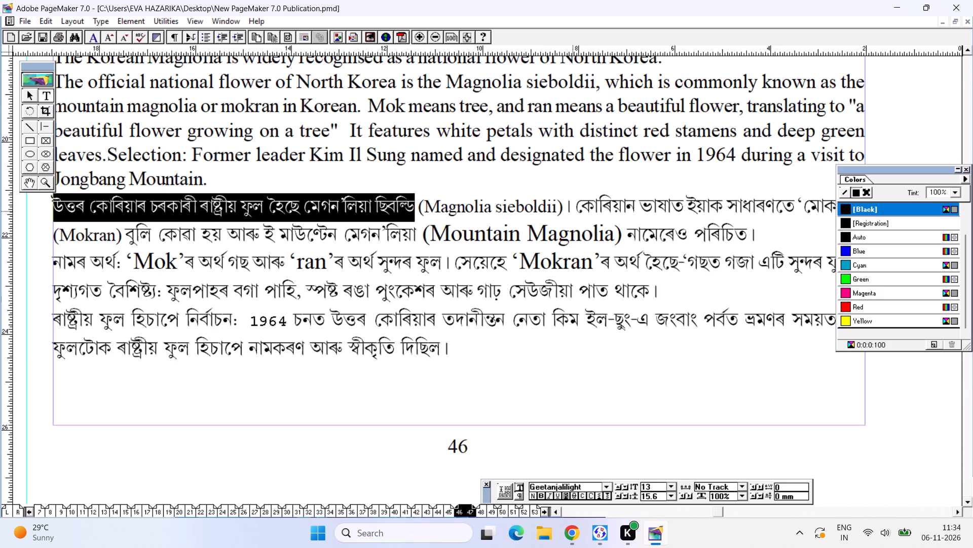
left_click_drag(576, 207, 856, 213)
key("ctrl+shift+period")
key("ctrl+shift+comma")
key("ctrl+shift+comma")
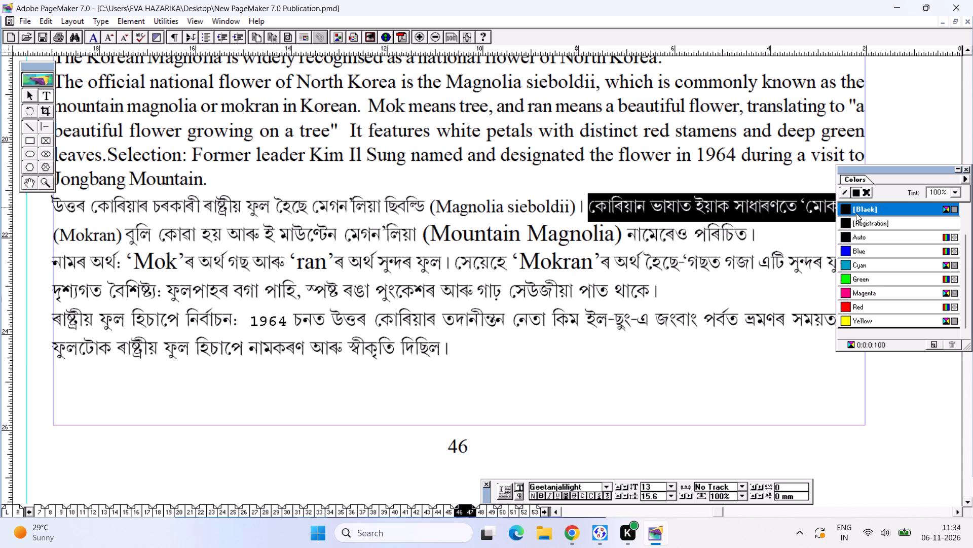
Reduce the Assamese words between "(Mokran)" and "(Mountain Magnolia)" and those closing that sentence to 13 pt.
left_click(199, 223)
left_click_drag(126, 236, 7, 228)
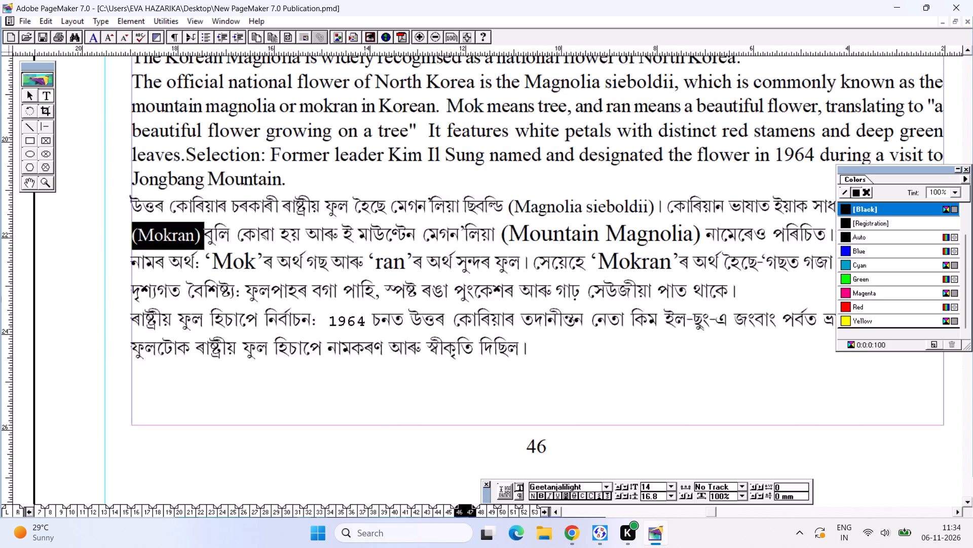
left_click_drag(7, 228, 5, 228)
key("ctrl+0")
key("ctrl+2")
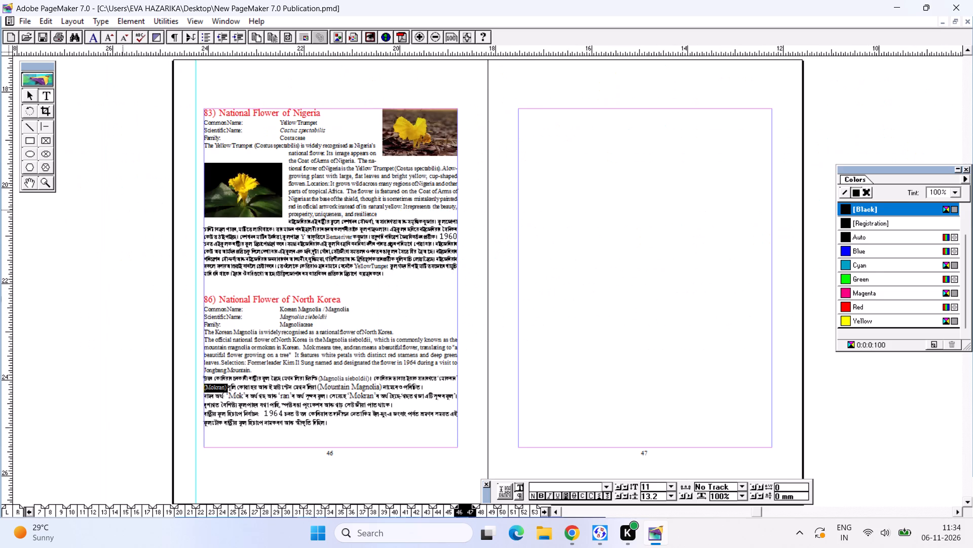
left_click_drag(450, 224, 0, 108, "alt")
left_click_drag(224, 169, 282, 260, "alt")
left_click_drag(223, 258, 223, 265, "alt")
left_click_drag(125, 261, 252, 279)
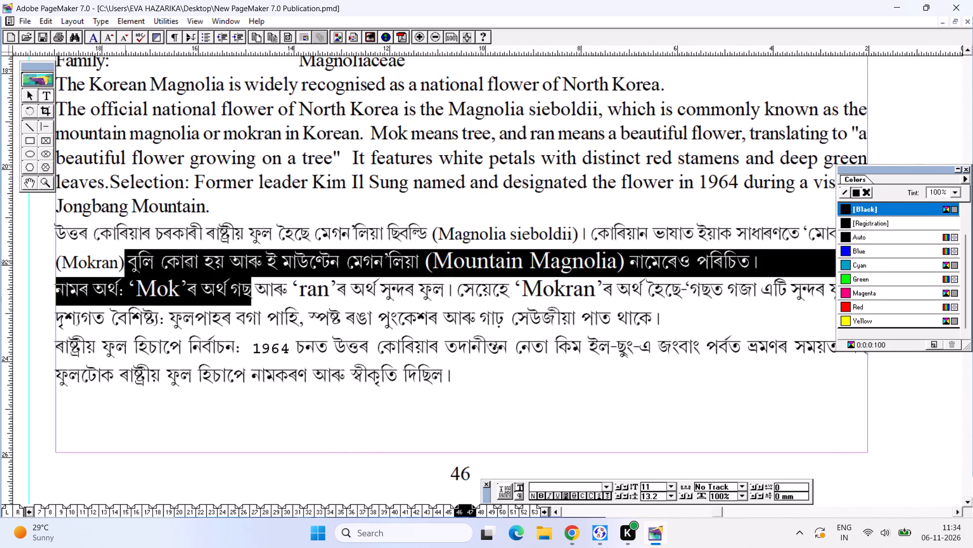
left_click_drag(252, 279, 418, 266)
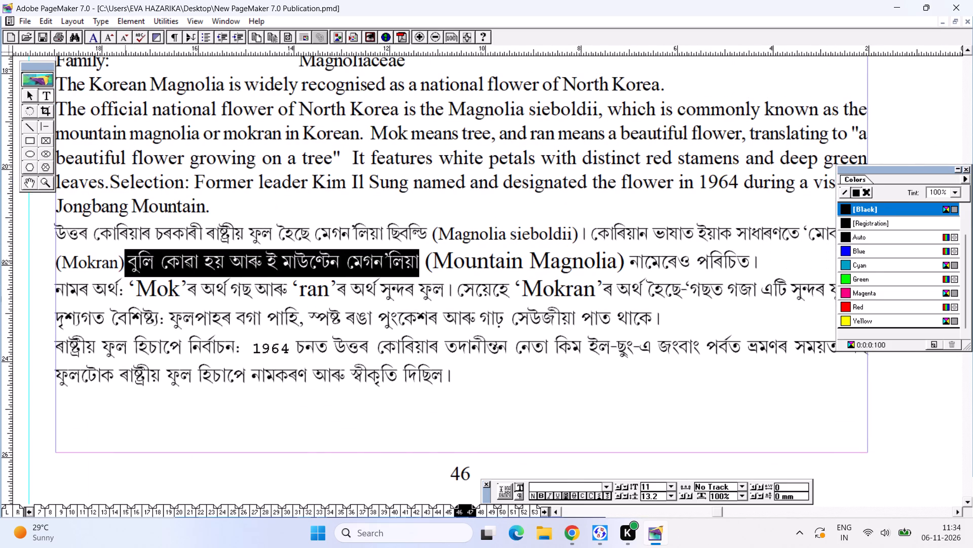
key("ctrl+shift+comma")
key("ctrl+shift+period")
key("ctrl+period")
key("ctrl+shift+period")
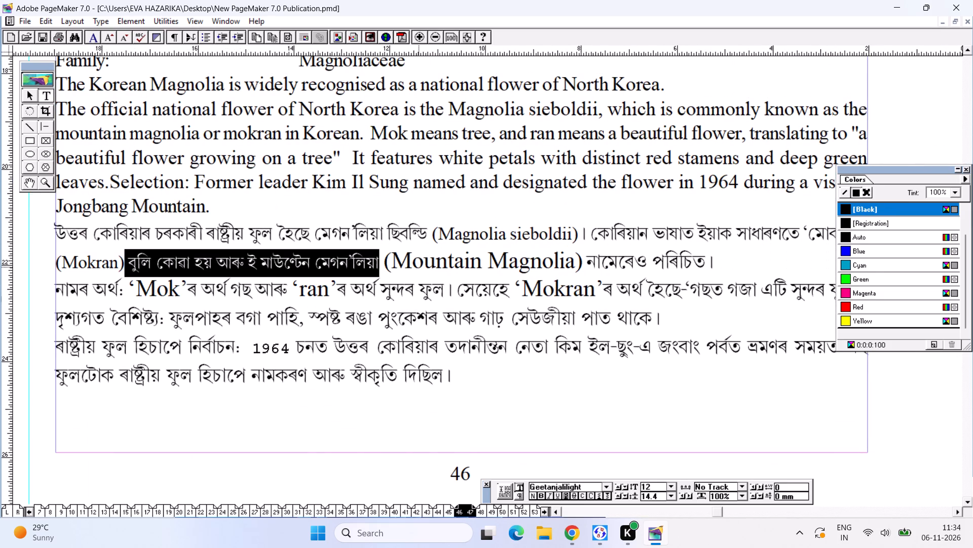
key("ctrl+shift+period")
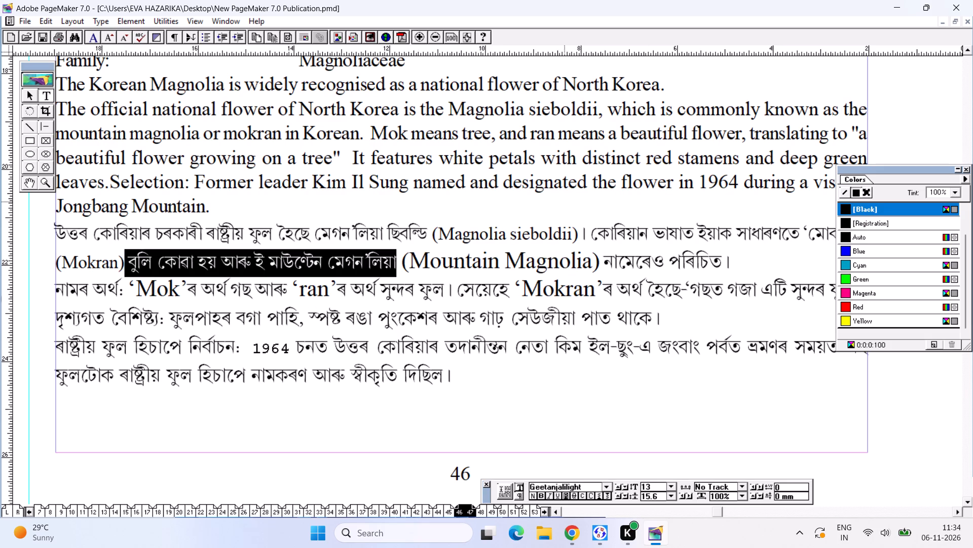
left_click_drag(605, 271, 747, 271)
key("ctrl+shift+comma")
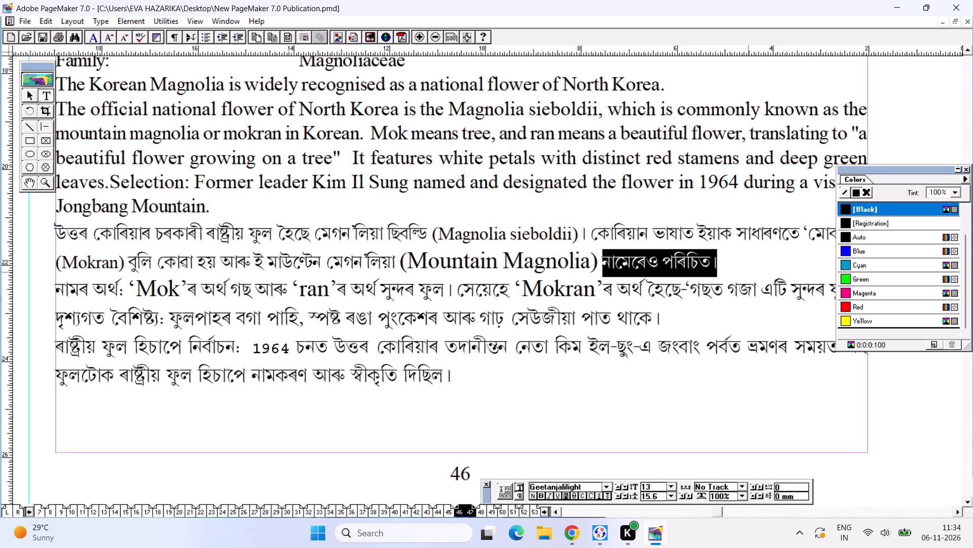
Reduce "(Mountain Magnolia)" in the second line of the North Korea Assamese text to 11 pt.
left_click(360, 268)
left_click_drag(399, 261, 447, 266)
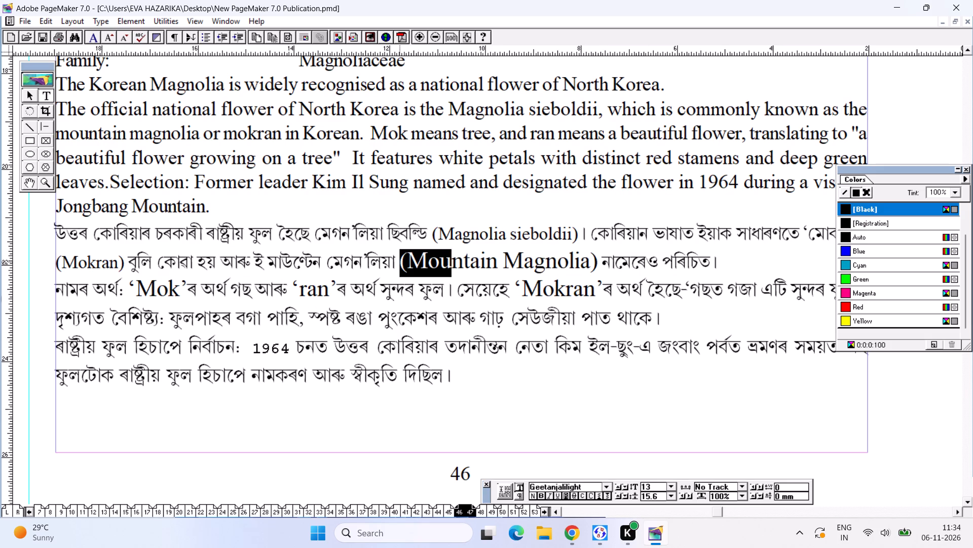
left_click_drag(447, 266, 595, 269)
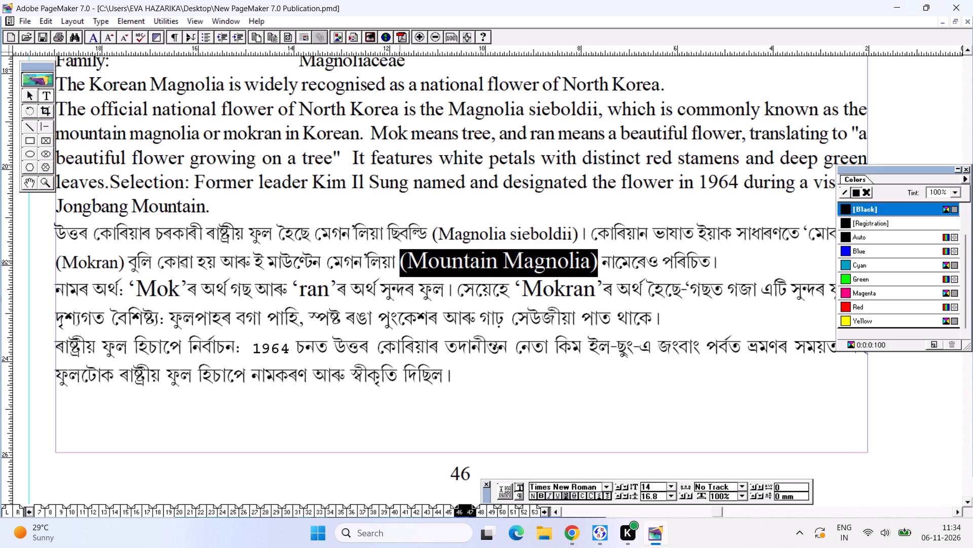
key("ctrl+shift+comma")
key("ctrl+shift+comma")
key("ctrl+shift+comma")
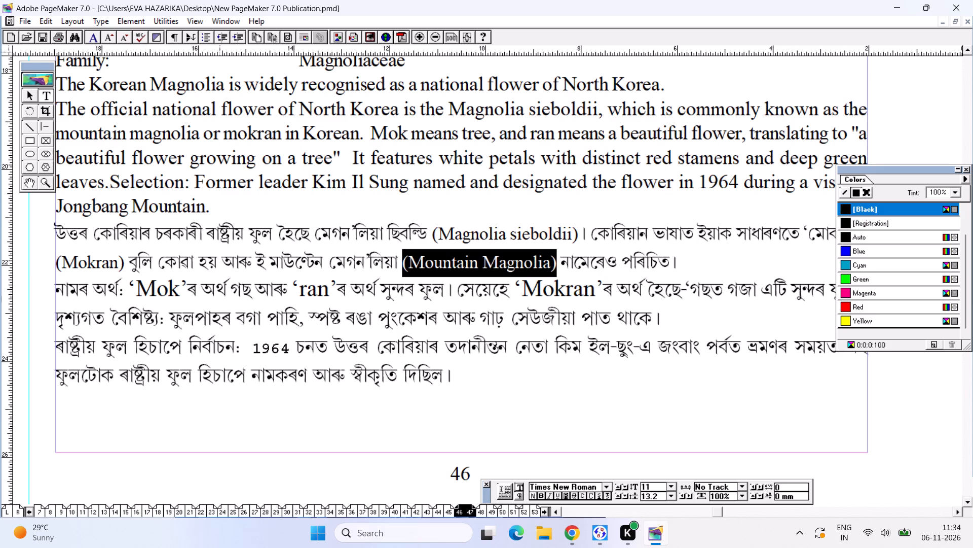
Delete the label "নামৰ অৰ্থ:" before ‘Mok’ and join that line to the preceding sentence with a space.
left_click_drag(128, 294, 45, 290)
key("BackSpace")
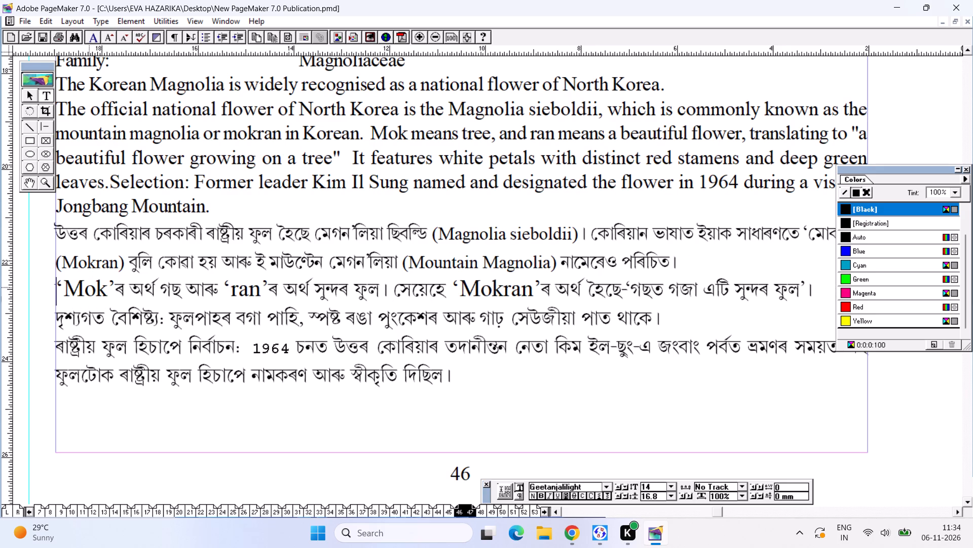
key("BackSpace")
key("space")
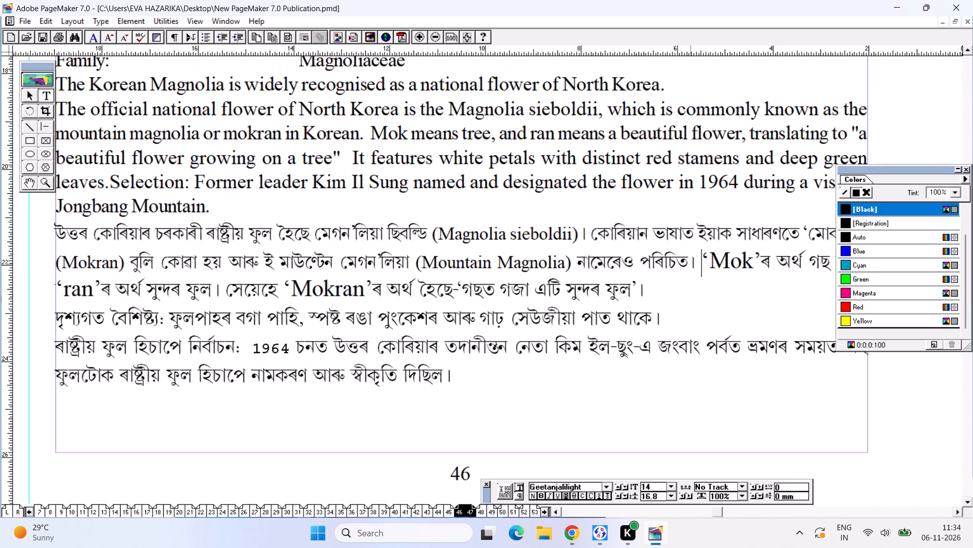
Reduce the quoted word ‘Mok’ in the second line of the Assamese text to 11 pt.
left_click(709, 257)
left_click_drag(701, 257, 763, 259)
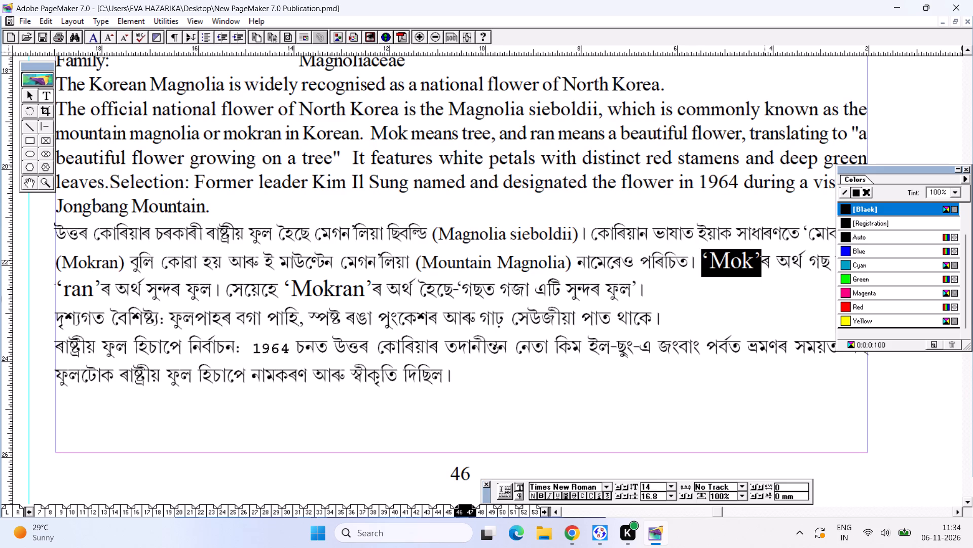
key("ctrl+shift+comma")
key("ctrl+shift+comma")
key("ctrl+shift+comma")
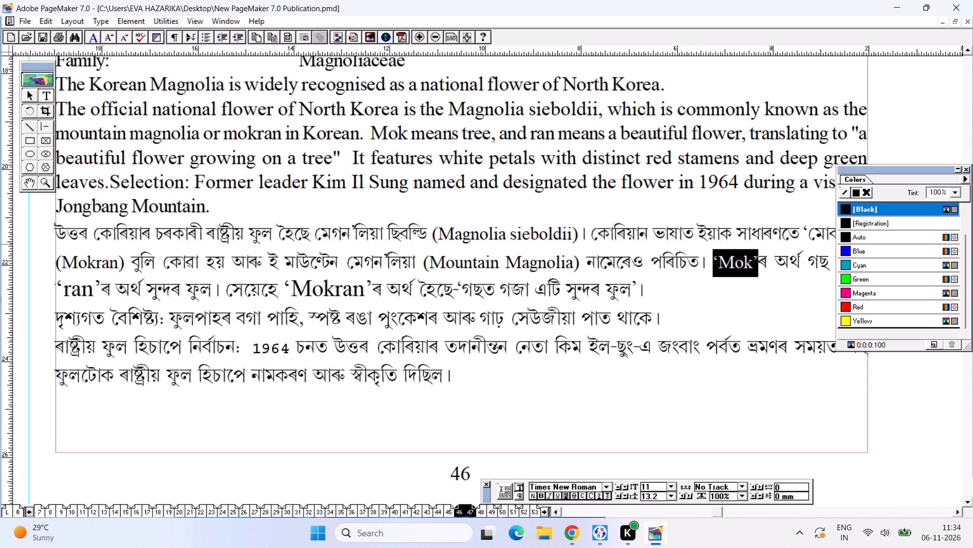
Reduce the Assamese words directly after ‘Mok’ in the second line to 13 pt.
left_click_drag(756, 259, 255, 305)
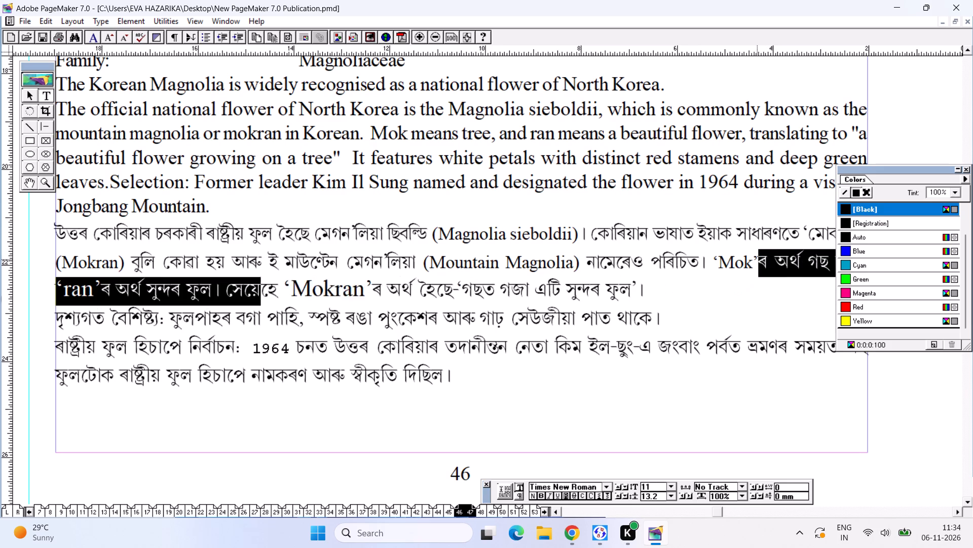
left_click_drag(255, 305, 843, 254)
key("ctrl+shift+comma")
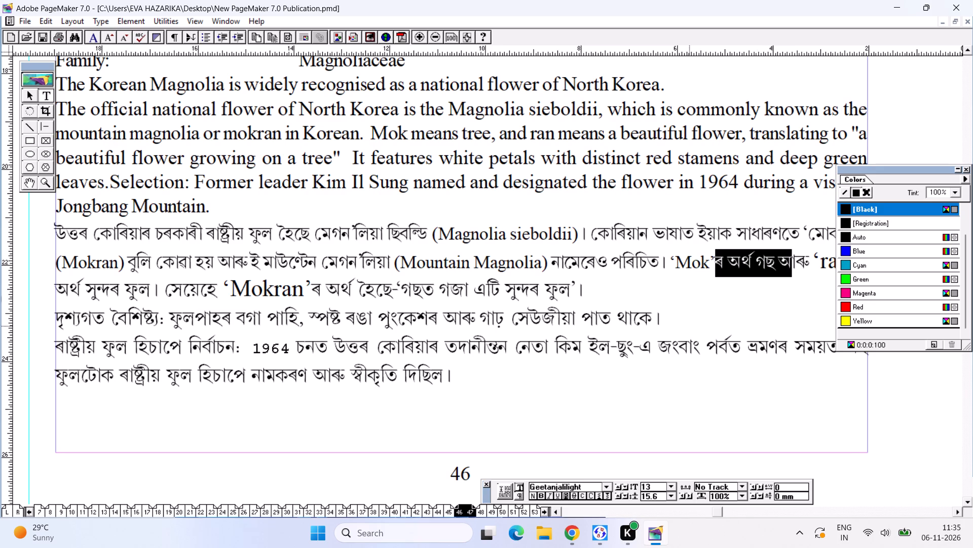
Set all the North Korea Assamese text from the word Mok to the end of the entry to 13 pt.
left_click_drag(479, 361, 453, 359)
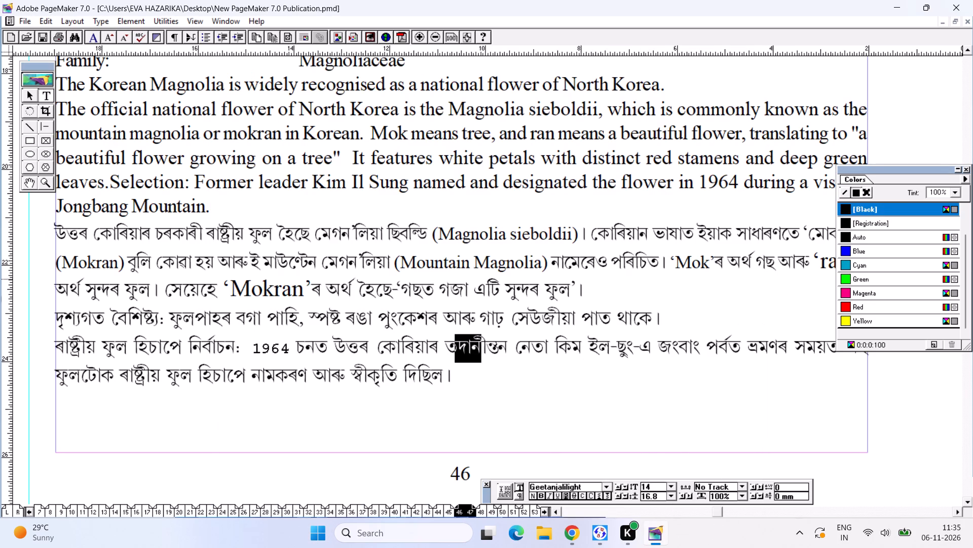
left_click_drag(676, 264, 716, 368)
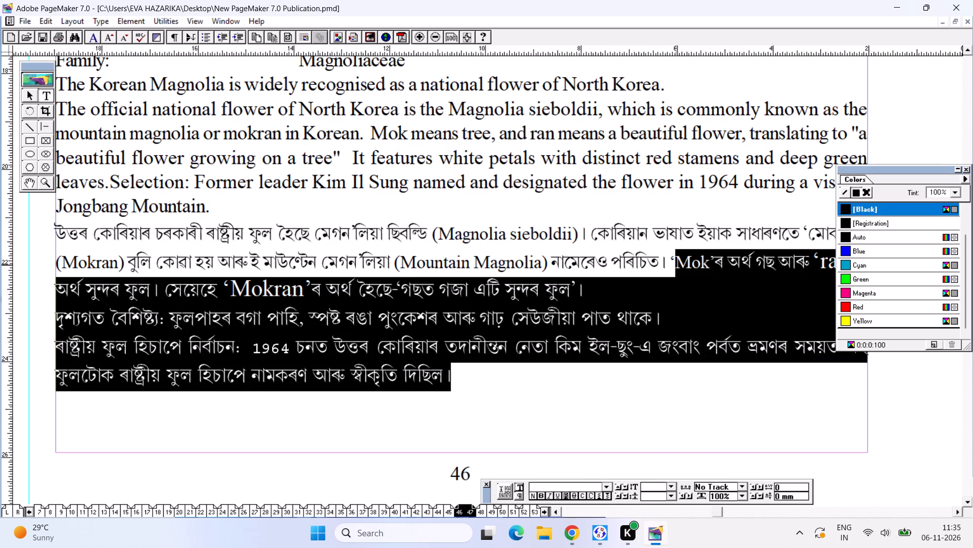
key("ctrl+shift+comma")
key("ctrl+shift+period")
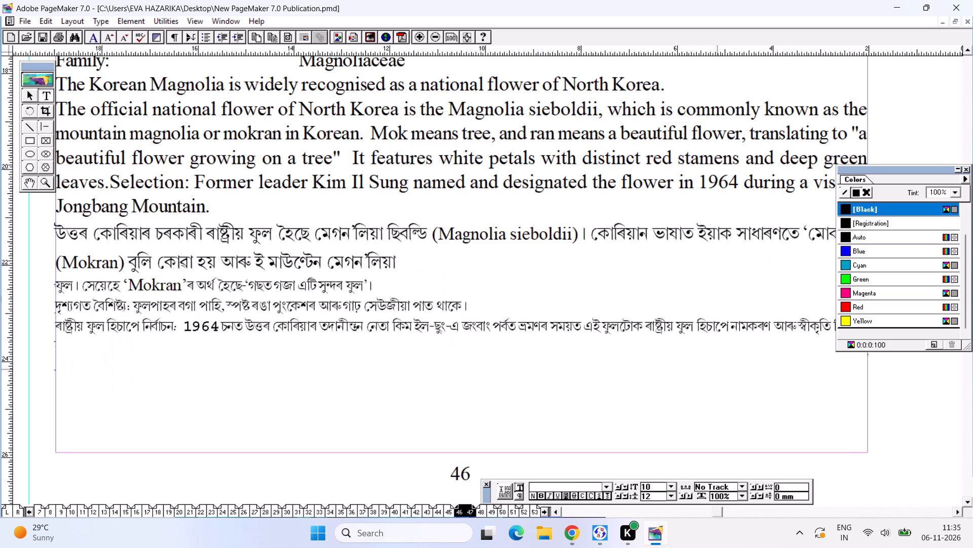
key("ctrl+shift+period")
key("ctrl+shift+period")
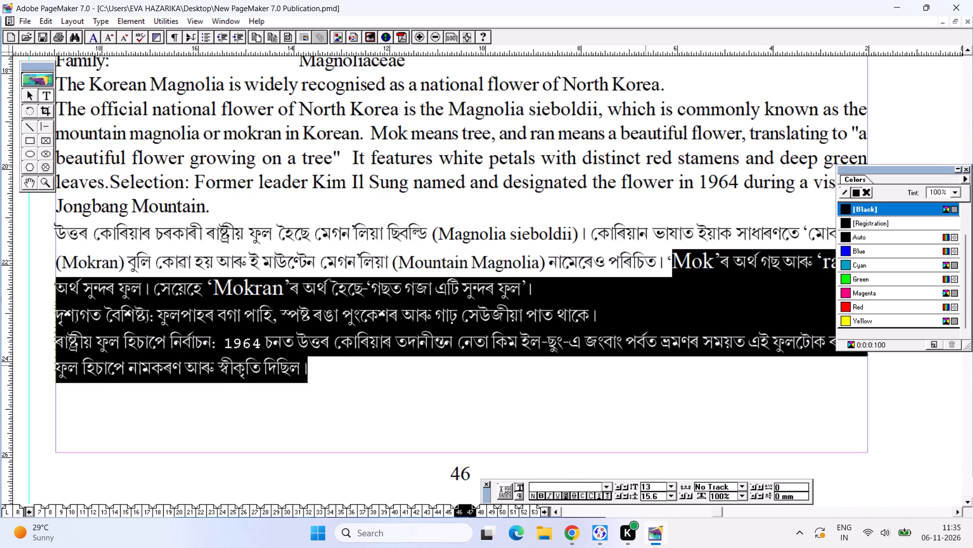
left_click(645, 364)
Reduce the English words ‘Mok’ and ‘ran’ in the second line of the Assamese text to 11 pt.
left_click_drag(668, 257, 720, 262)
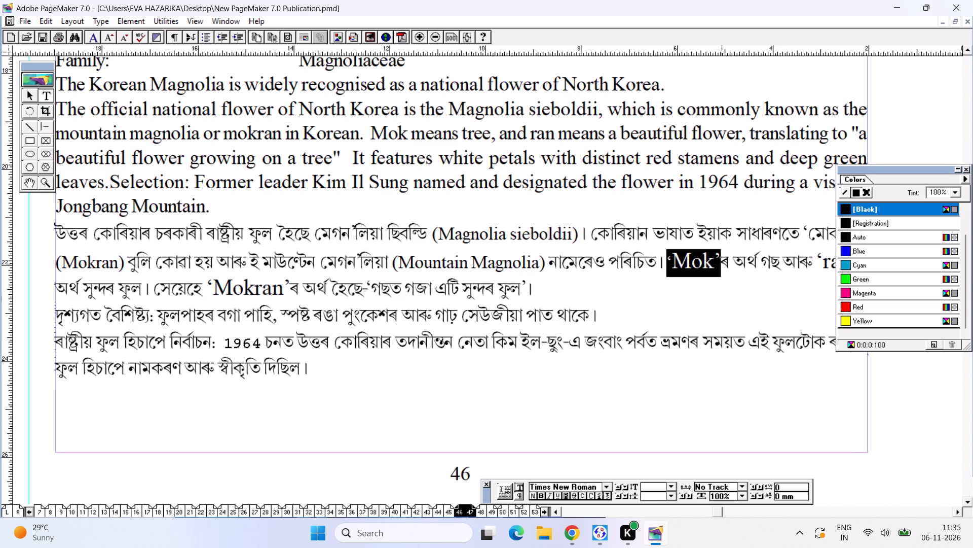
key("ctrl+shift+comma")
key("ctrl+shift+period")
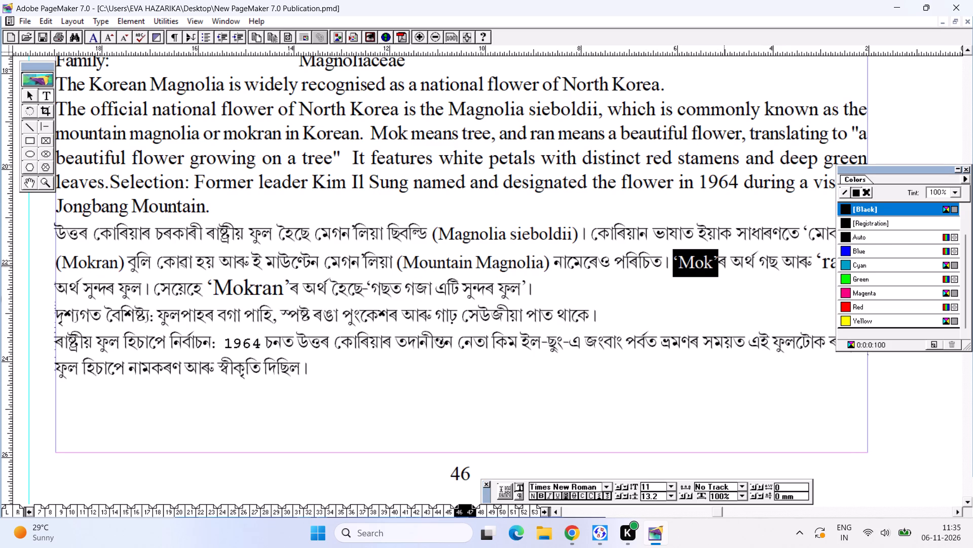
left_click_drag(710, 282, 660, 281, "alt")
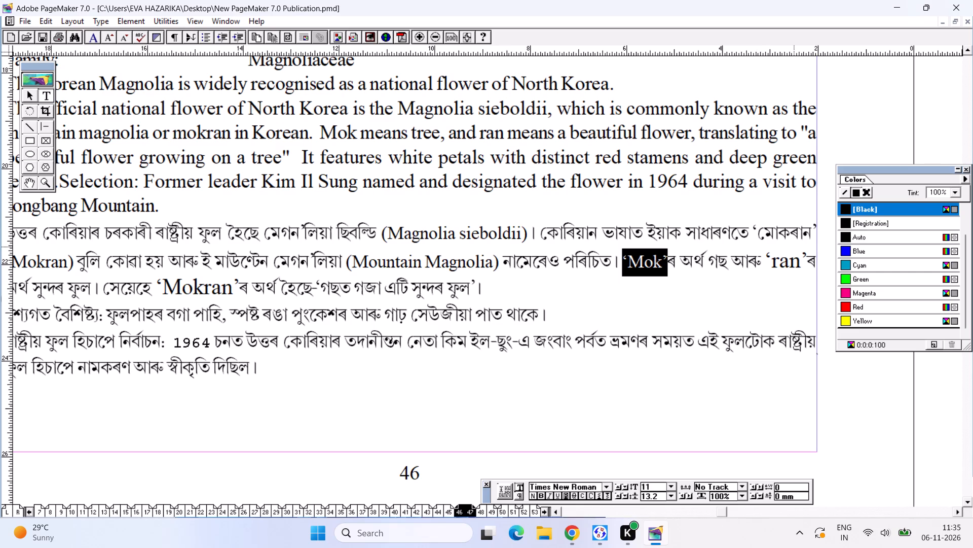
left_click(771, 260)
left_click(776, 260)
left_click_drag(767, 254, 794, 266)
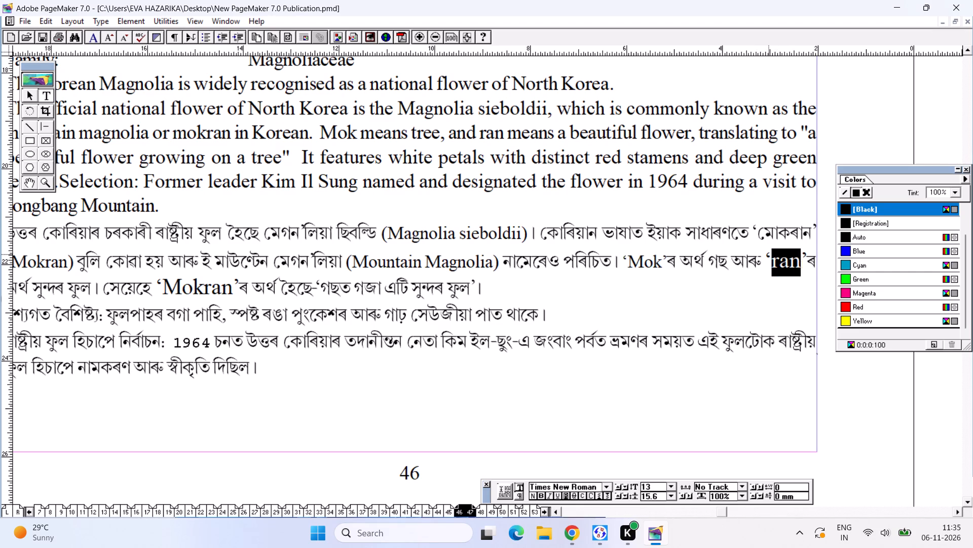
left_click_drag(794, 266, 806, 266)
left_click(806, 266, "ctrl+shift")
key("ctrl+shift+comma")
key("ctrl+shift+comma")
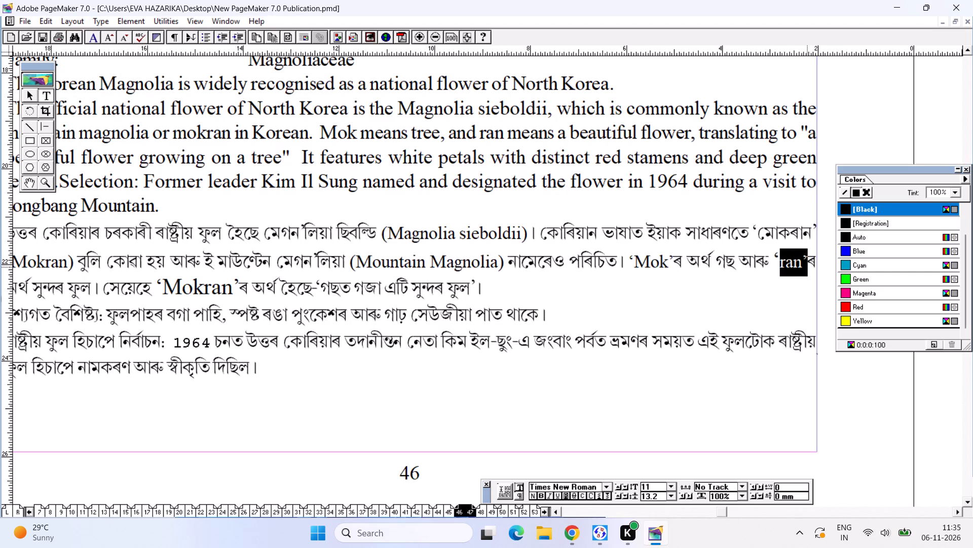
Reduce ‘Mokran’ in the third line of the Assamese text to 11 pt and save the publication.
left_click_drag(156, 289, 240, 289)
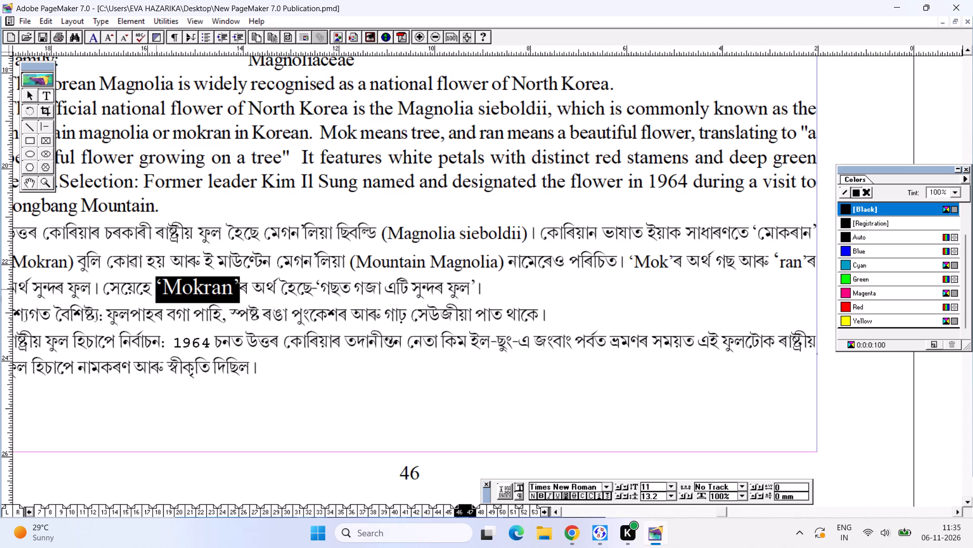
left_click_drag(240, 289, 241, 289)
key("ctrl+shift+comma")
key("ctrl+shift+comma")
key("ctrl+s")
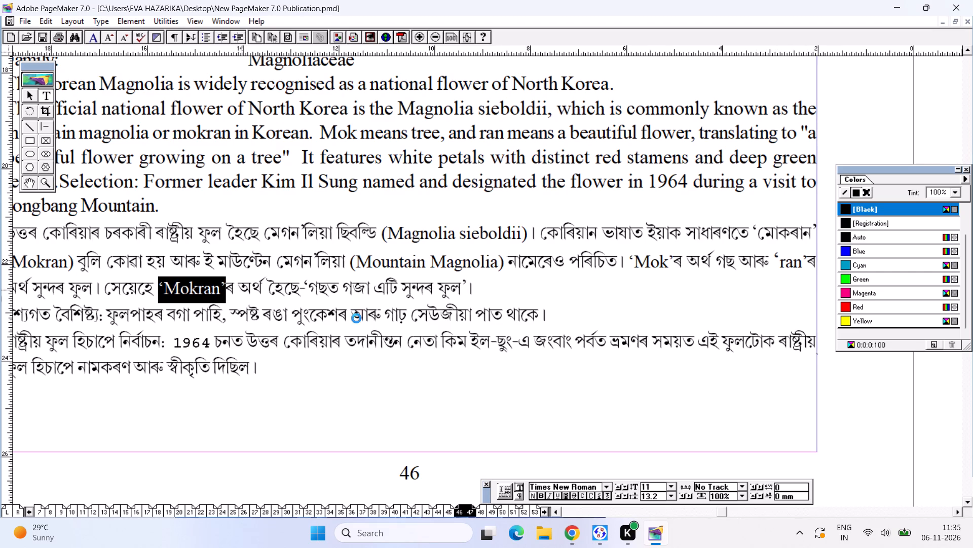
Delete the lead-in phrase ‘ৰাষ্ট্ৰীয় ফুল হিচাপে নিৰ্বাচন:’ and join the 1964 sentence to the preceding Assamese paragraph.
left_click_drag(251, 354, 305, 357, "alt")
left_click_drag(217, 340, 28, 337)
key("BackSpace")
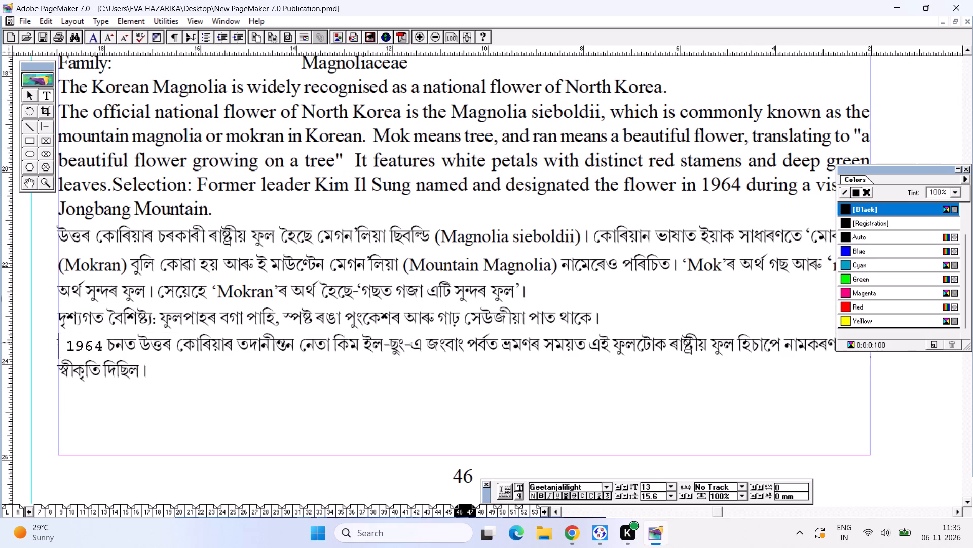
key("BackSpace")
Change the font of the year 1964 in the Assamese text to Geetanjalip and save the publication.
left_click_drag(603, 319, 638, 321)
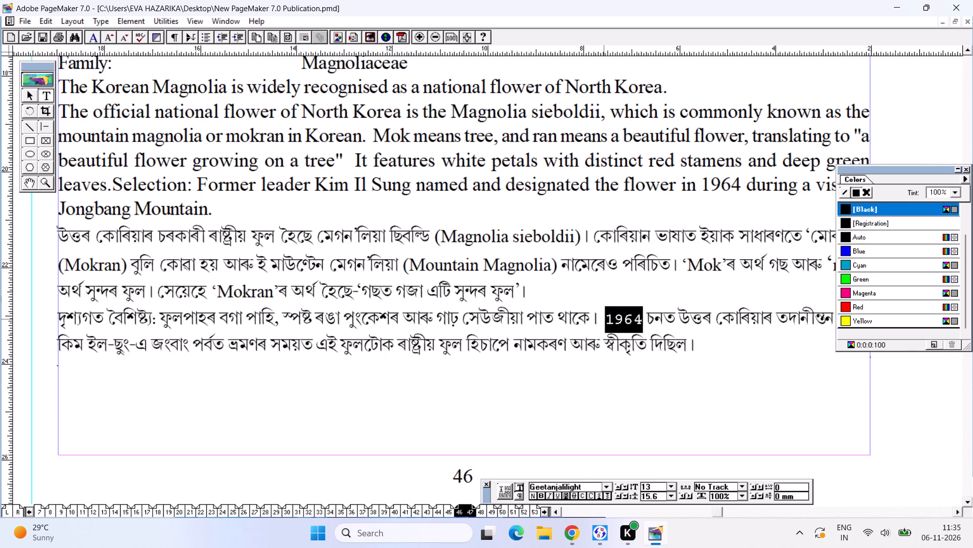
left_click_drag(638, 321, 639, 321)
key("ctrl+t")
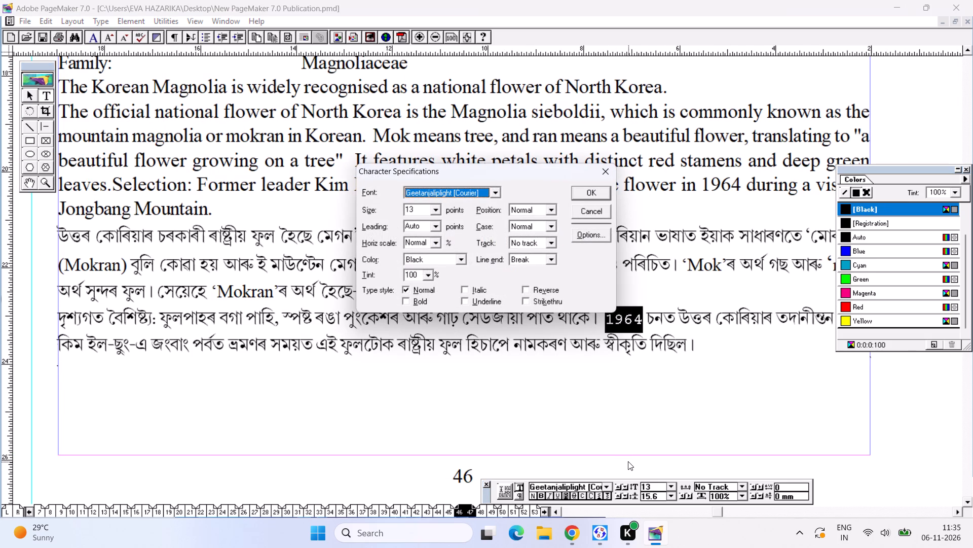
key("ctrl+Left")
key("ctrl+Right")
key("ctrl+Right")
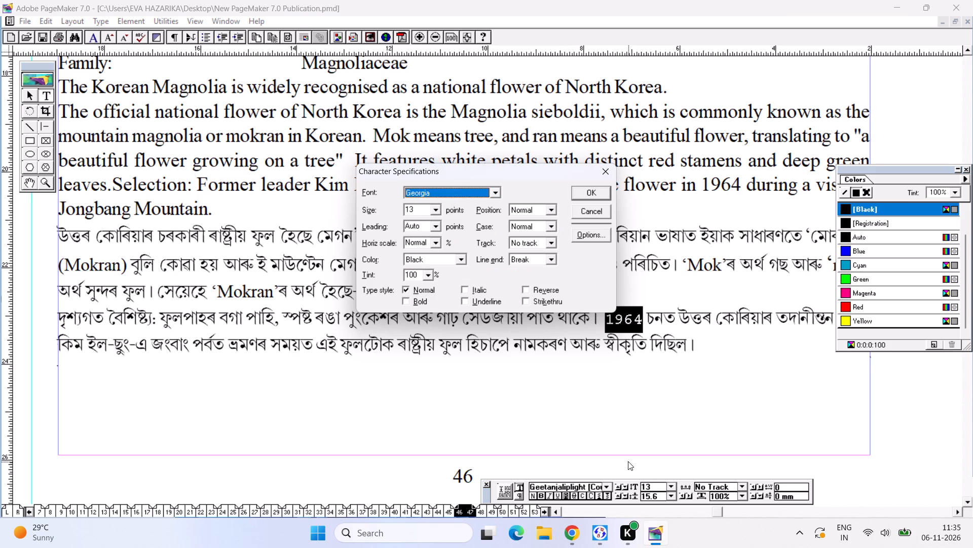
key("ctrl+Right")
key("ctrl+Right")
key("ctrl+Left")
key("ctrl+Left")
key("ctrl+Left")
key("ctrl+Left")
key("ctrl+Left")
key("Return")
key("ctrl+s")
key("ctrl+s")
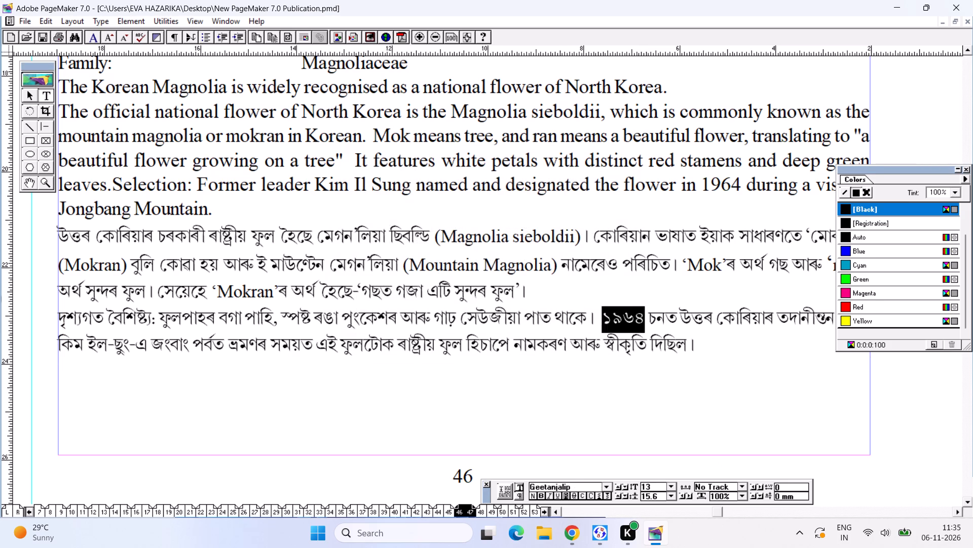
Delete the lead-in phrase ‘দৃশ্যগত বৈশিষ্ট্য:’ and join its sentence to the preceding Assamese paragraph, separated by a space.
left_click(185, 362)
left_click_drag(160, 325, 33, 328)
key("BackSpace")
key("BackSpace")
key("space")
Shift the North Korea text block slightly down, farther from the Nigeria entry.
key("ctrl+0")
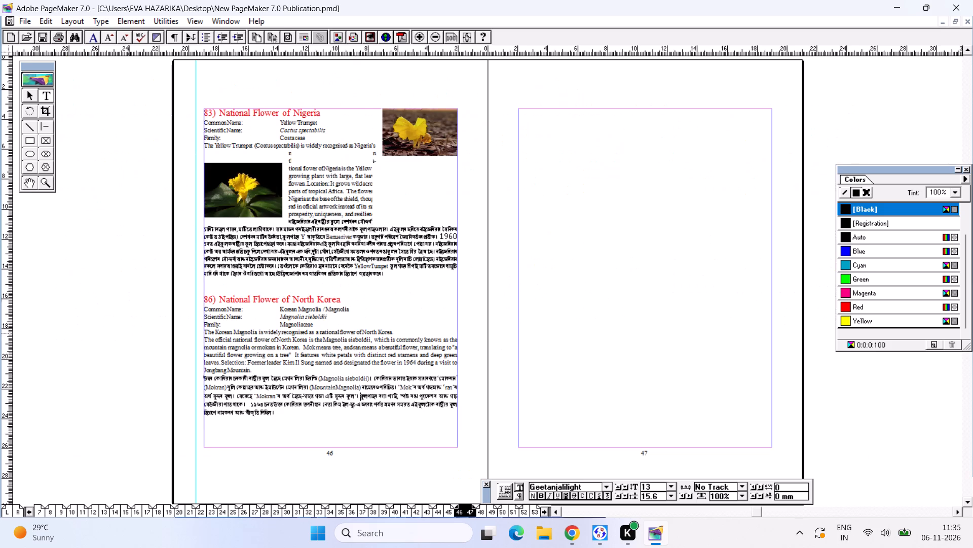
left_click_drag(28, 96, 38, 99)
left_click_drag(296, 356, 295, 367)
Shift the Nigeria picture with the dark background slightly down along the left margin, to a Y position of about 106.5 mm.
left_click(317, 234)
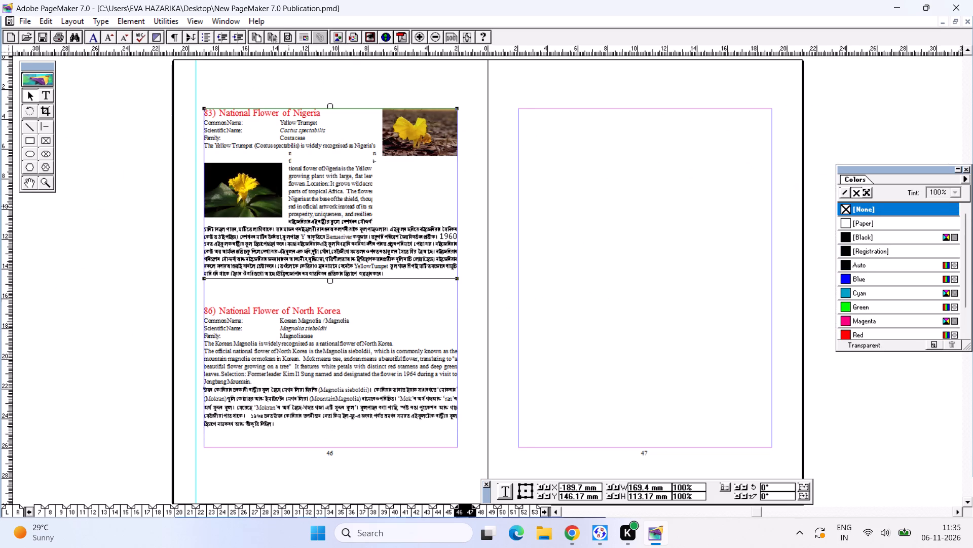
left_click_drag(265, 199, 266, 203)
left_click(257, 192)
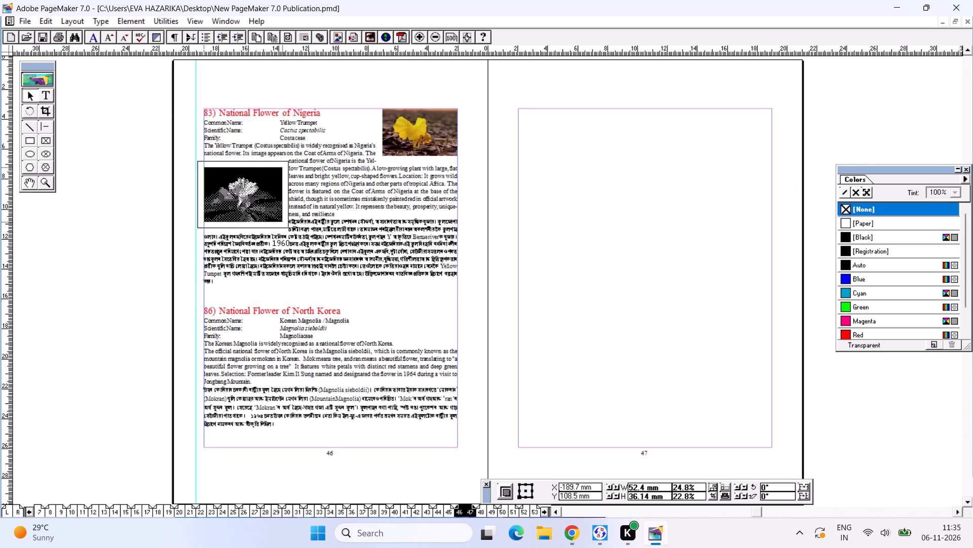
left_click(400, 234)
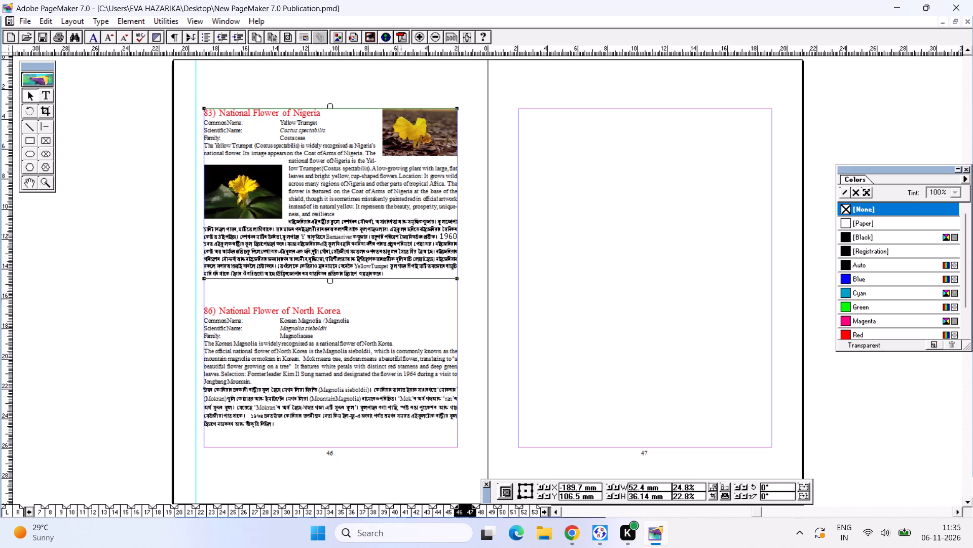
Move the North Korea text block down so that it ends at the bottom margin of page 46.
left_click_drag(333, 333, 330, 350)
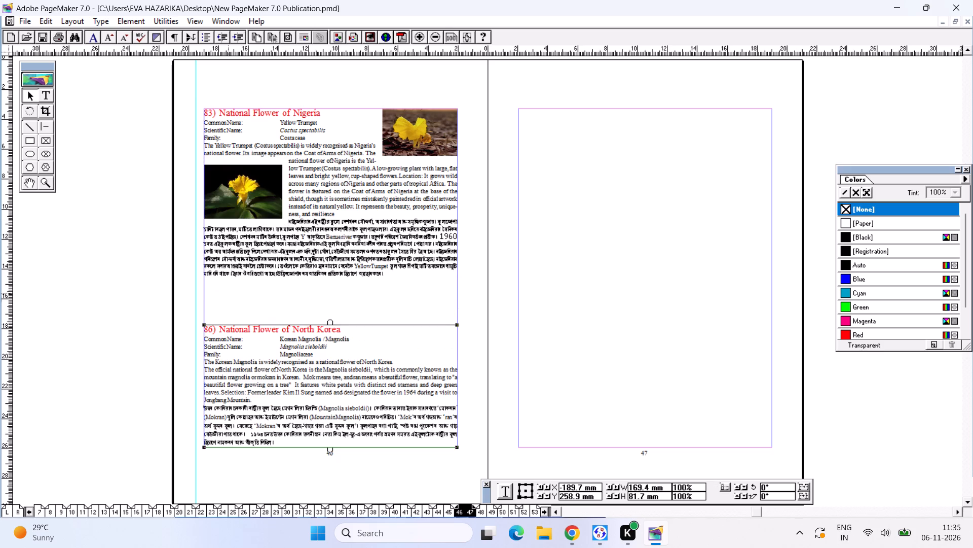
Renumber the North Korea heading as 84 and save the publication.
left_click(47, 94)
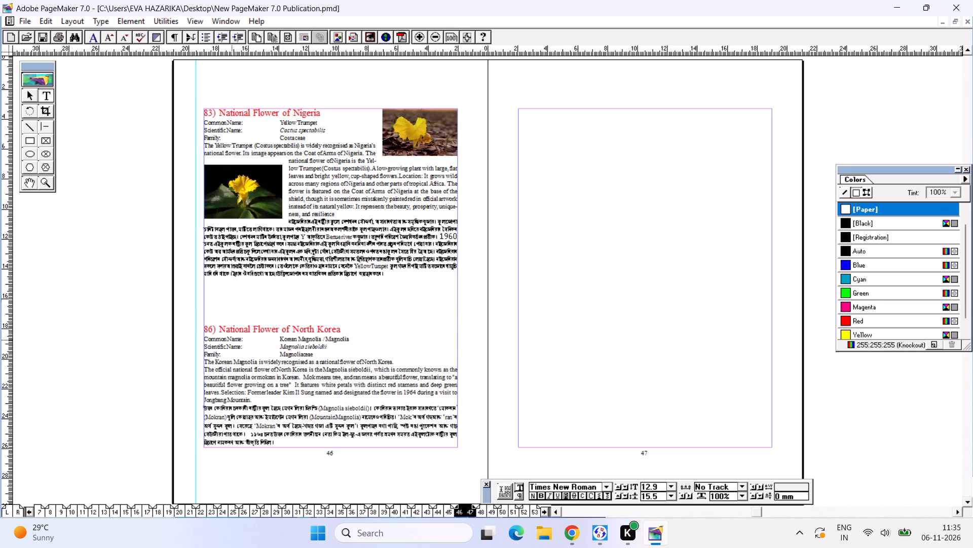
left_click_drag(211, 326, 210, 331)
key("4")
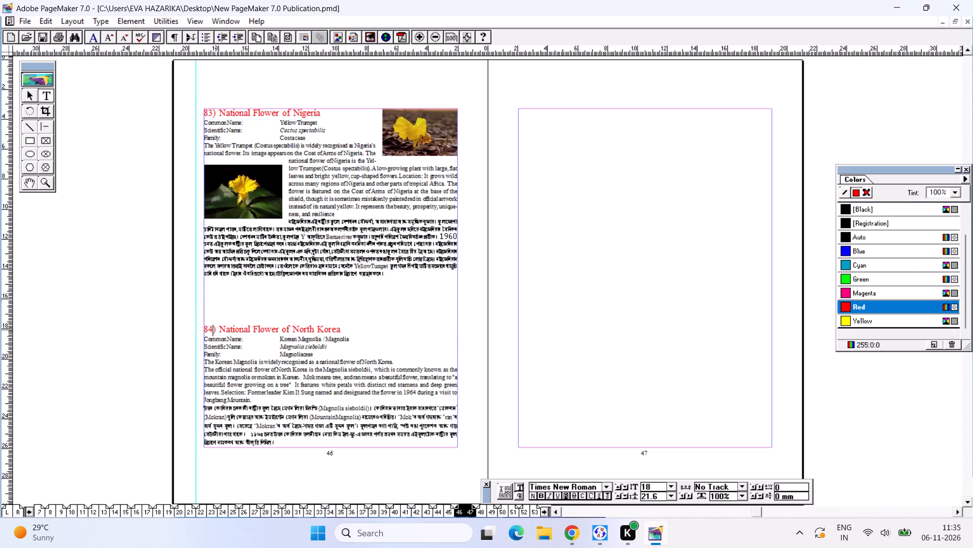
key("ctrl+s")
key("ctrl+s")
Copy the heading text ‘National Flower of North Korea’ and search Google Images for it in Chrome.
left_click_drag(346, 327, 219, 326)
key("ctrl+c")
key("ctrl+c")
key("ctrl+c")
key("ctrl+c")
left_click(566, 535)
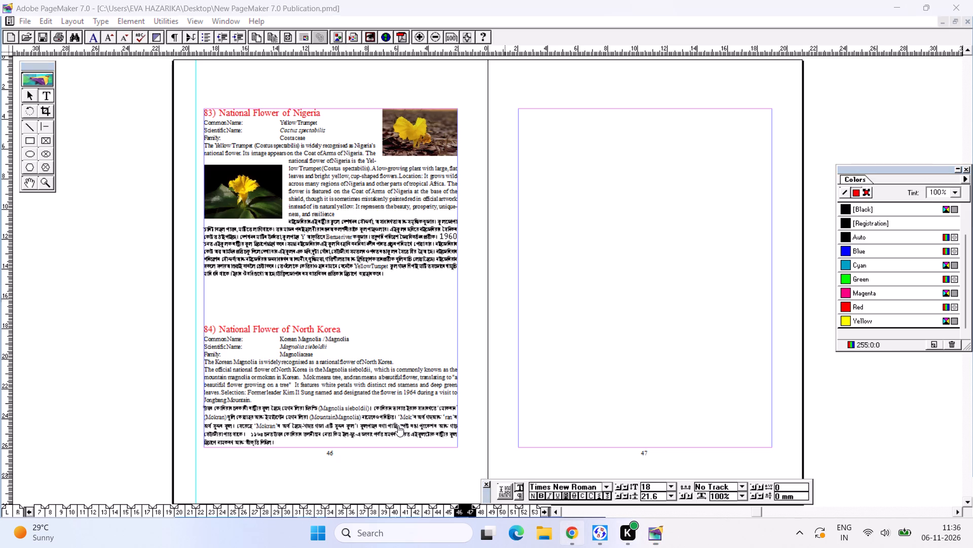
left_click_drag(326, 78, 104, 75)
key("ctrl+v")
key("Return")
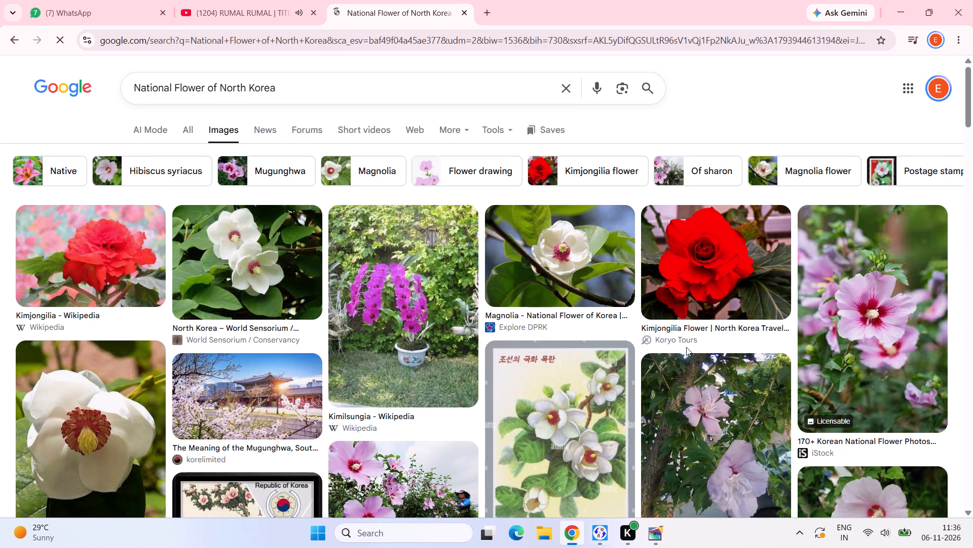
Copy the iStock picture of pink flowers and paste it into the PageMaker publication.
left_click(939, 341)
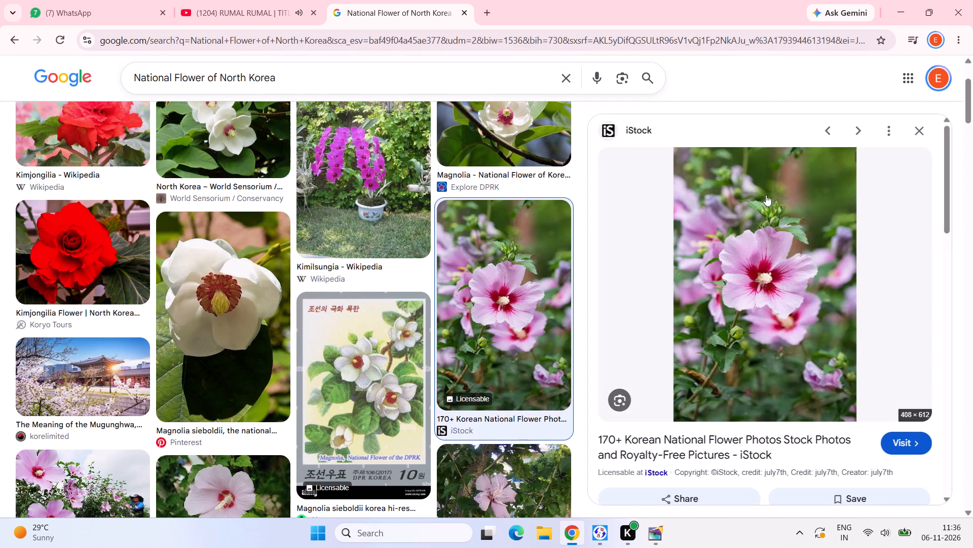
right_click(762, 203)
left_click(844, 402)
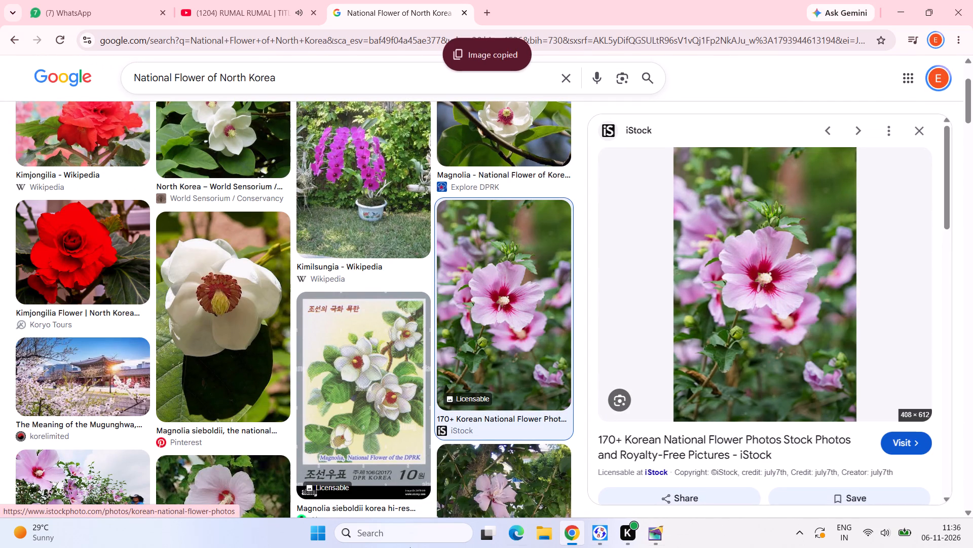
left_click(651, 535)
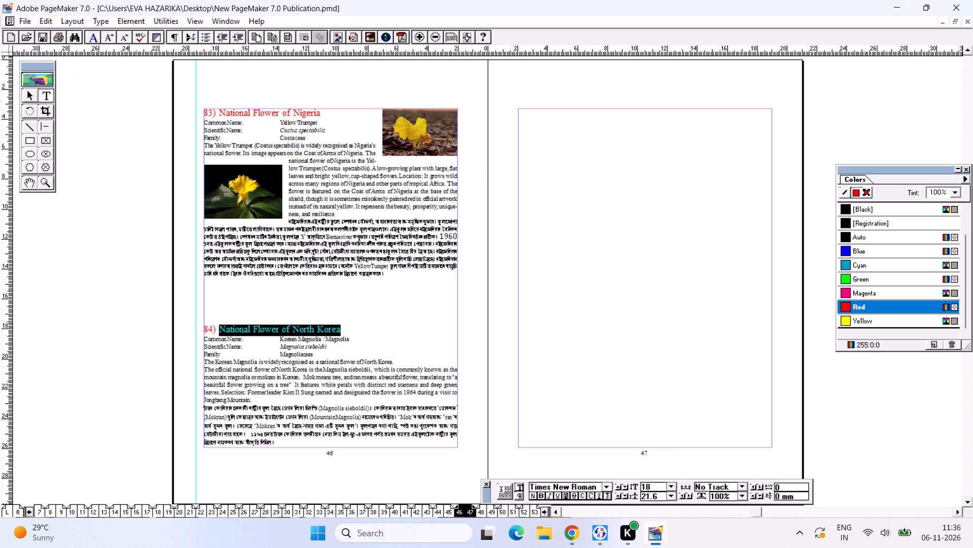
left_click(24, 94)
key("ctrl+v")
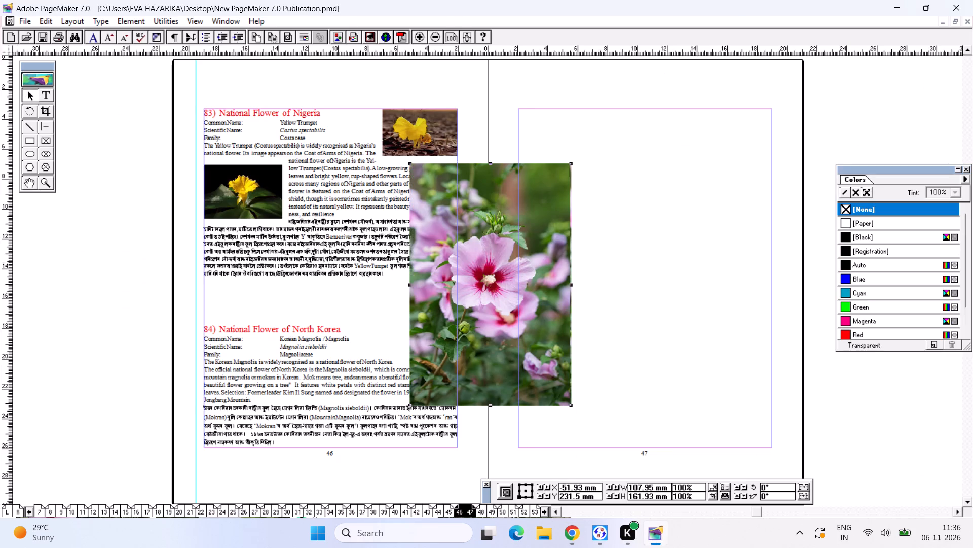
Resize the pasted flower picture to about 42 by 42 mm and place it at the right margin beside the North Korea heading.
left_click_drag(407, 162, 470, 288)
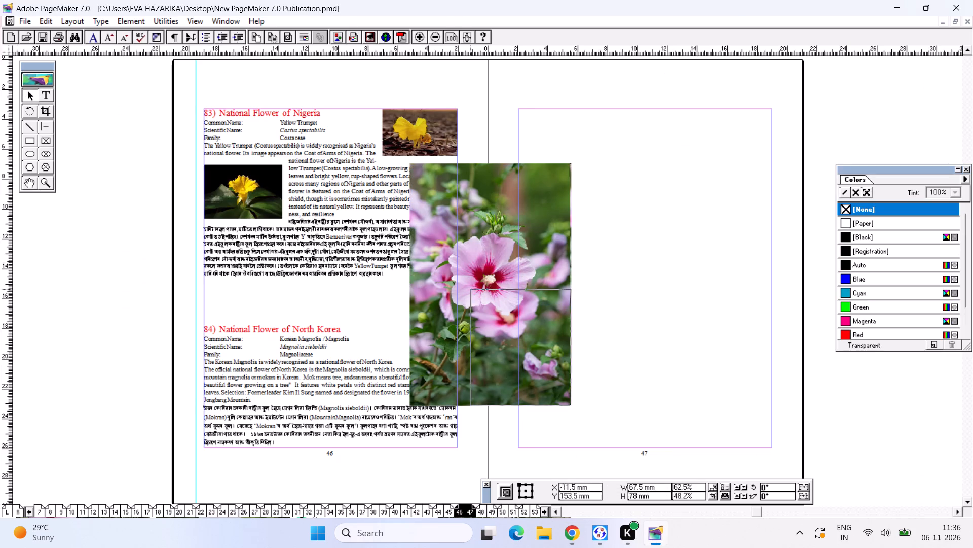
left_click_drag(470, 288, 492, 327)
left_click_drag(547, 361, 437, 354)
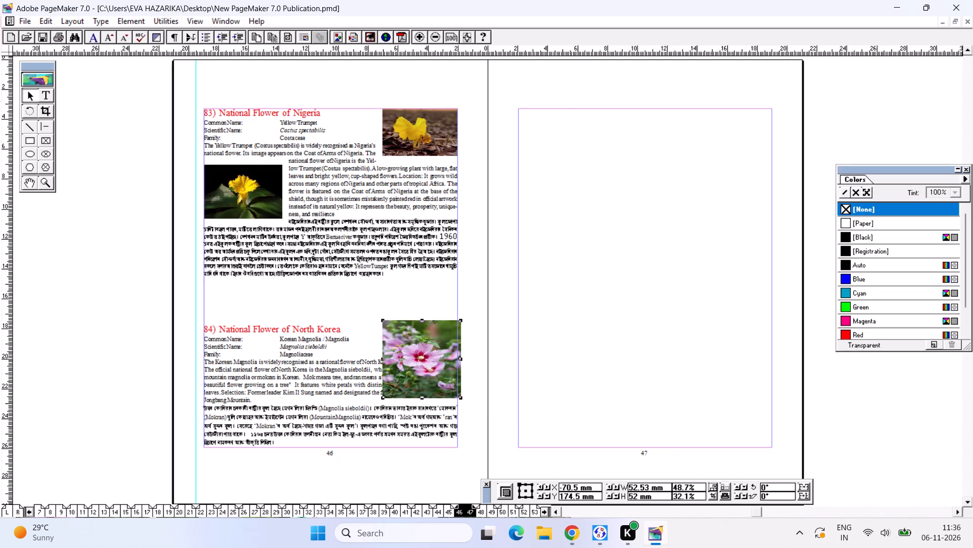
left_click_drag(382, 318, 397, 335)
left_click_drag(434, 363, 428, 347)
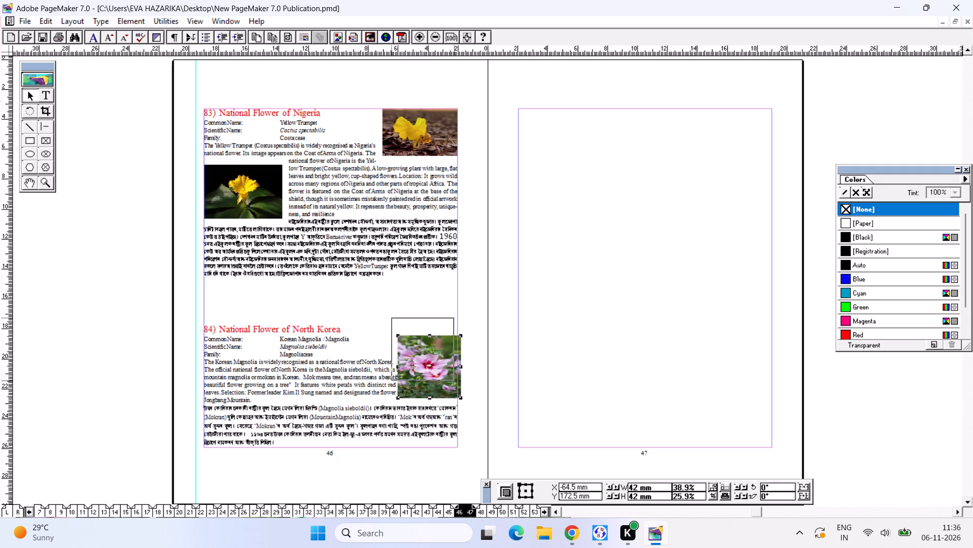
left_click_drag(428, 347, 428, 346)
left_click(430, 345)
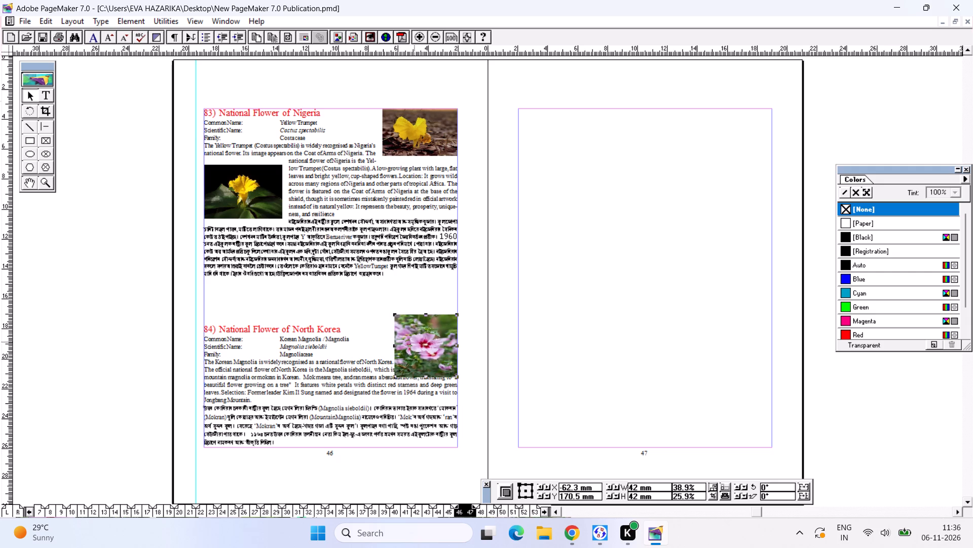
Group the North Korea flower picture.
left_click(126, 18)
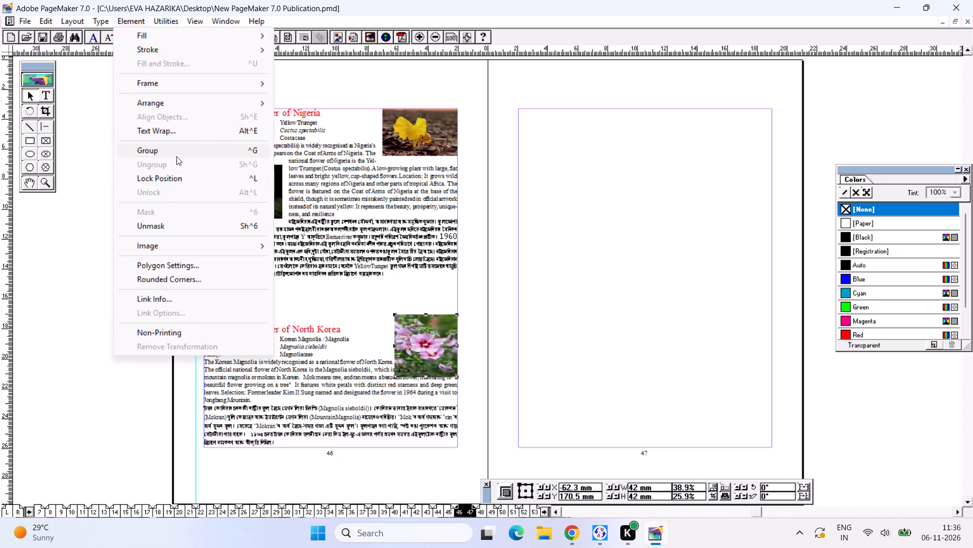
left_click(178, 155)
Apply a rectangular text wrap to the North Korea flower picture with text flowing on all sides.
left_click(126, 15)
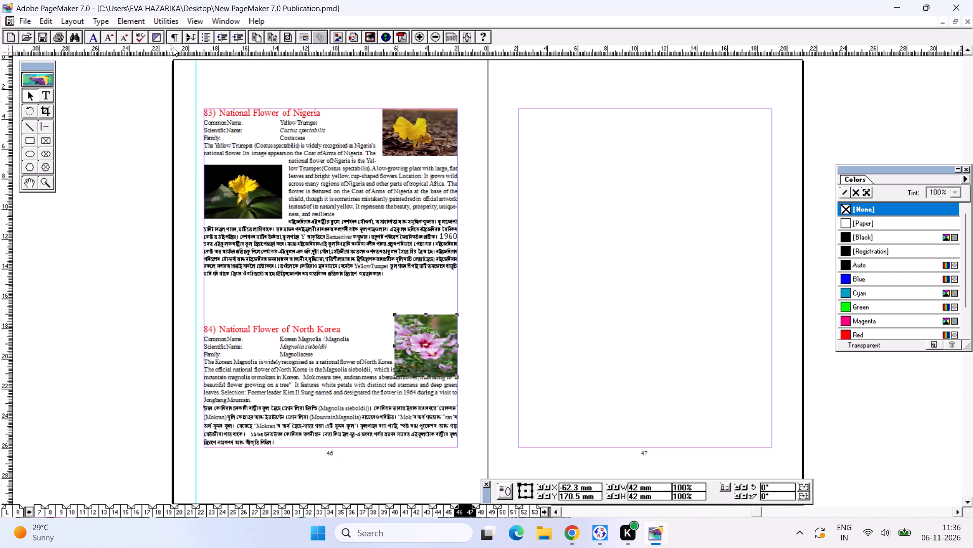
left_click(130, 21)
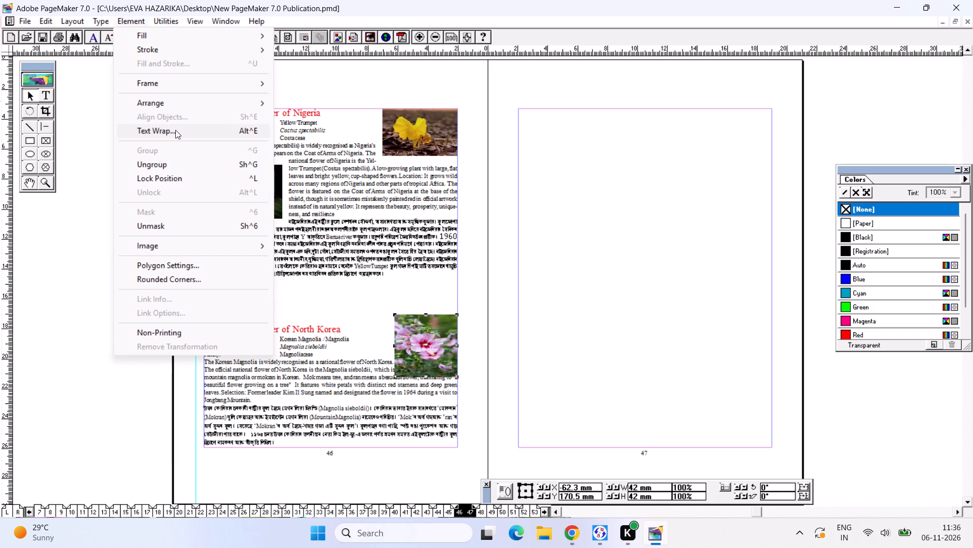
left_click(175, 104)
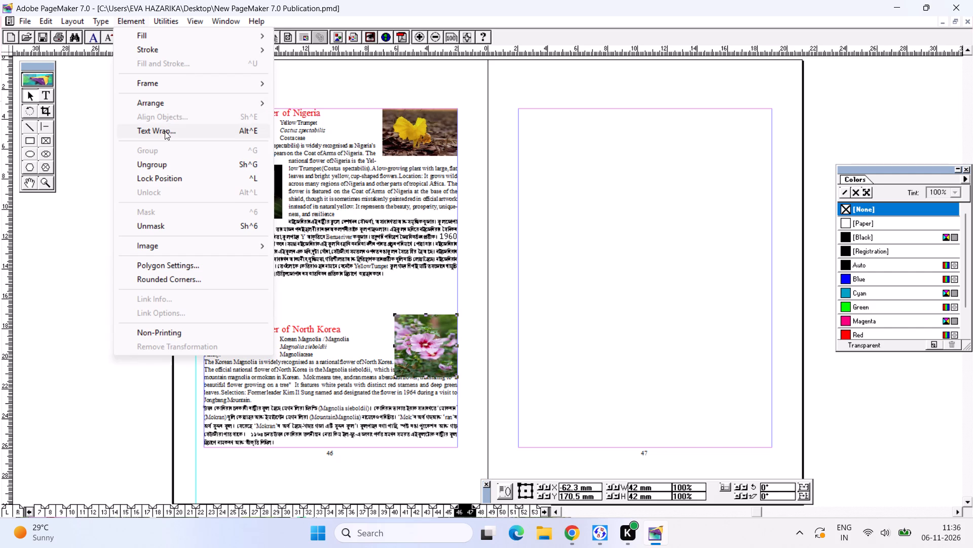
left_click(165, 132)
left_click(465, 190)
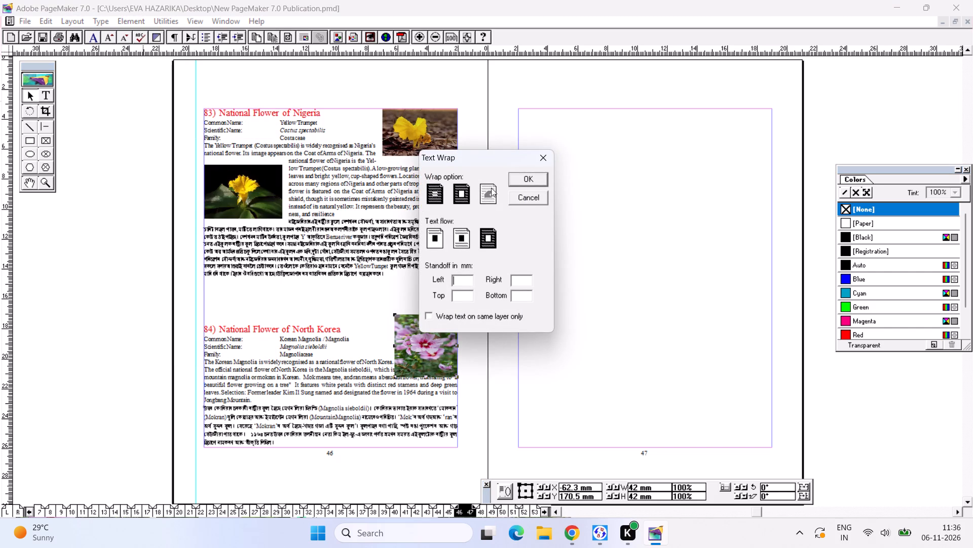
left_click(528, 180)
left_click(443, 350)
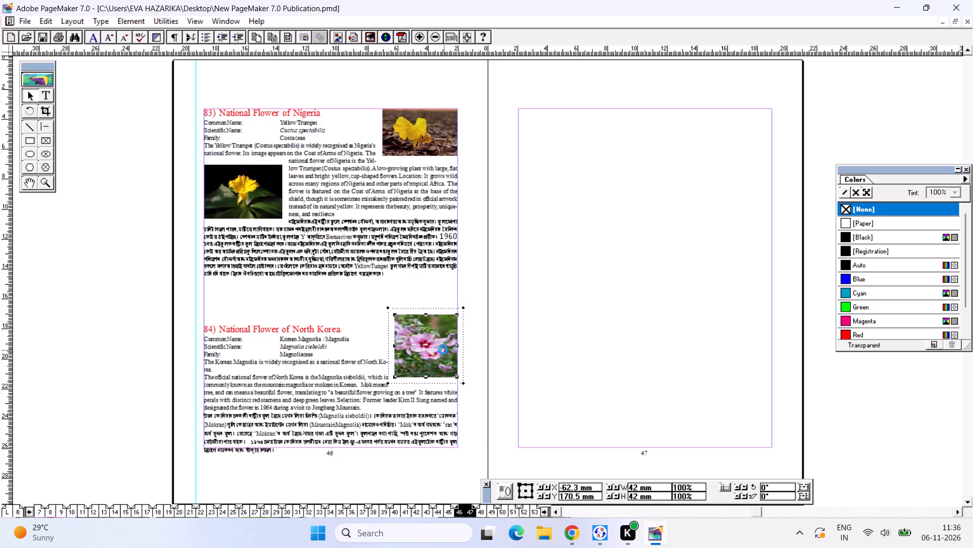
Move the North Korea text block up so that its last line fits within the bottom margin.
left_click_drag(309, 367, 309, 358)
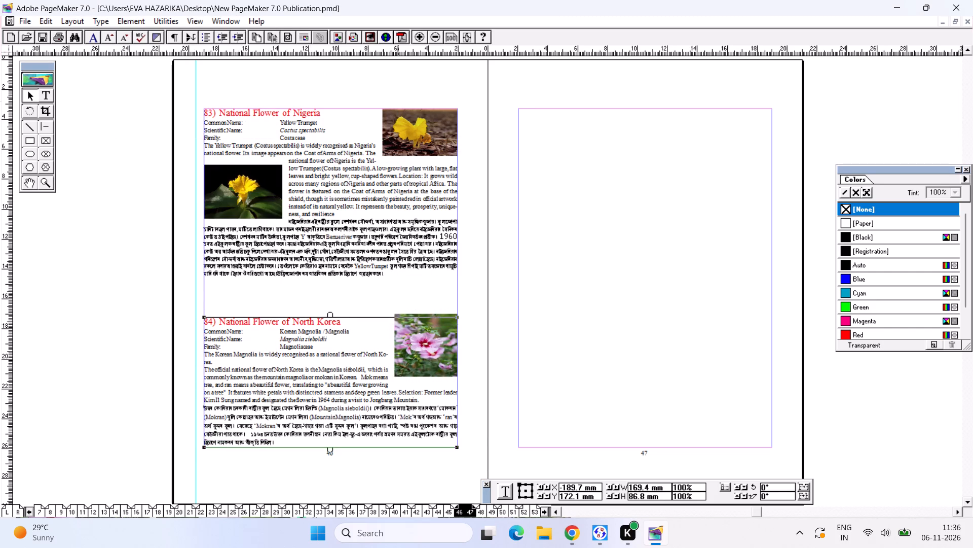
left_click(416, 350)
left_click(397, 375)
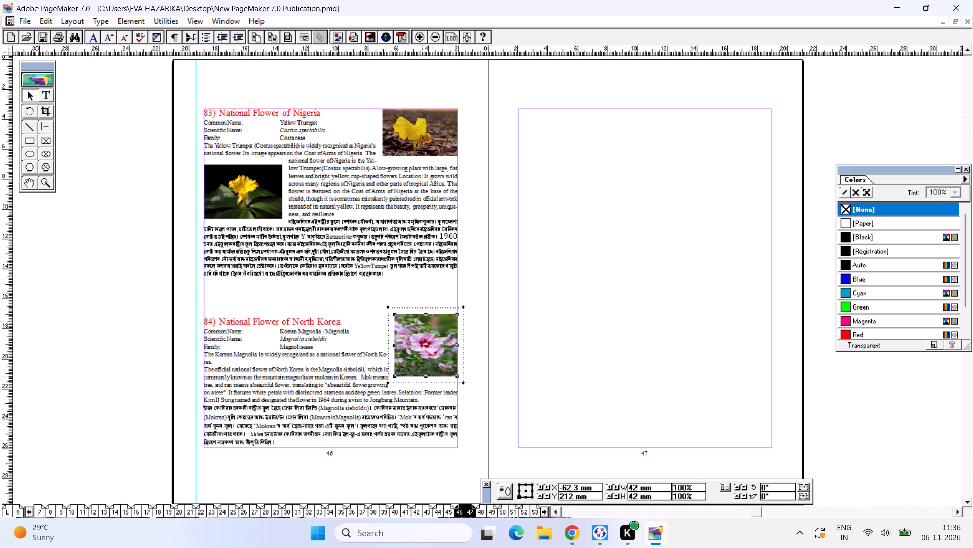
Browse the North Korea flower image results in Chrome and copy the pink hibiscus picture titled euyeomuyeo from Pinterest.
left_click(581, 534)
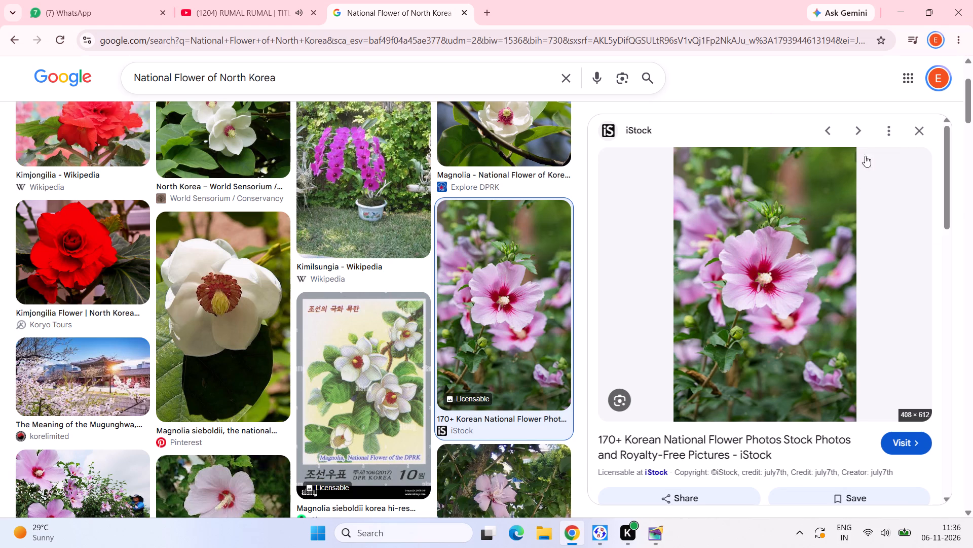
left_click(916, 135)
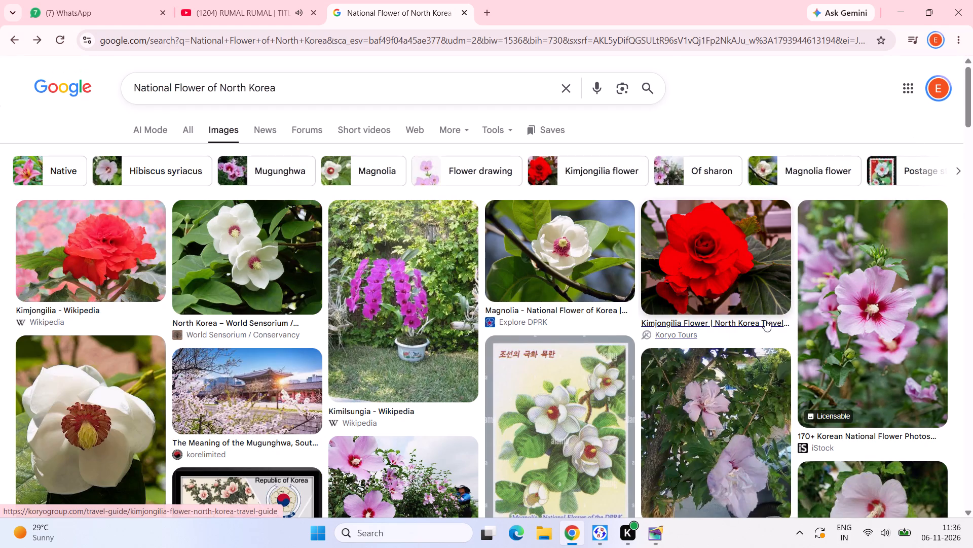
scroll(755, 328, "down", 2)
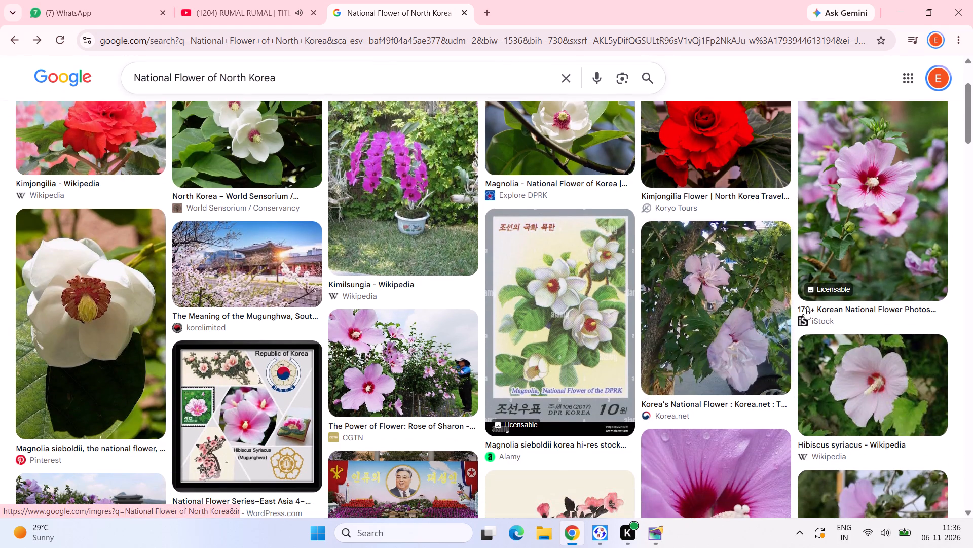
scroll(808, 310, "down", 1)
scroll(835, 255, "up", 1)
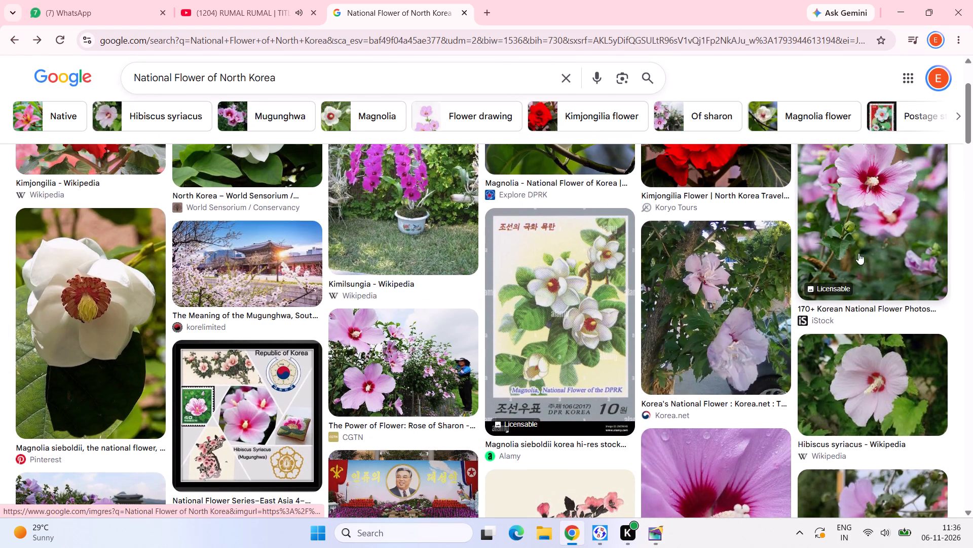
left_click(654, 528)
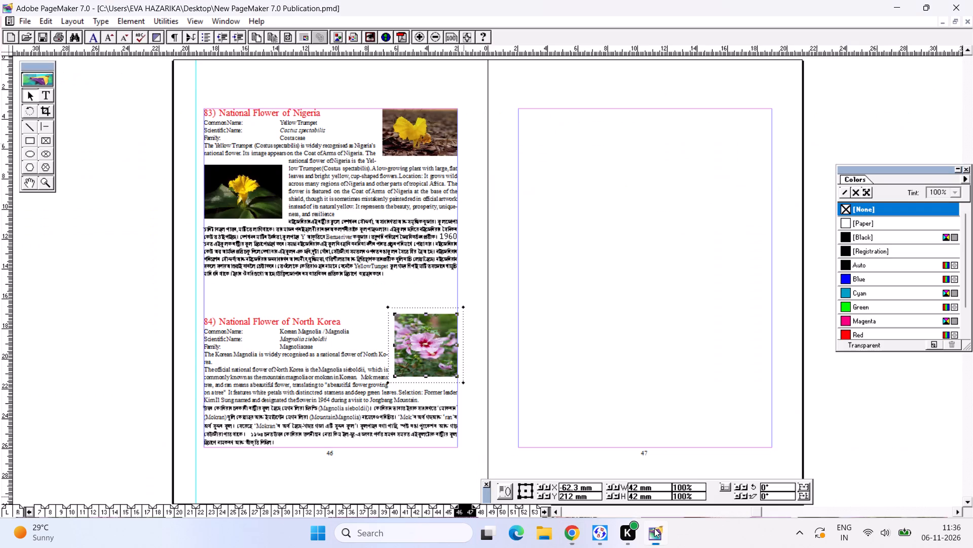
left_click(575, 537)
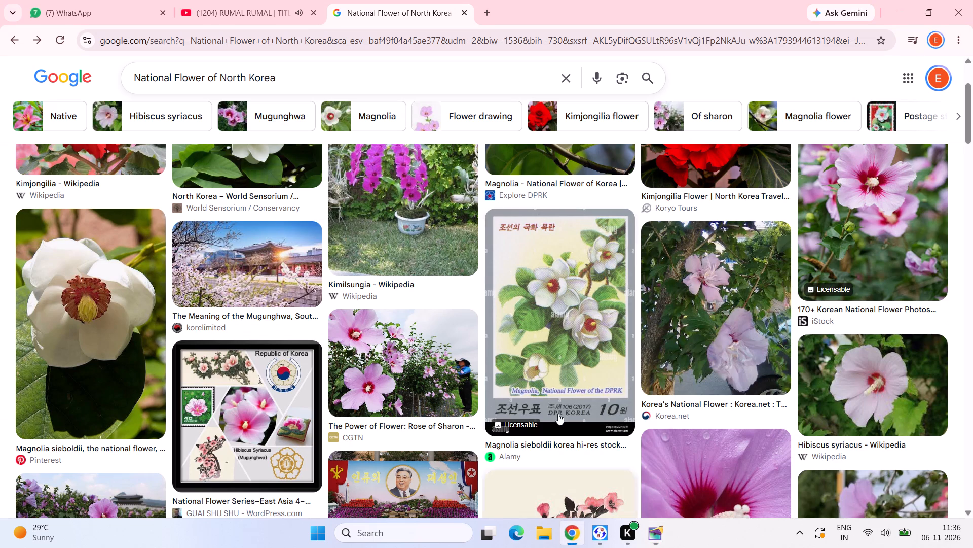
scroll(645, 362, "down", 6)
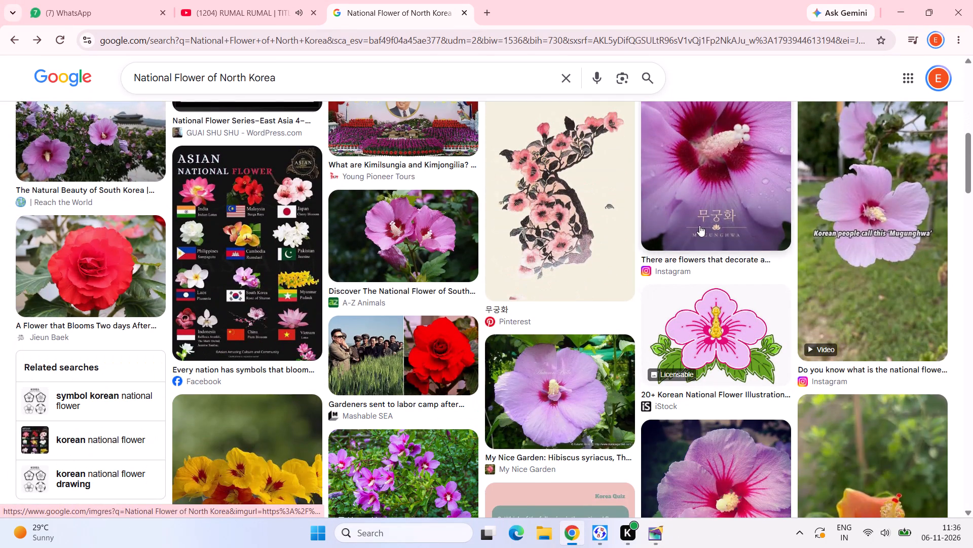
scroll(662, 289, "down", 2)
left_click(564, 271)
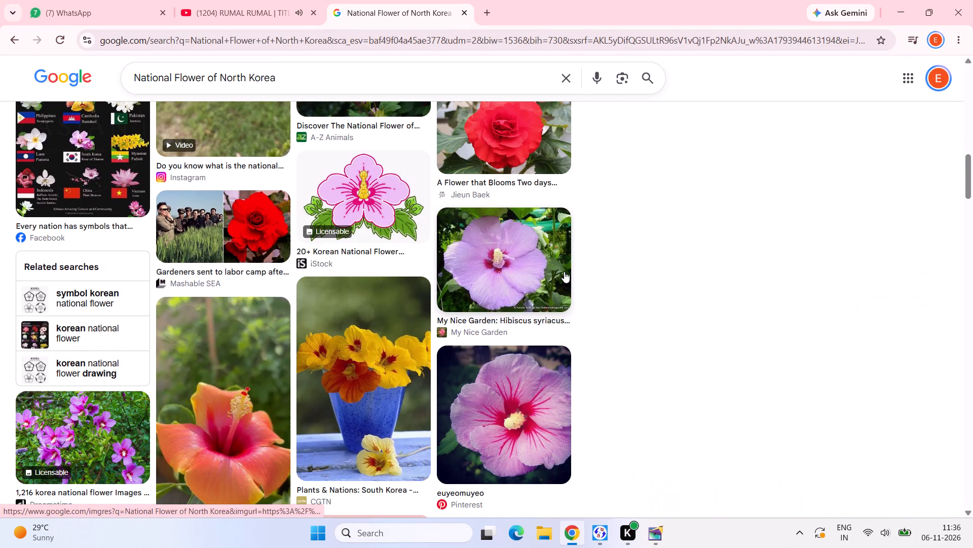
left_click(919, 137)
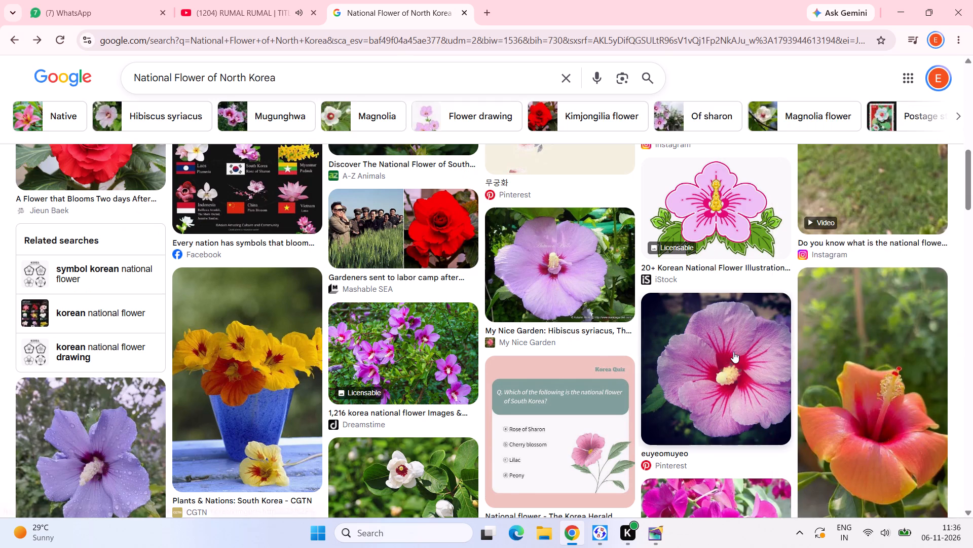
left_click(733, 352)
right_click(757, 242)
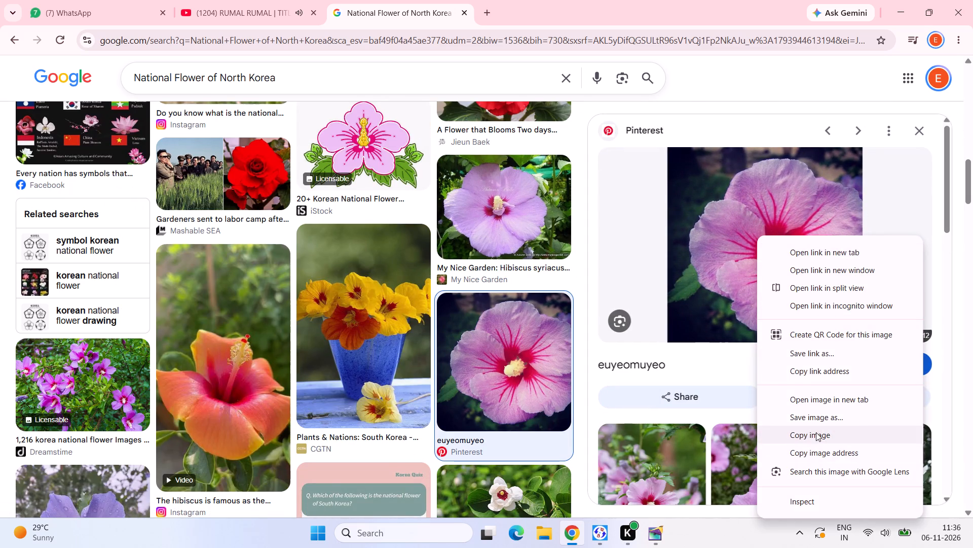
left_click(816, 432)
Paste the picture into PageMaker at about 52 by 46.5 mm and place it at page 46's left margin over the North Korea text.
left_click(661, 538)
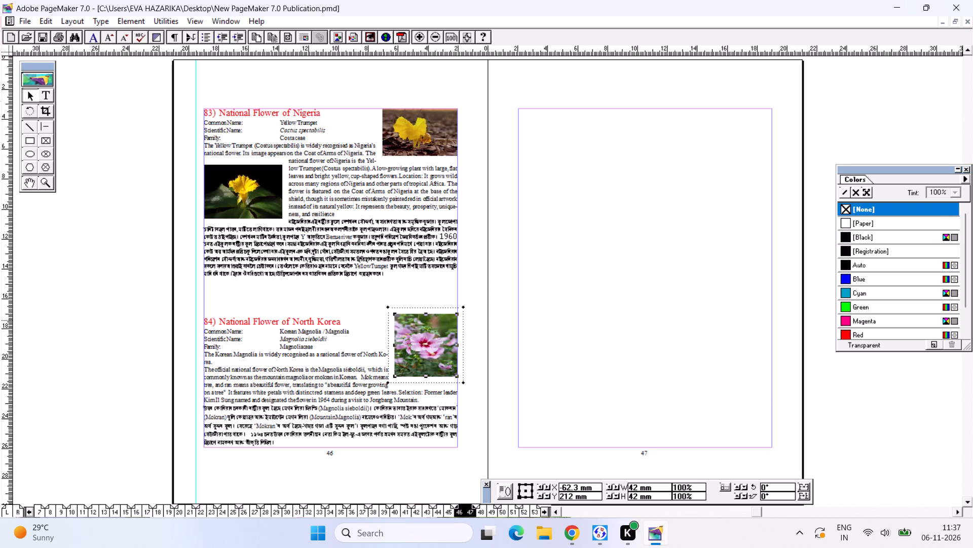
key("ctrl+v")
left_click_drag(371, 163, 526, 319)
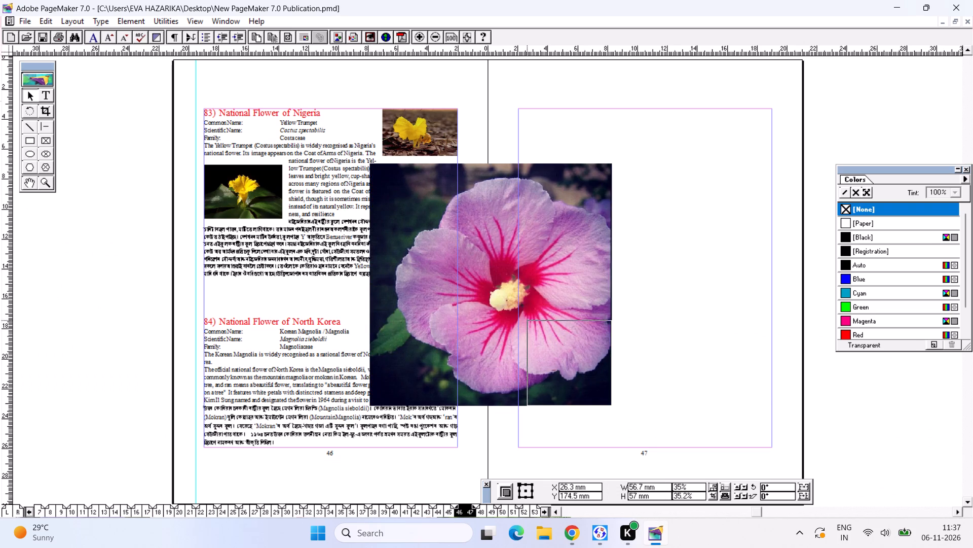
left_click_drag(526, 319, 533, 335)
left_click_drag(575, 368, 258, 395)
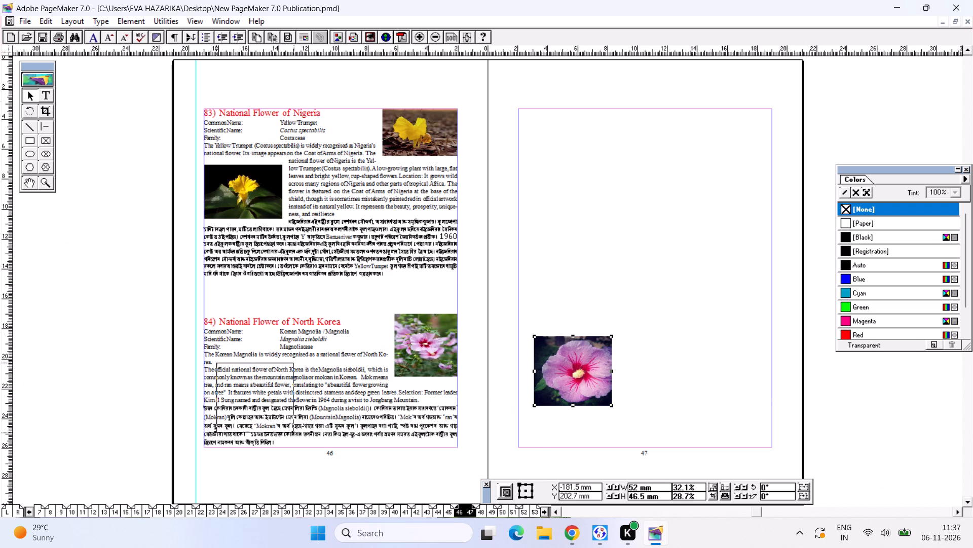
left_click_drag(258, 395, 246, 403)
Apply a rectangular text wrap to the new hibiscus picture with text flowing on all sides.
left_click(126, 18)
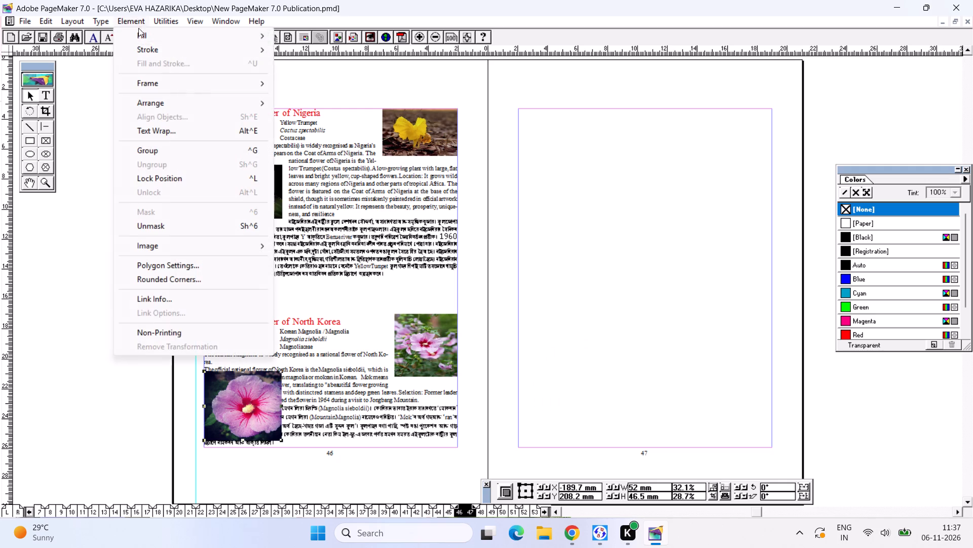
left_click(190, 131)
left_click(472, 193)
left_click(456, 192)
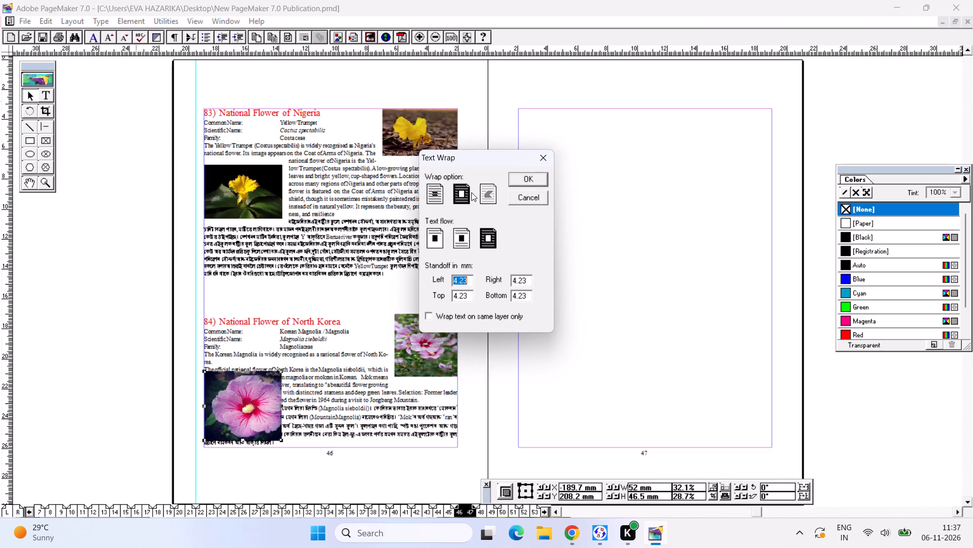
left_click(528, 181)
Move the new picture down off the English text and join the paragraph starting "The official national flower" to the preceding one with a space.
key("ctrl+2")
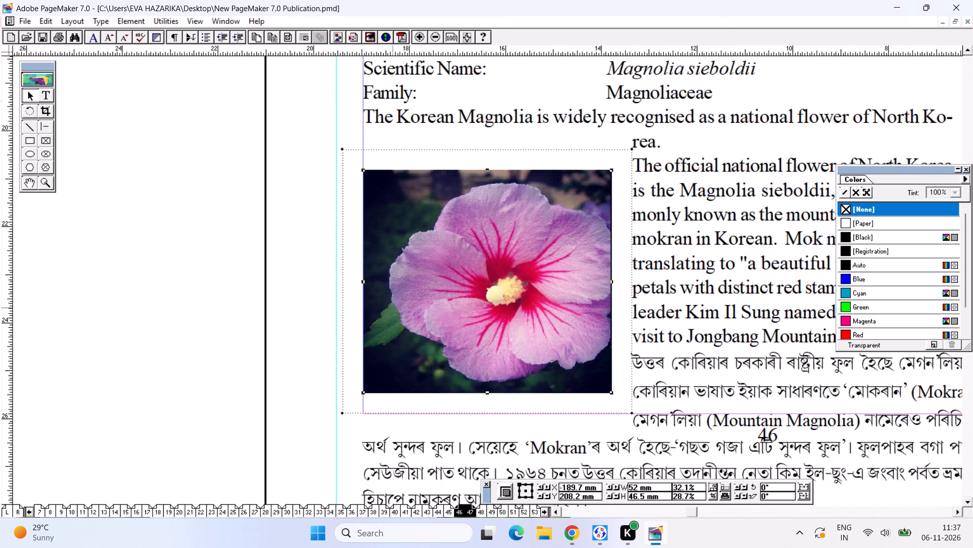
left_click_drag(482, 268, 508, 414)
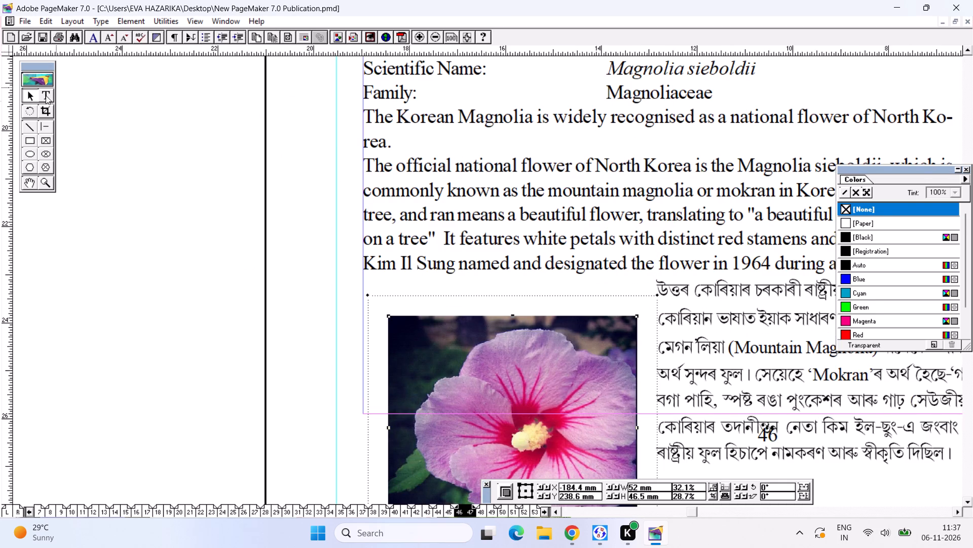
left_click(46, 95)
left_click(364, 170)
key("BackSpace")
key("space")
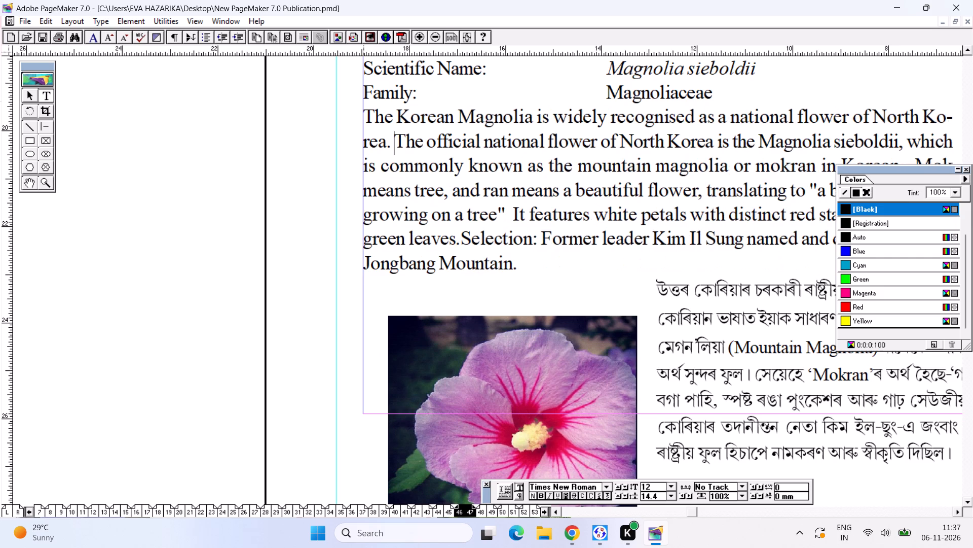
key("ctrl+0")
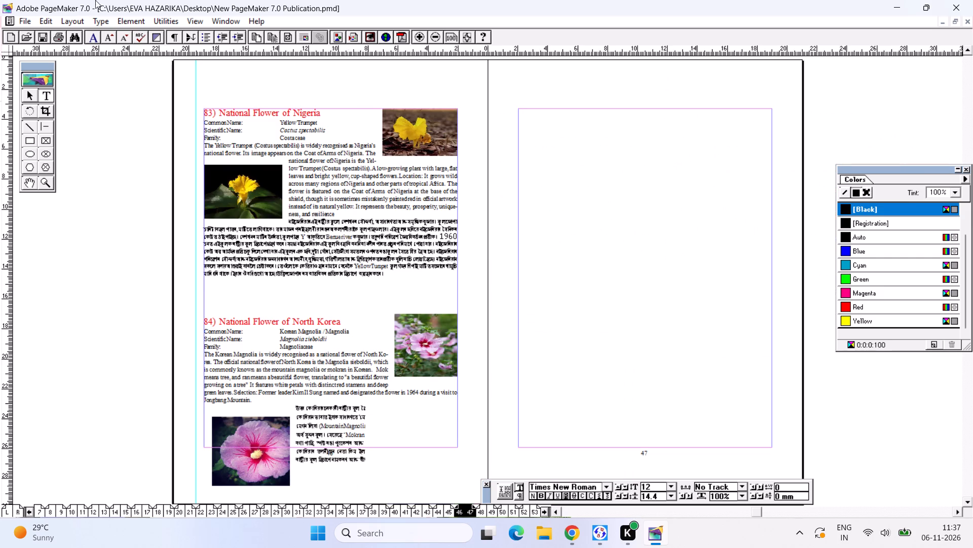
Set the new hibiscus picture aside on page 47 and raise the North Korea text block closer to the Nigeria text.
left_click(245, 435)
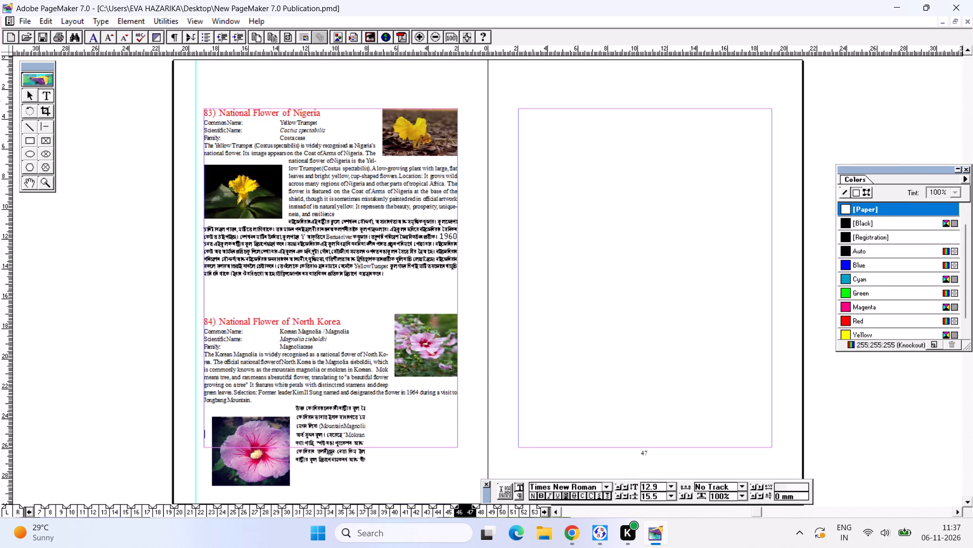
left_click_drag(25, 94, 33, 104)
left_click_drag(253, 453, 260, 451)
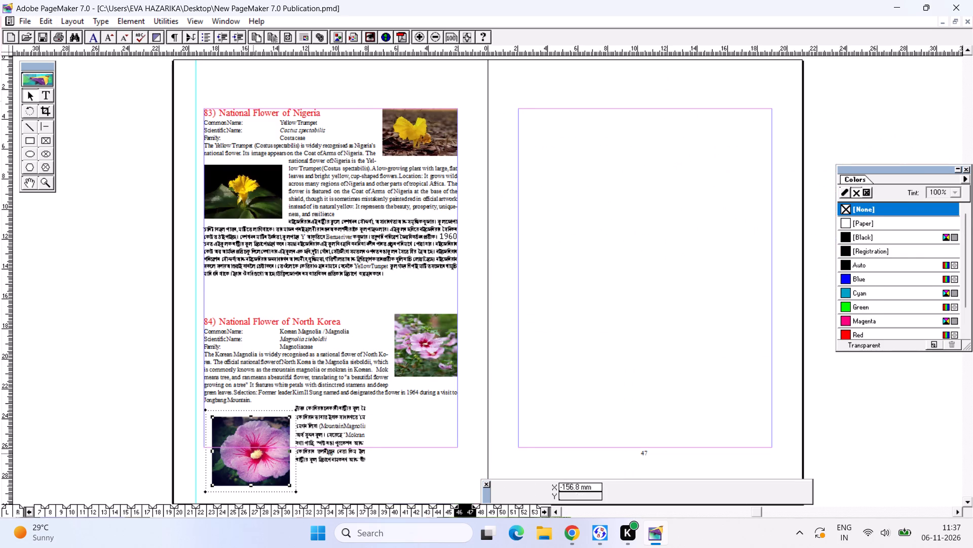
left_click_drag(260, 451, 619, 424)
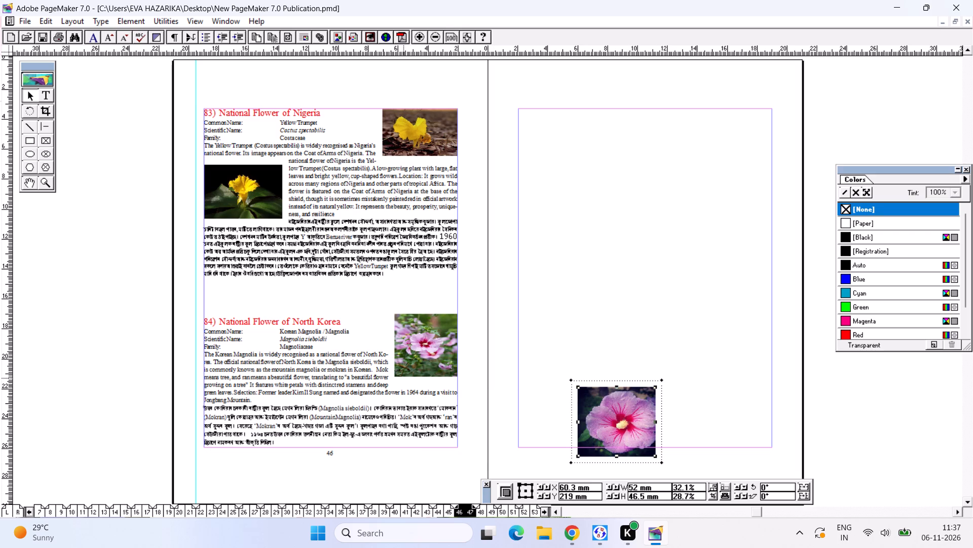
left_click_drag(295, 378, 294, 355)
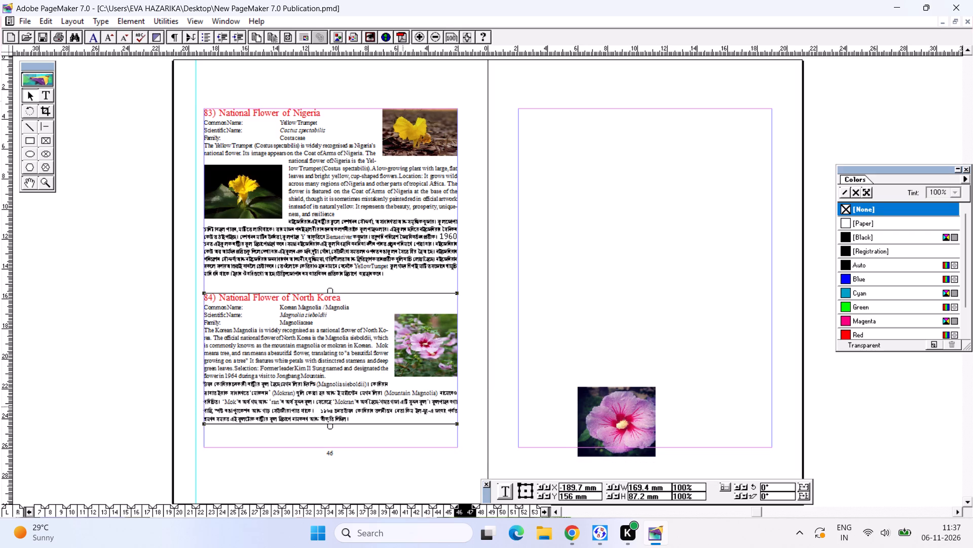
Return the hibiscus picture to page 46's left margin beside the lower part of the North Korea text.
left_click_drag(619, 426, 250, 409)
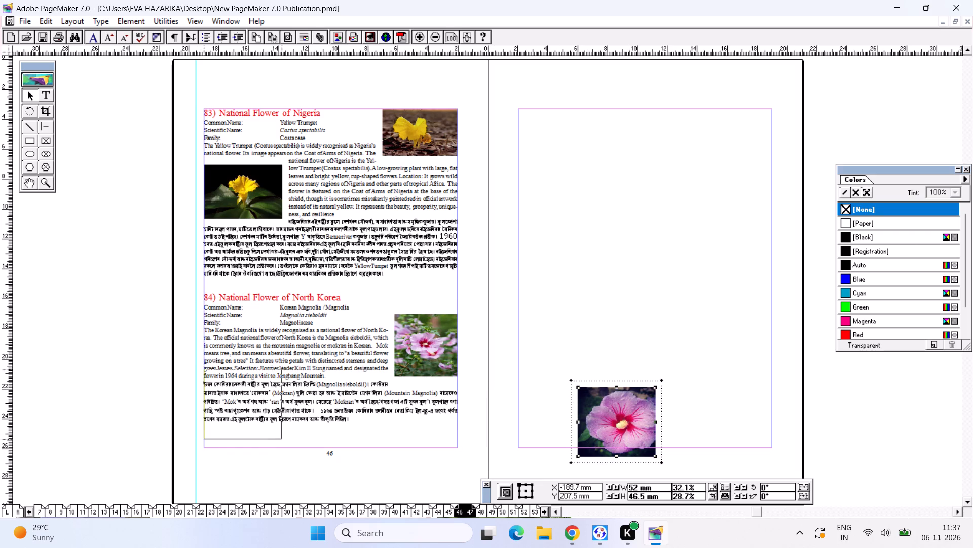
left_click_drag(250, 409, 247, 406)
Move the first North Korea picture up at the right margin so that its top aligns with the heading.
left_click_drag(406, 341, 411, 326)
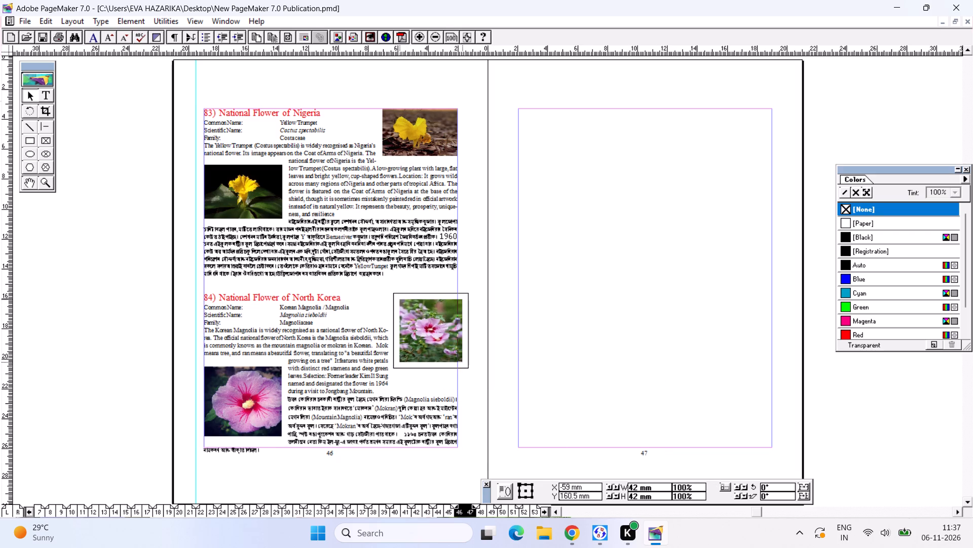
left_click_drag(411, 326, 406, 320)
Resize the second North Korea picture to about 56.7 by 36.3 mm and position it at the left margin beside the Assamese text.
left_click_drag(260, 394, 260, 396)
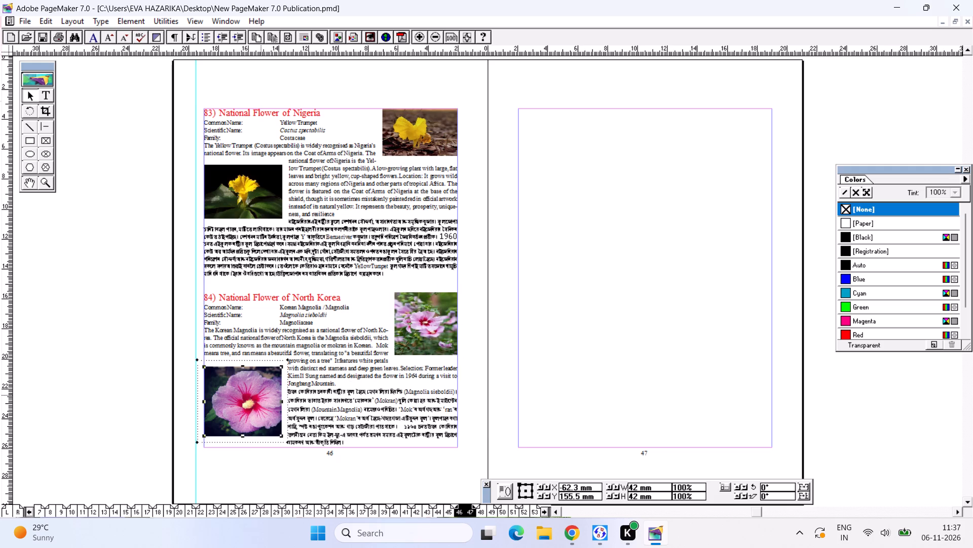
left_click_drag(260, 396, 256, 397)
left_click_drag(201, 371, 204, 376)
left_click_drag(227, 385, 229, 386)
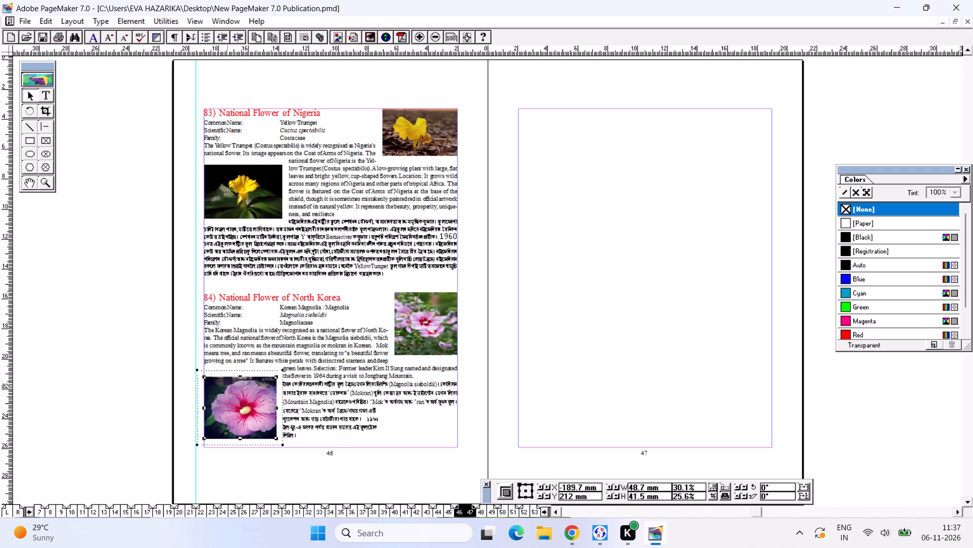
left_click_drag(229, 386, 224, 381)
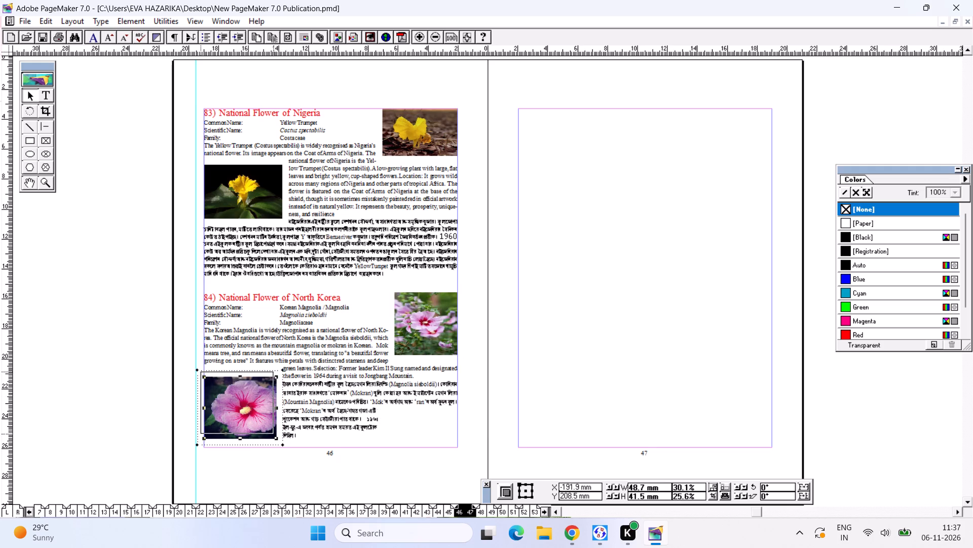
left_click_drag(224, 381, 224, 381)
left_click_drag(276, 432, 285, 438)
left_click(259, 414)
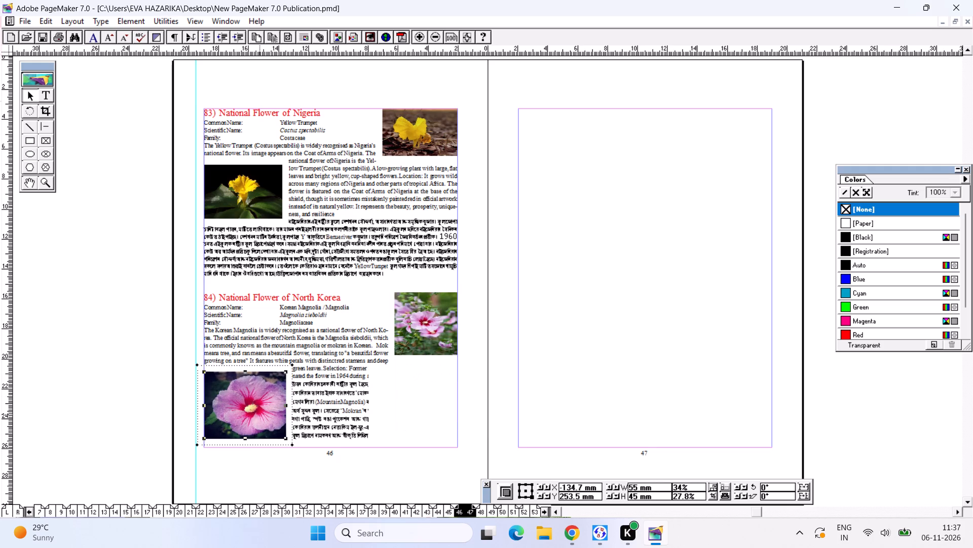
left_click_drag(287, 370, 286, 374)
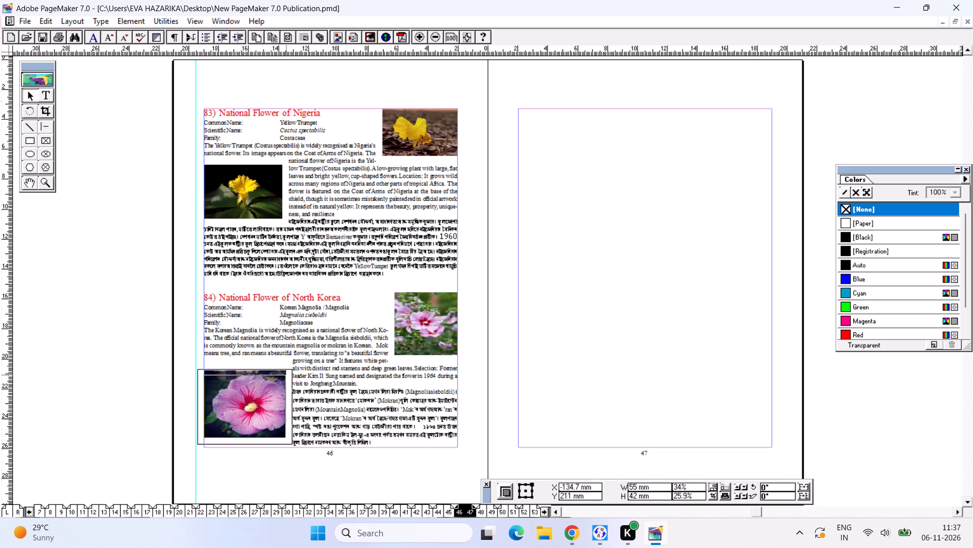
left_click_drag(286, 374, 284, 375)
left_click_drag(253, 400, 254, 399)
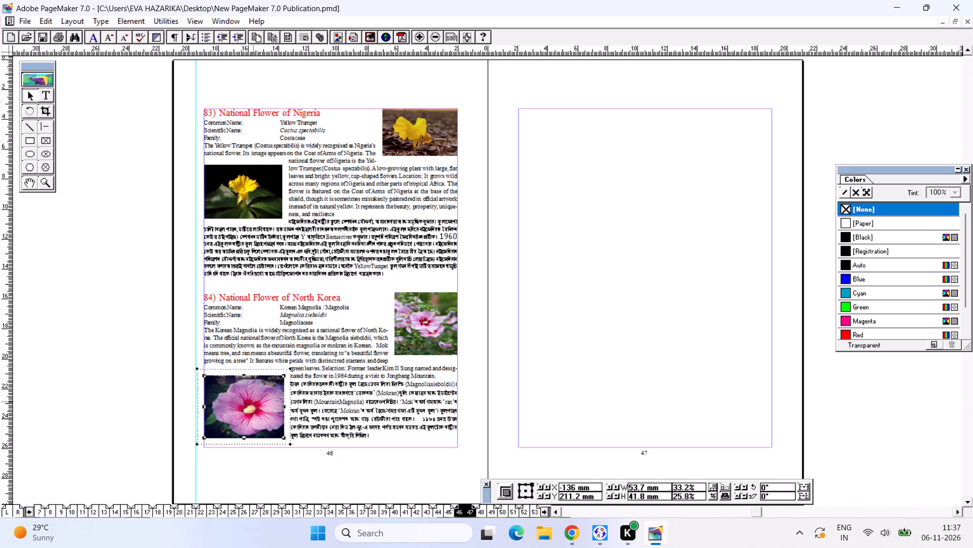
left_click_drag(254, 399, 253, 408)
left_click(268, 393)
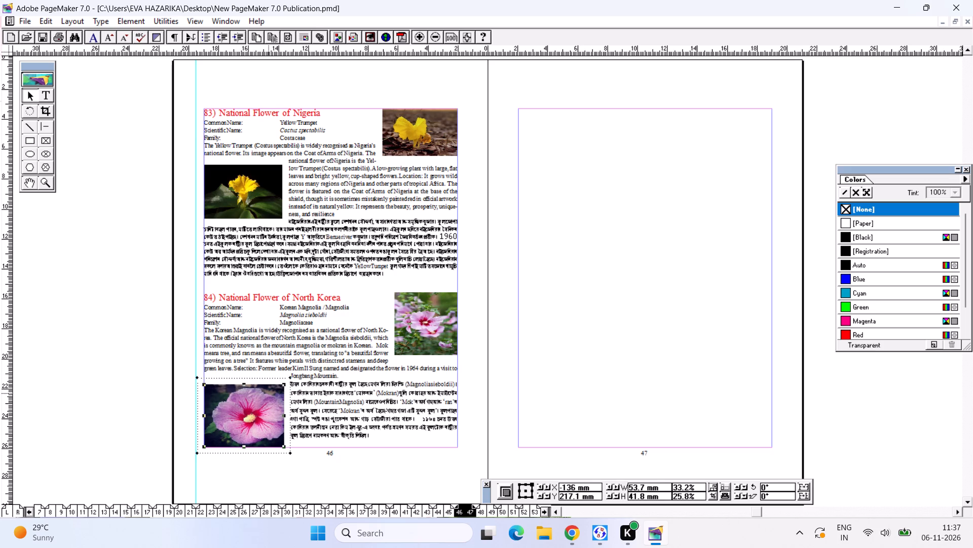
left_click_drag(285, 381, 285, 388)
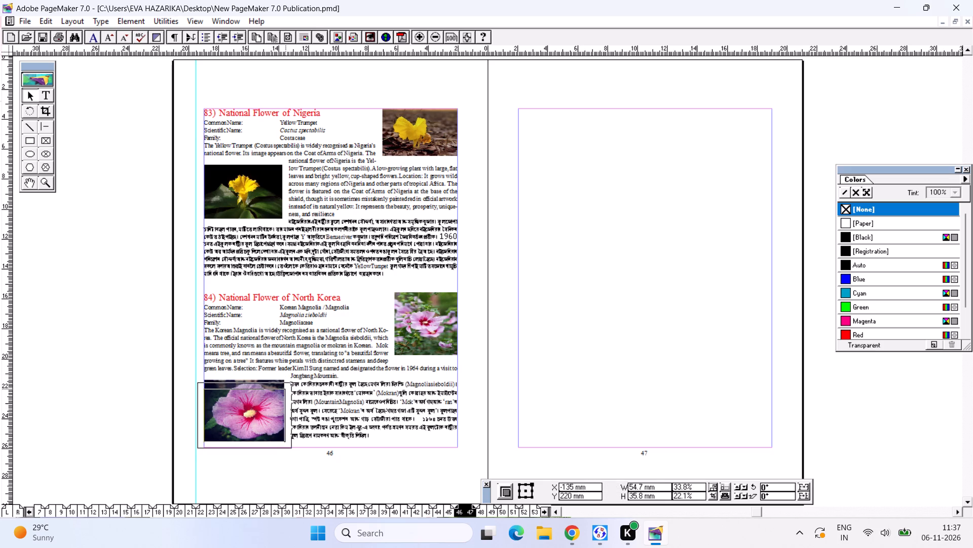
left_click_drag(285, 388, 288, 388)
left_click(261, 404)
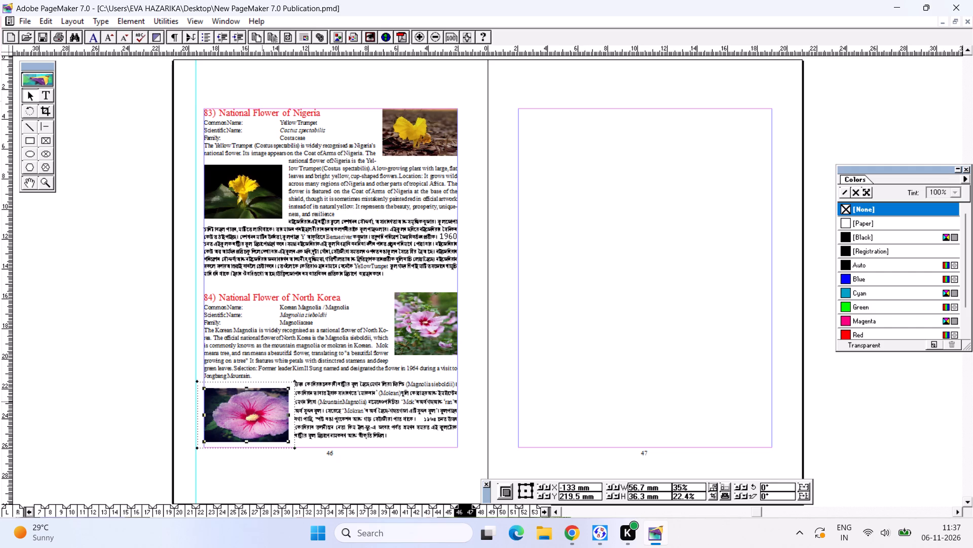
Resize the first North Korea picture to about 46.7 by 39.5 mm, keeping it against the margin beside the heading.
left_click(330, 398)
left_click(425, 338)
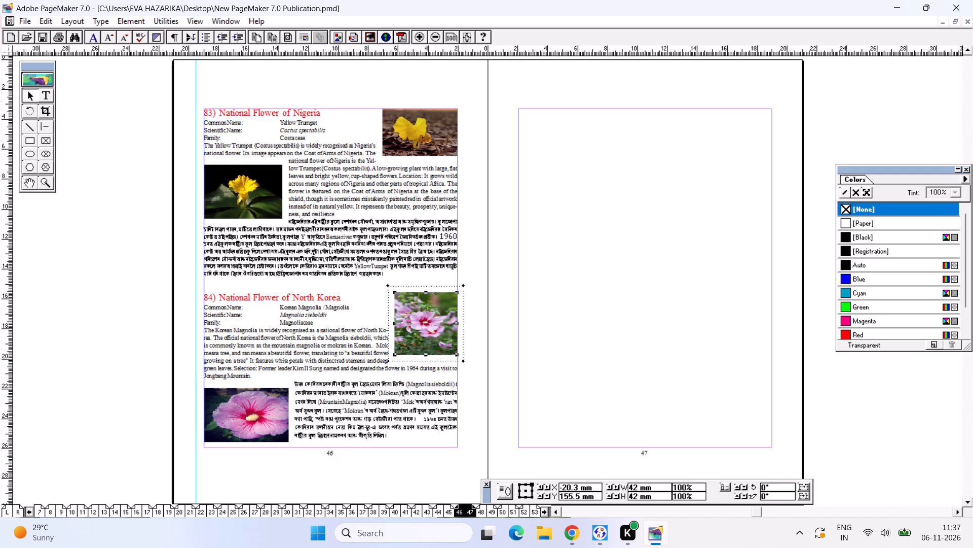
left_click(394, 296)
left_click(409, 309)
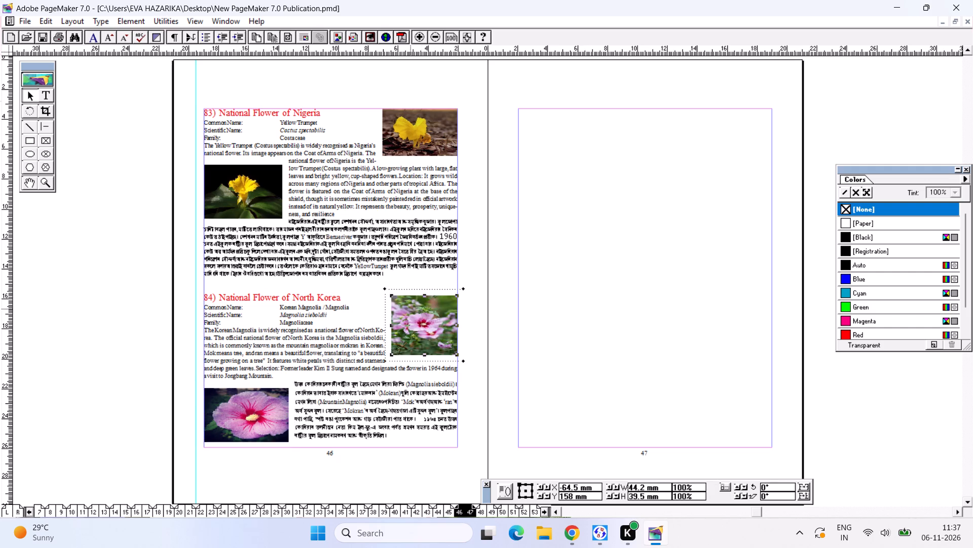
left_click_drag(407, 330, 408, 325)
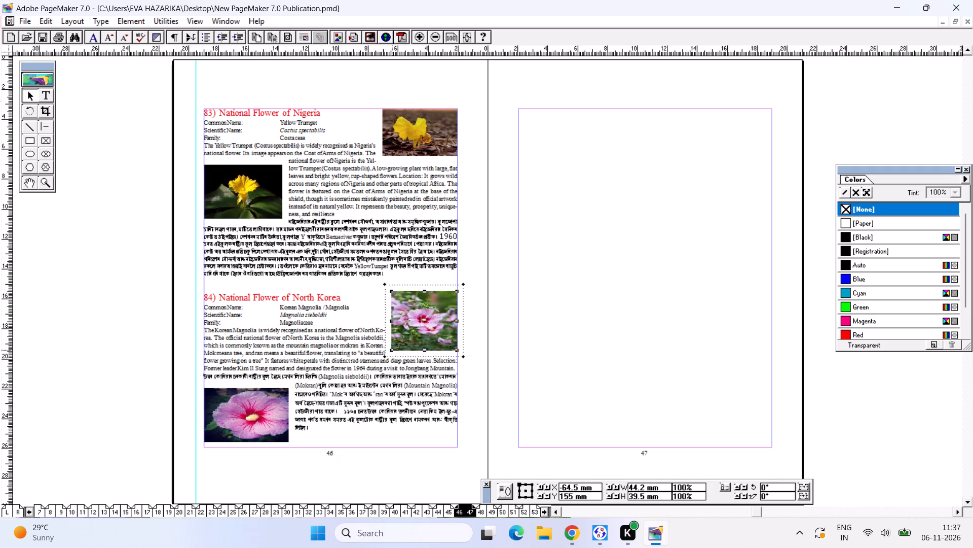
left_click(391, 350)
left_click(414, 335)
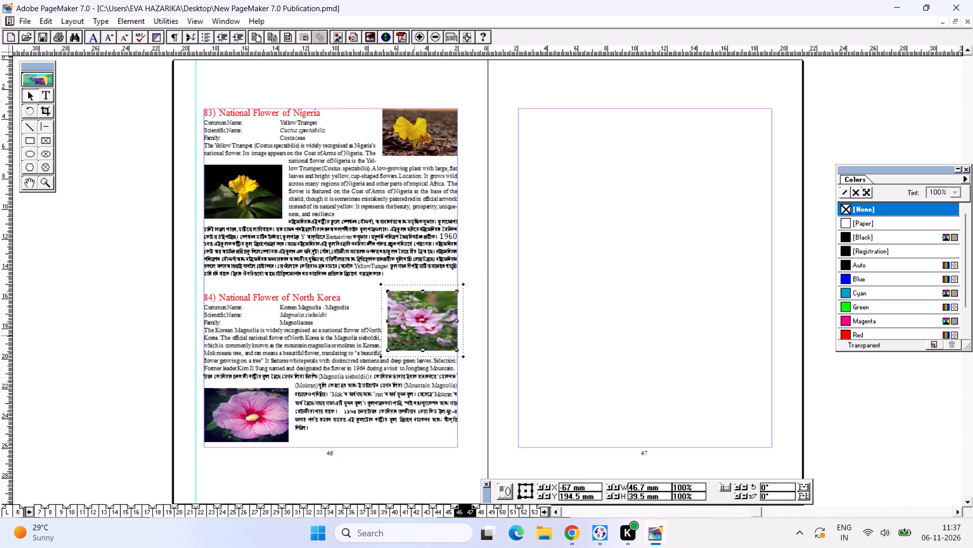
Raise the second North Korea picture beside the Assamese text and enlarge it to about 57.2 by 40.8 mm at the left margin.
left_click(344, 387)
left_click_drag(258, 407, 258, 402)
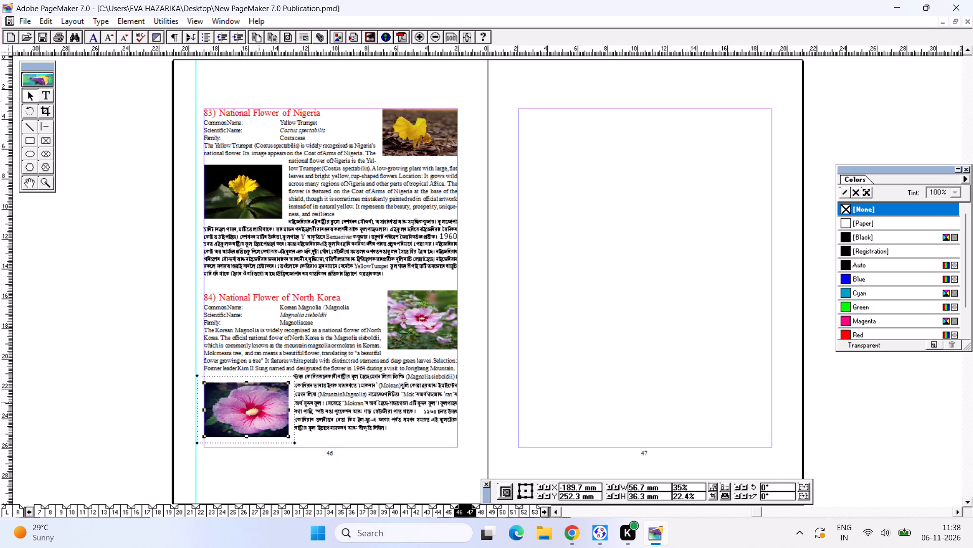
left_click_drag(254, 414, 254, 409)
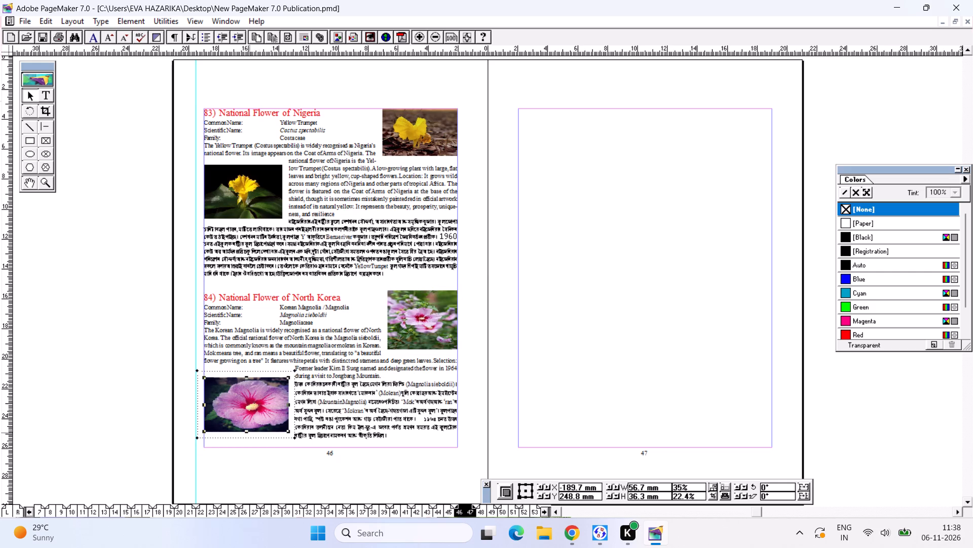
left_click(247, 434)
left_click_drag(249, 405, 249, 414)
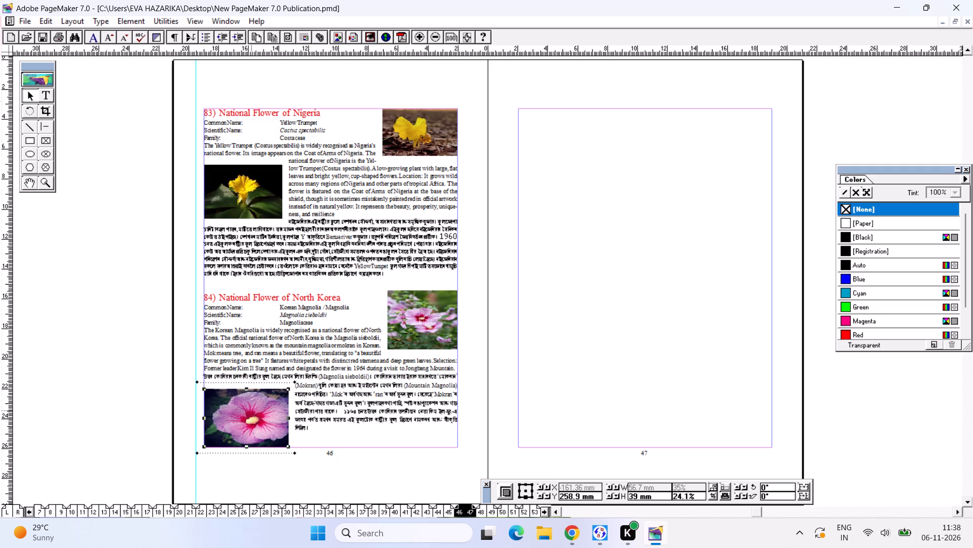
left_click(327, 396)
left_click(254, 410)
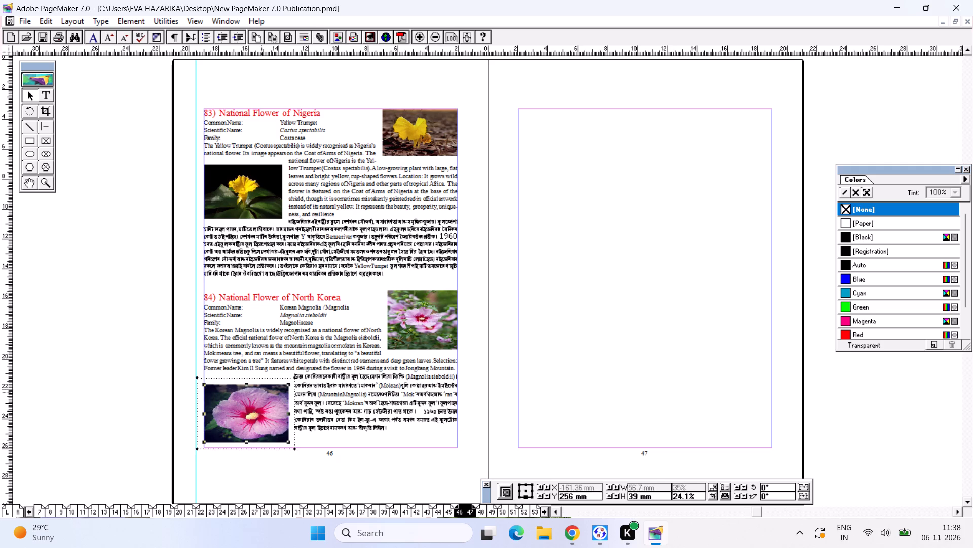
left_click(353, 396)
left_click_drag(215, 404, 217, 399)
left_click(285, 437)
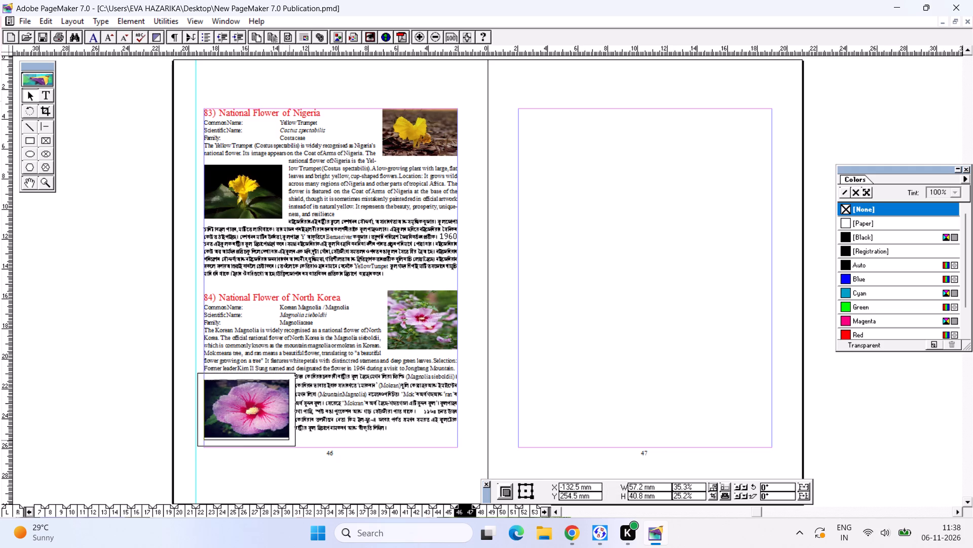
left_click(357, 397)
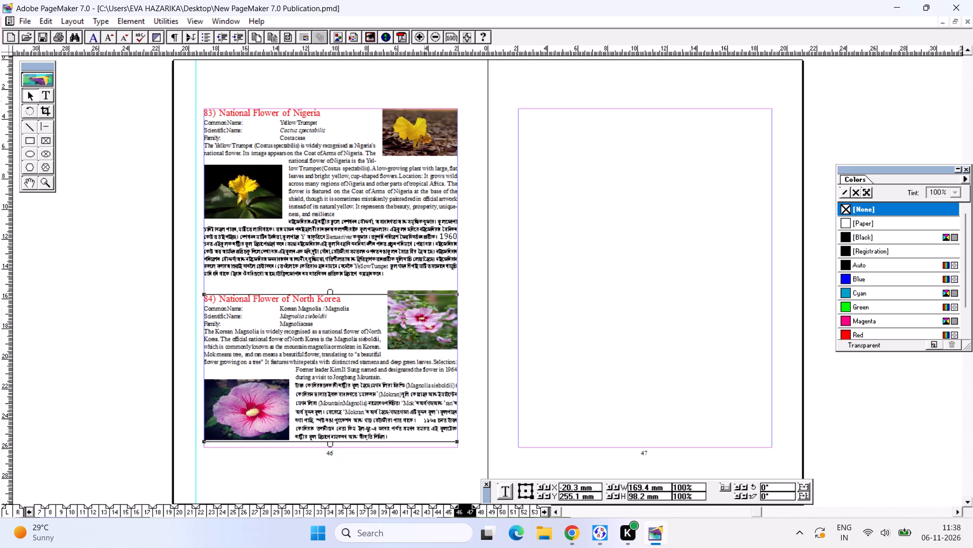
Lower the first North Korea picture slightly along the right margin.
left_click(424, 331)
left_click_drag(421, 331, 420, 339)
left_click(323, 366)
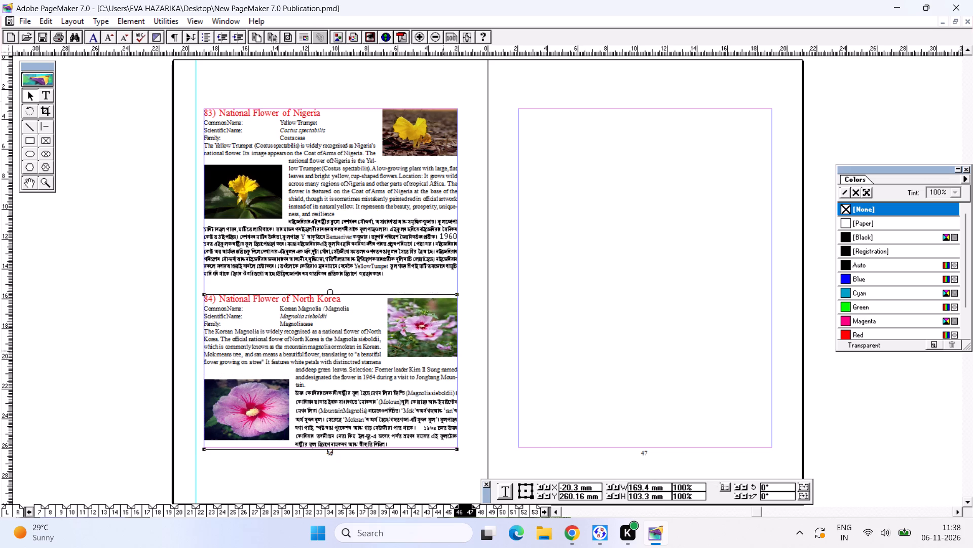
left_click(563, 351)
Draw a horizontal line about 169.4 mm long between the Nigeria and North Korea entries, at about Y 150.1 mm.
left_click(51, 131)
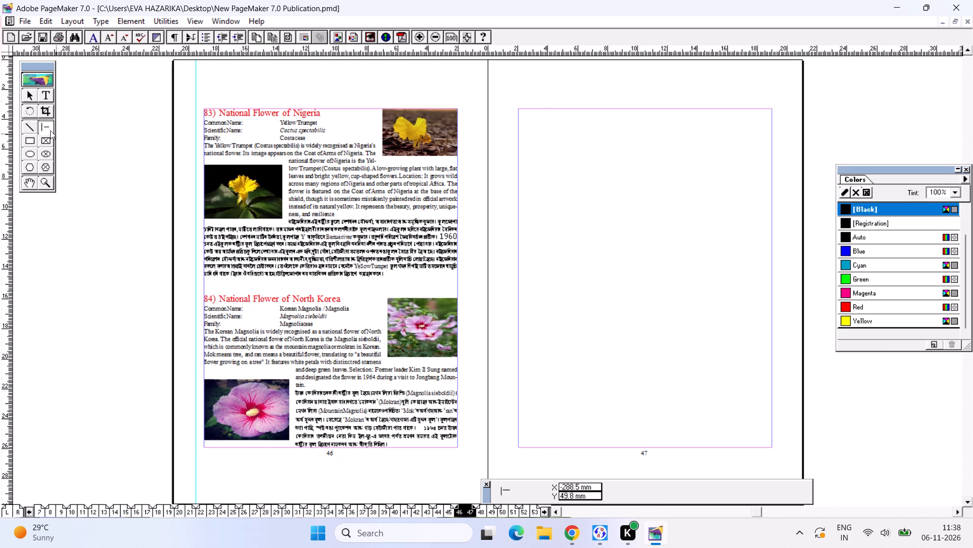
left_click(44, 121)
key("ctrl+2")
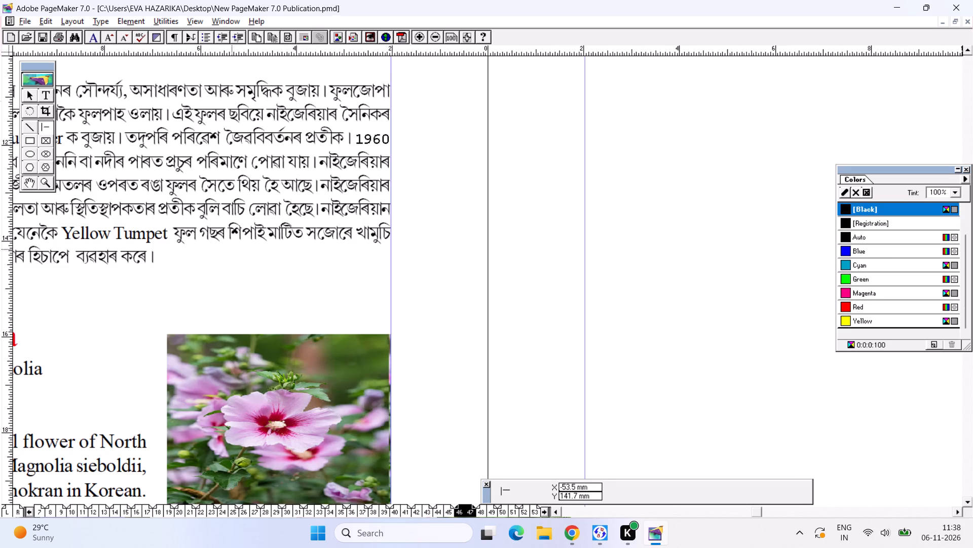
left_click_drag(231, 250, 635, 268, "alt")
left_click_drag(477, 253, 502, 246, "alt")
left_click_drag(468, 244, 532, 317, "alt")
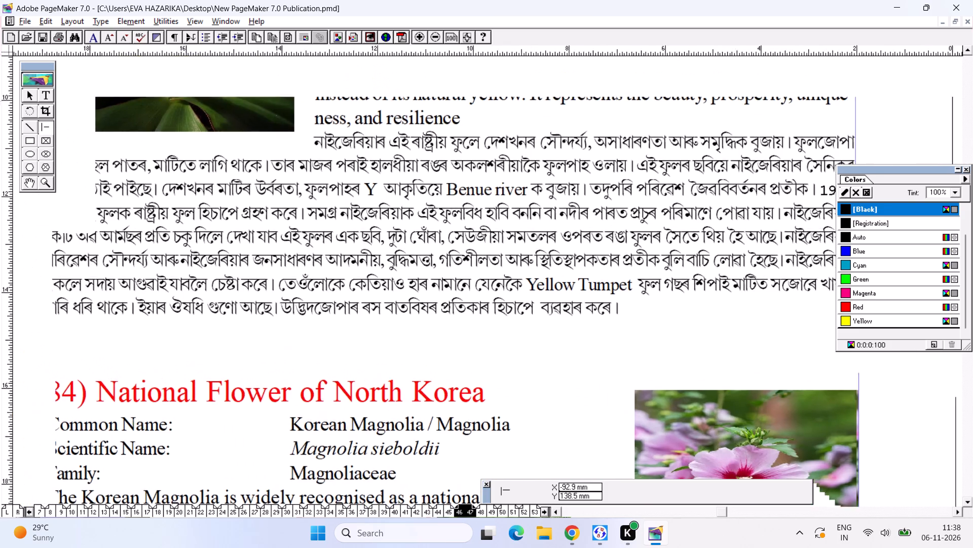
left_click_drag(431, 282, 488, 281, "alt")
left_click_drag(416, 277, 406, 264, "alt")
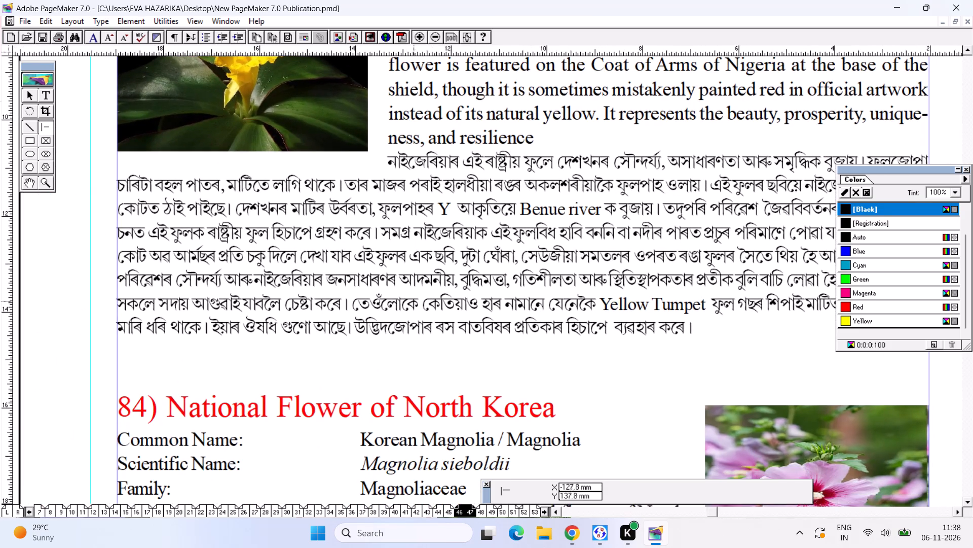
left_click_drag(117, 360, 117, 360)
left_click_drag(117, 360, 928, 385)
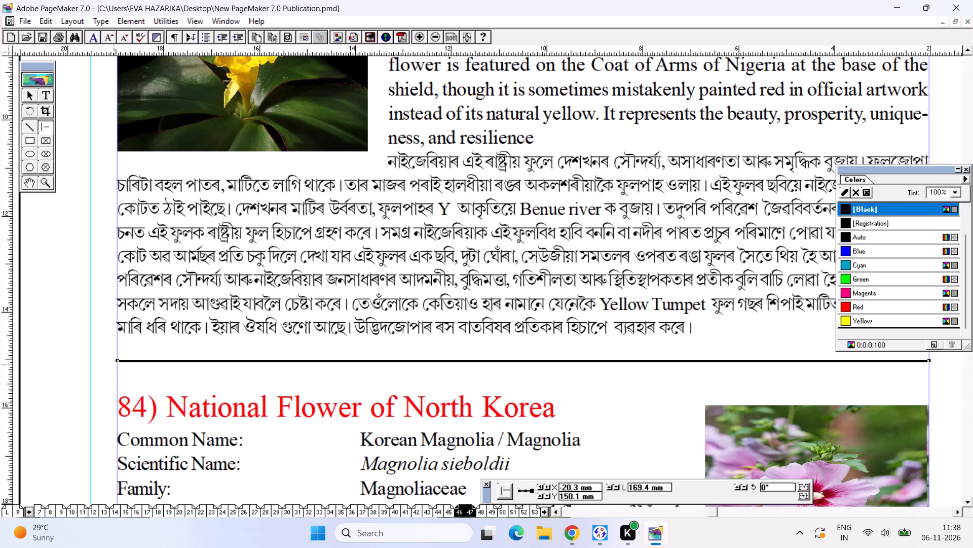
Draw a second parallel line just below at about Y 151 mm and trim it to the margins, about 169.4 mm long.
left_click_drag(114, 364, 884, 406)
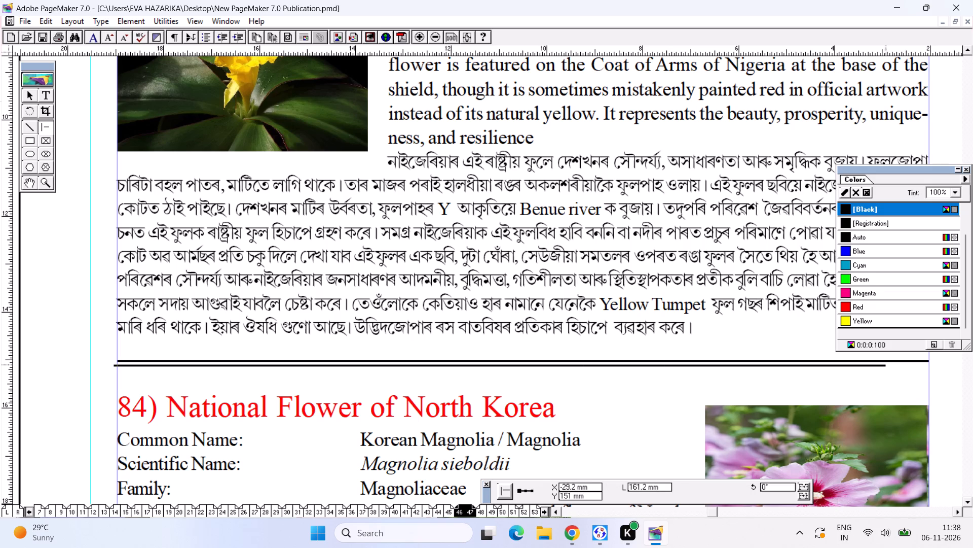
left_click_drag(884, 406, 928, 415)
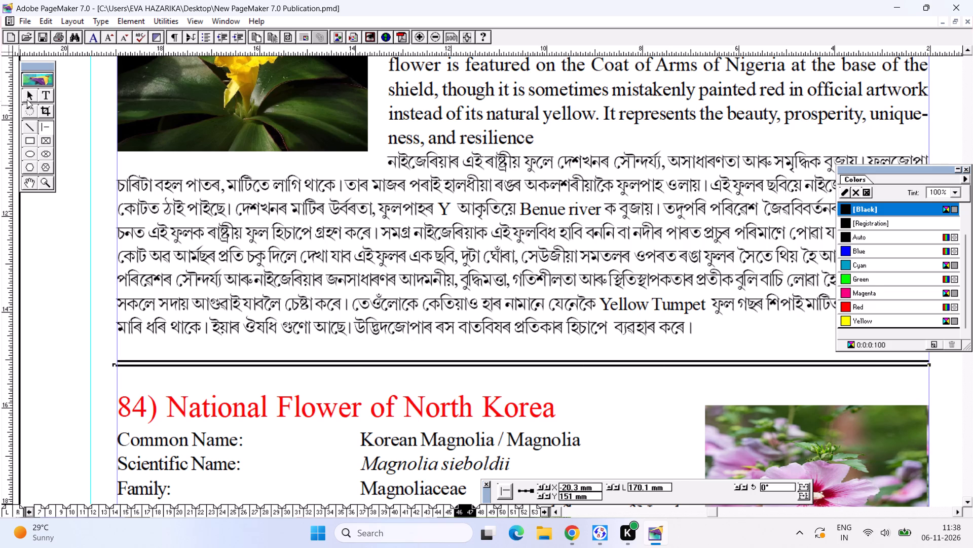
left_click(27, 99)
left_click(118, 366)
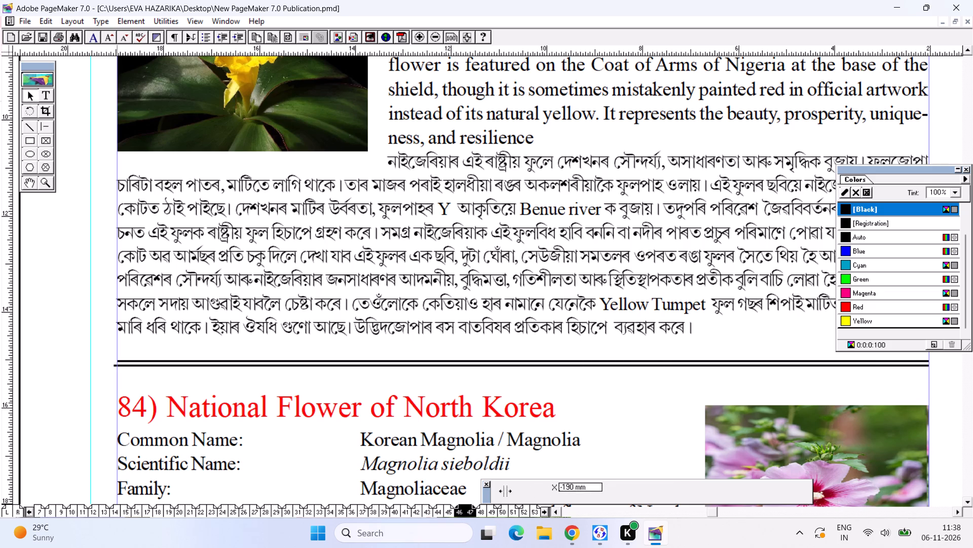
left_click(115, 366)
left_click(131, 367)
left_click(113, 366)
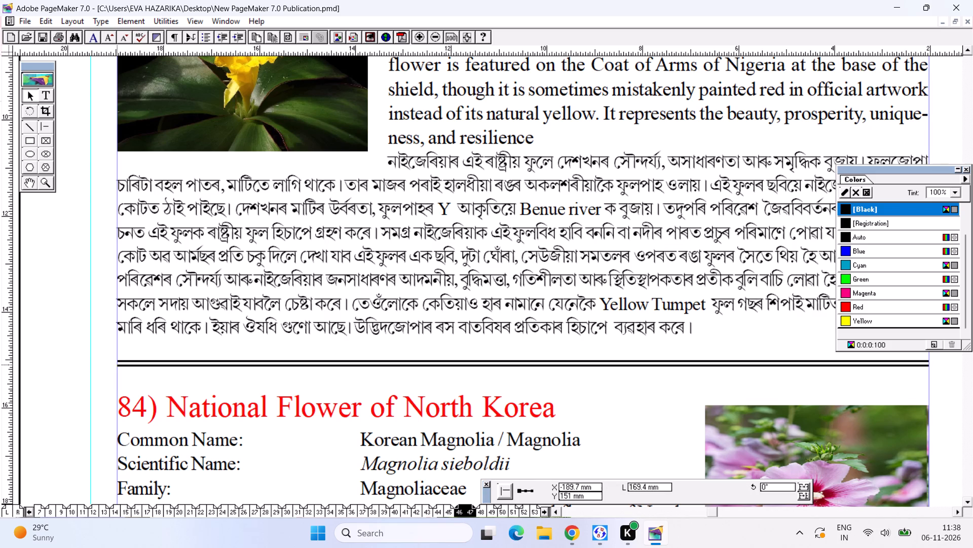
left_click(148, 380)
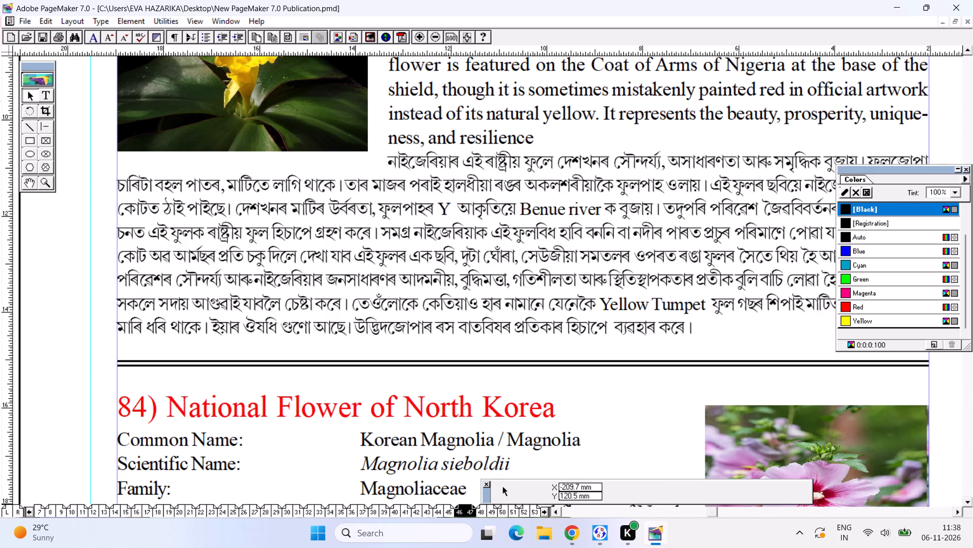
Resize the first North Korea picture to about 39 mm high and move its top-left corner to about X -69.2, Y 156.5 mm.
key("ctrl+0")
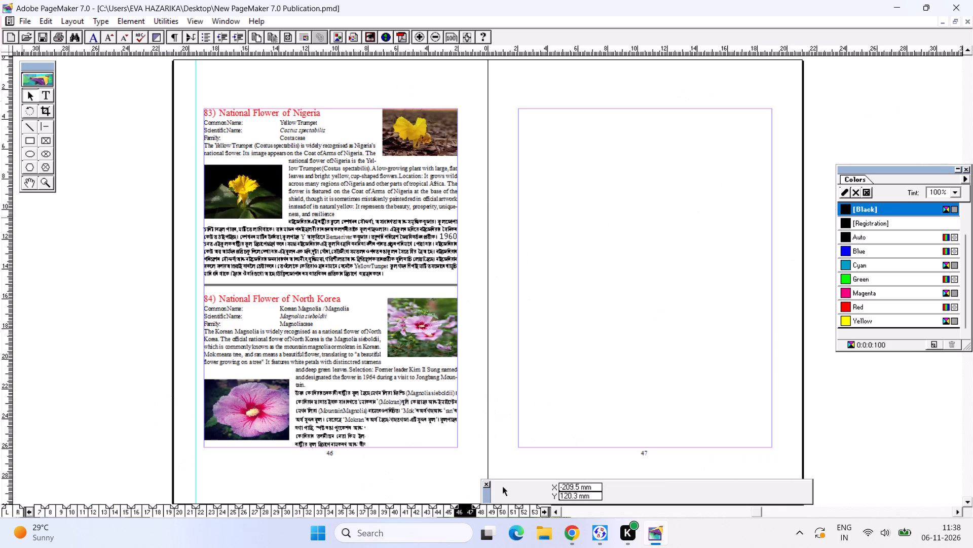
left_click(27, 95)
left_click(238, 397)
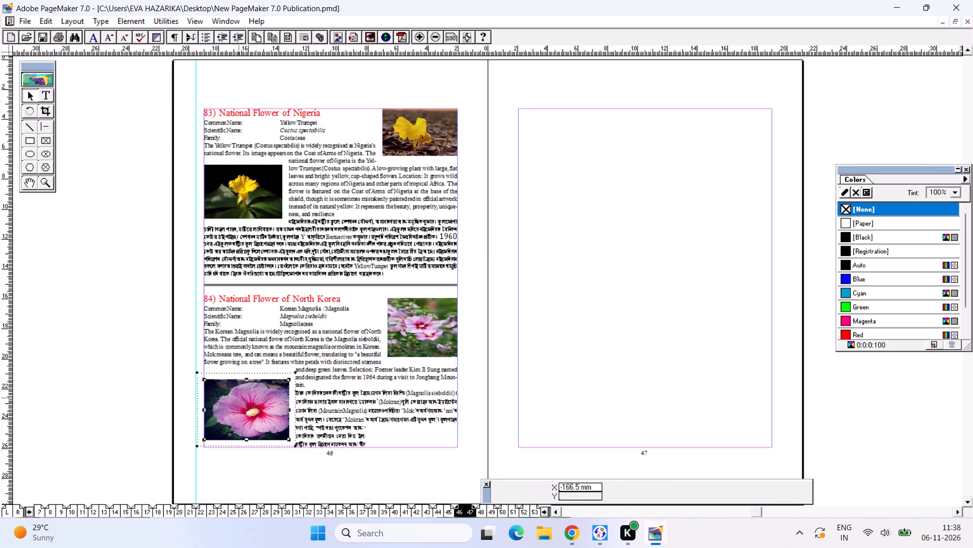
left_click(240, 401)
left_click(586, 355)
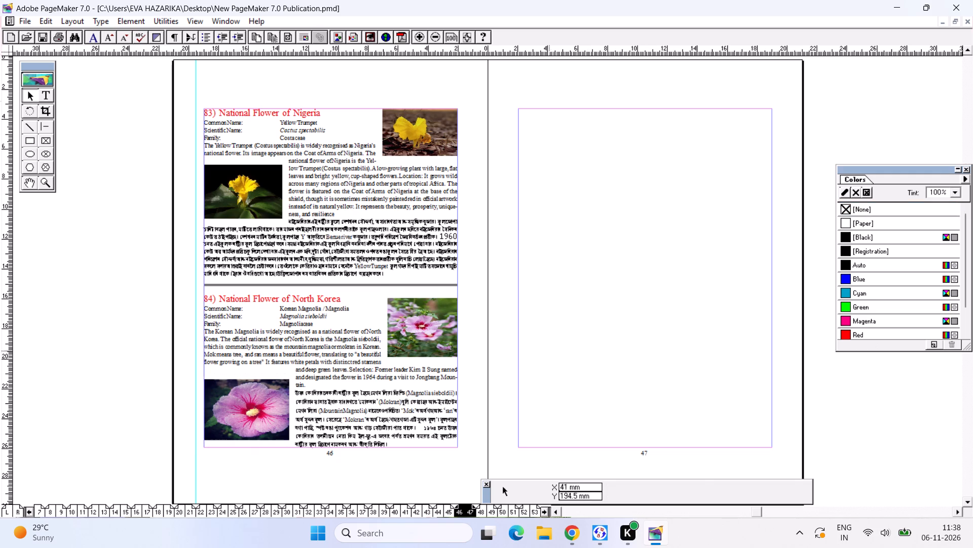
left_click(399, 332)
left_click(390, 300)
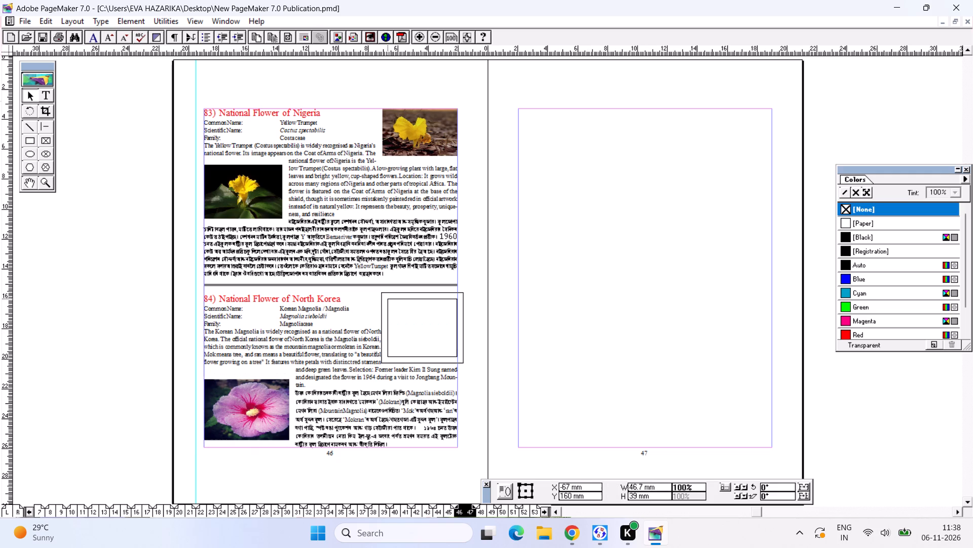
left_click(417, 351)
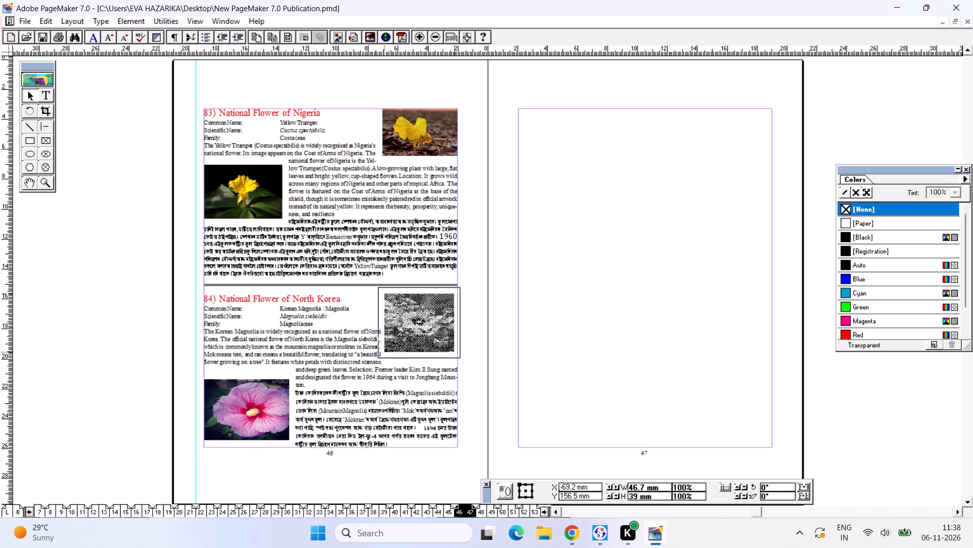
left_click(570, 337)
left_click(308, 402)
left_click(222, 400)
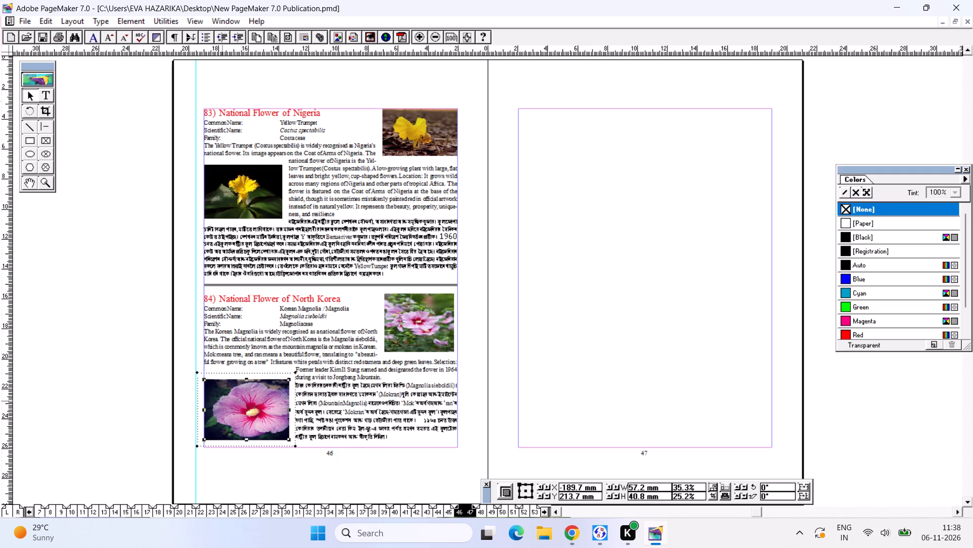
left_click(493, 359)
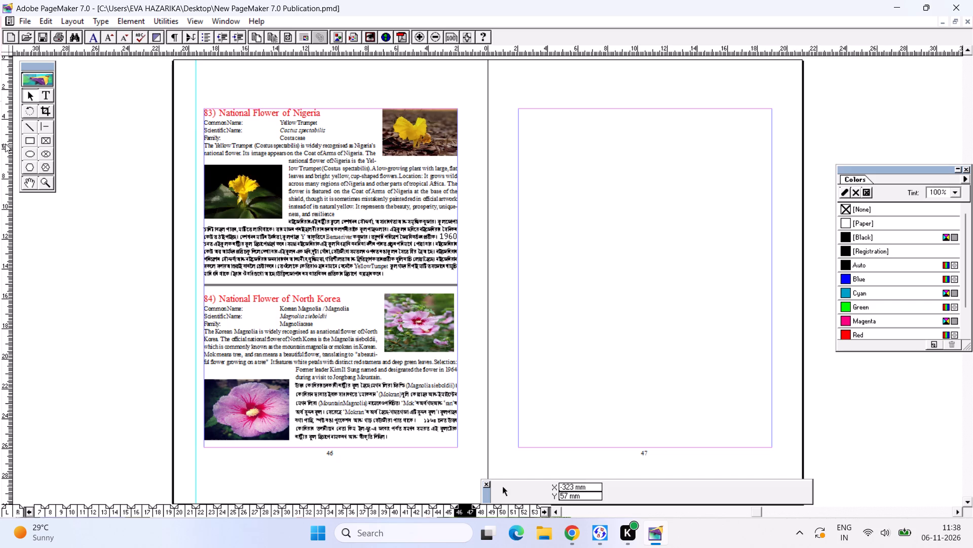
Copy the North Macedonia text from national flowers (2).pmd into the publication and place it at the top margin of page 47.
key("ctrl+Tab")
left_click(609, 188)
key("ctrl+a")
key("ctrl+c")
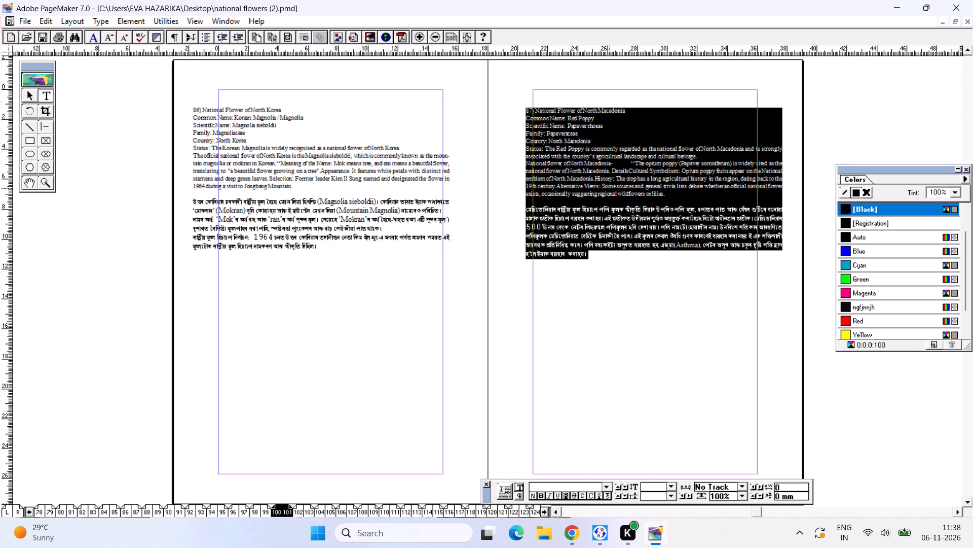
key("ctrl+c")
key("ctrl+Tab")
key("ctrl+v")
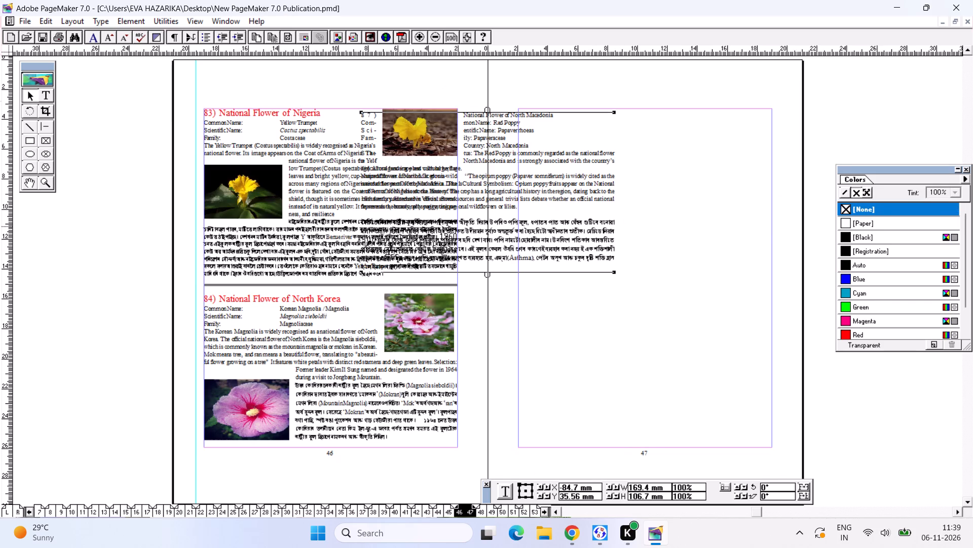
left_click_drag(576, 216, 735, 210)
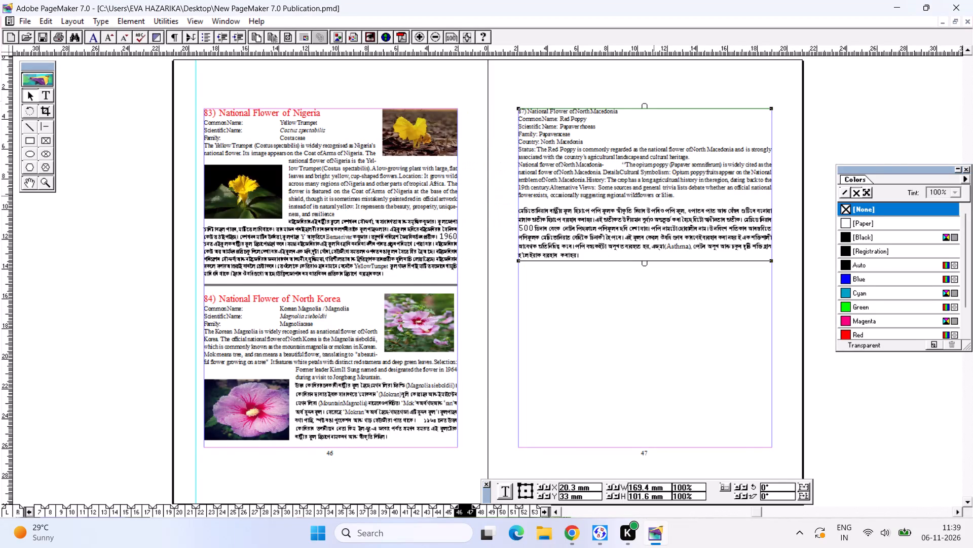
Enlarge the heading "87) National Flower of North Macedonia" on page 47 to 18 pt and colour it Red.
key("ctrl+2")
left_click_drag(383, 165, 384, 332, "alt")
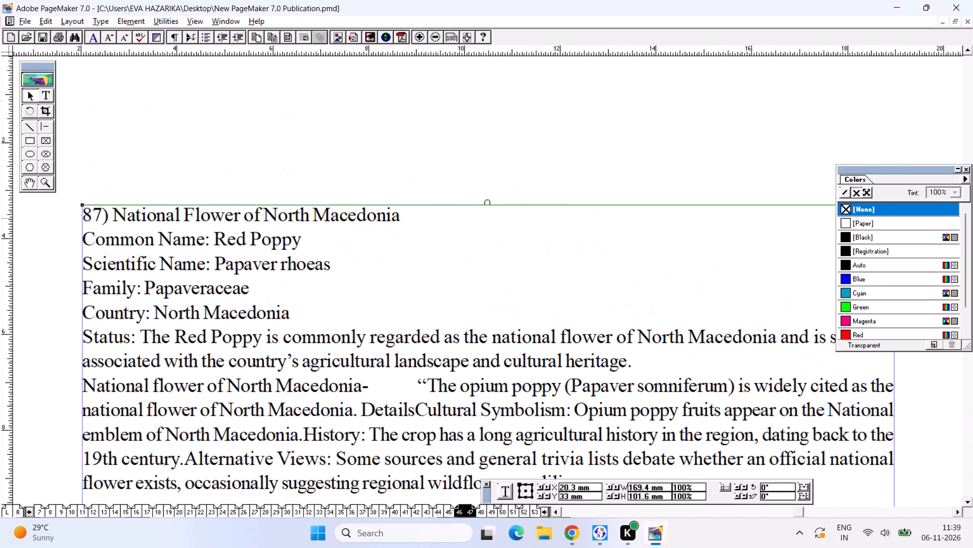
left_click(45, 93)
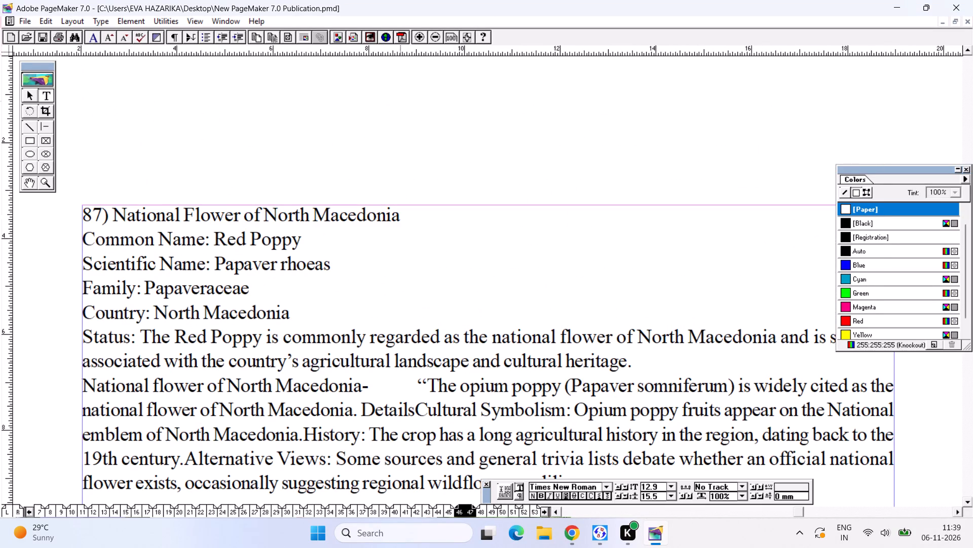
left_click_drag(400, 218, 77, 220)
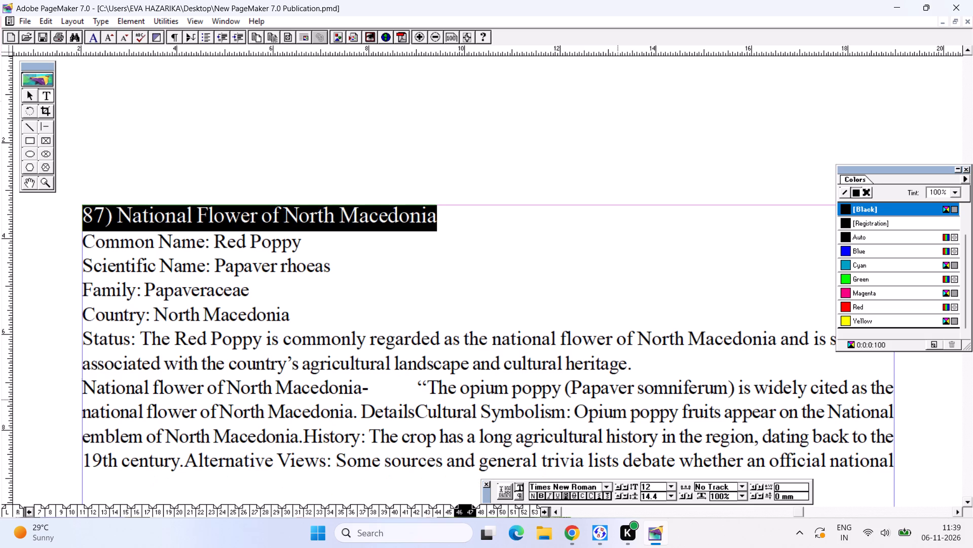
key("ctrl+shift+period")
key("ctrl+shift+period")
key("ctrl+shift+period")
key("ctrl+shift+period")
key("ctrl+shift+period")
key("ctrl+shift+period")
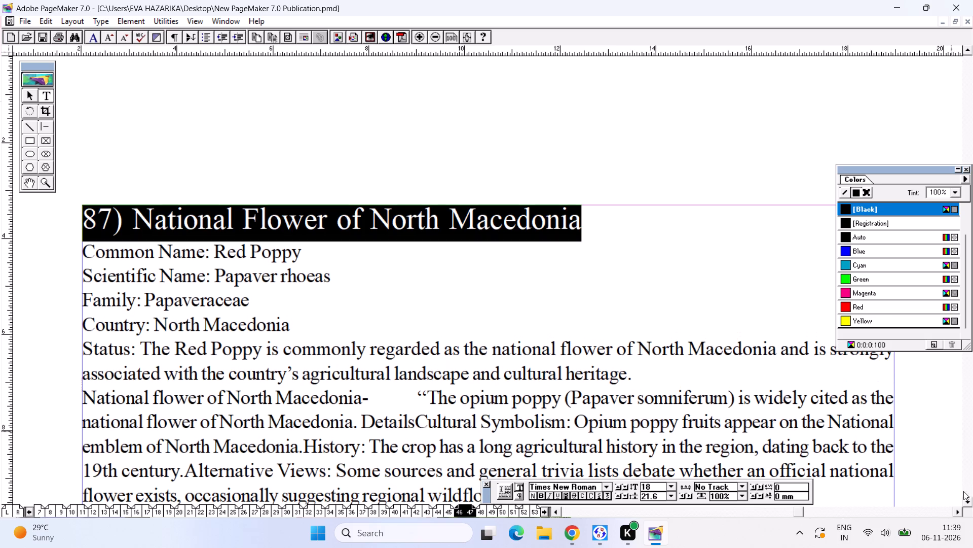
left_click(871, 307)
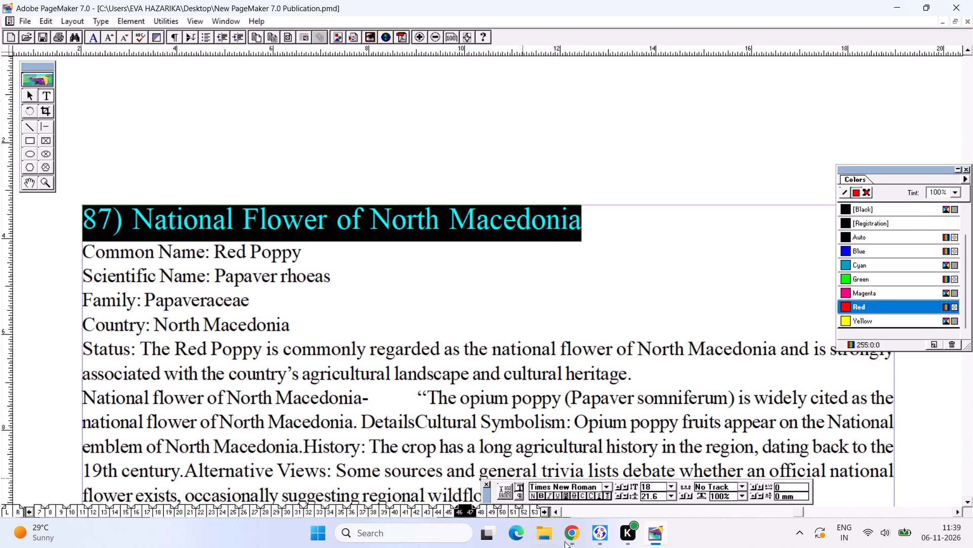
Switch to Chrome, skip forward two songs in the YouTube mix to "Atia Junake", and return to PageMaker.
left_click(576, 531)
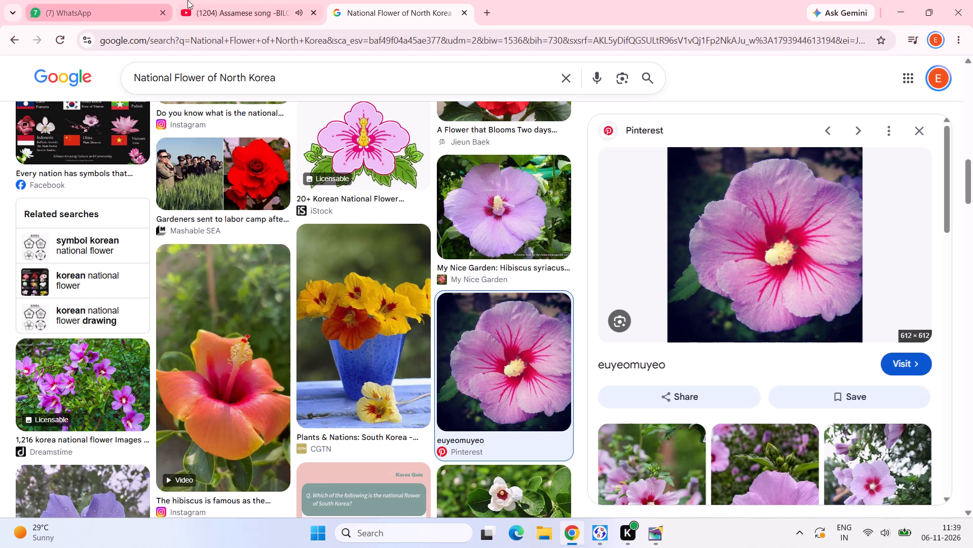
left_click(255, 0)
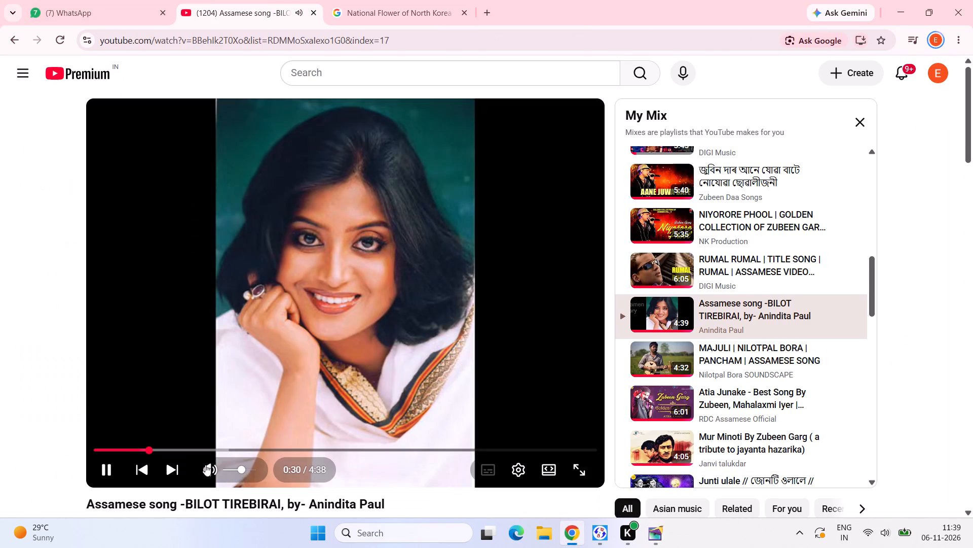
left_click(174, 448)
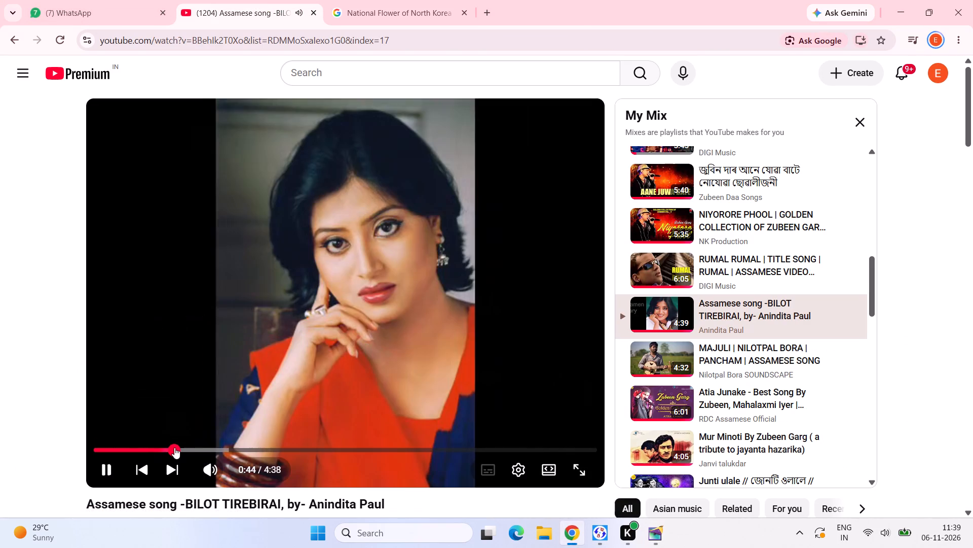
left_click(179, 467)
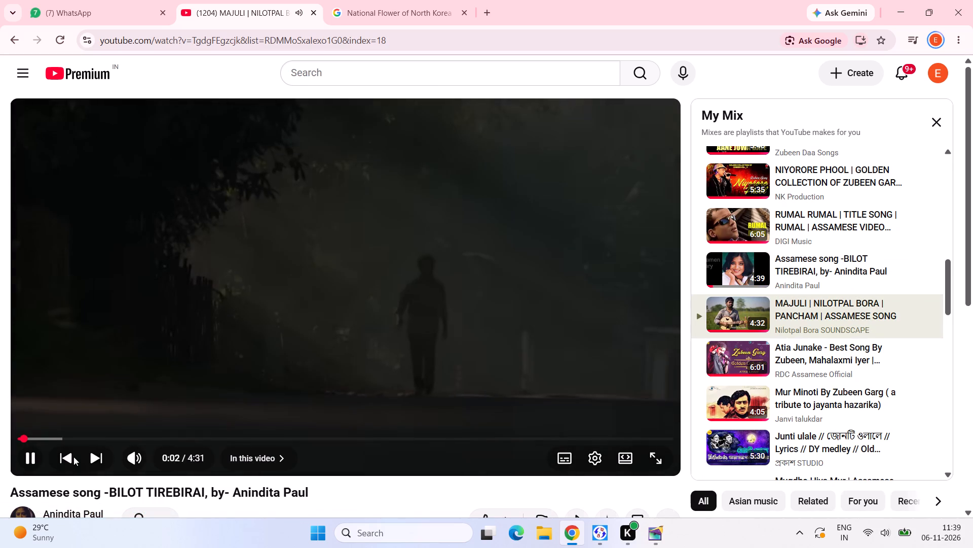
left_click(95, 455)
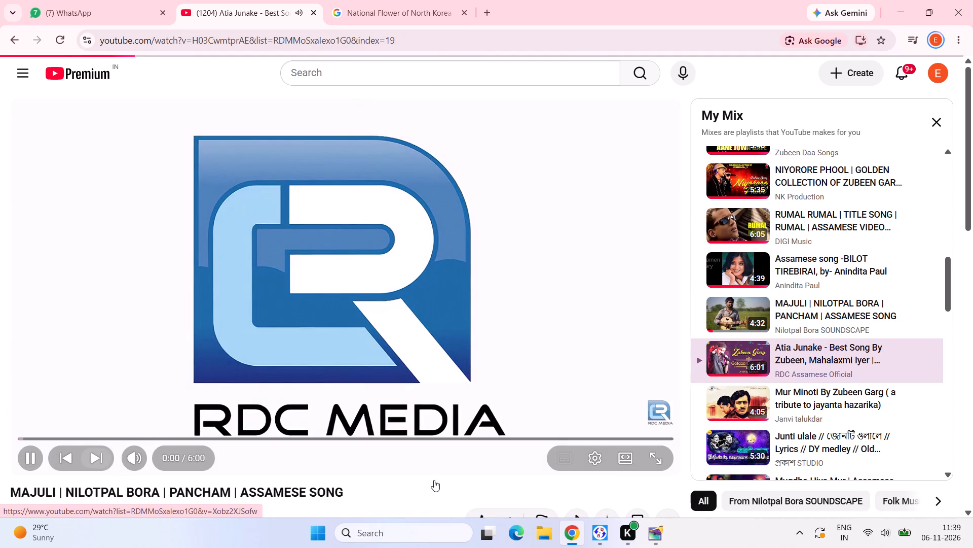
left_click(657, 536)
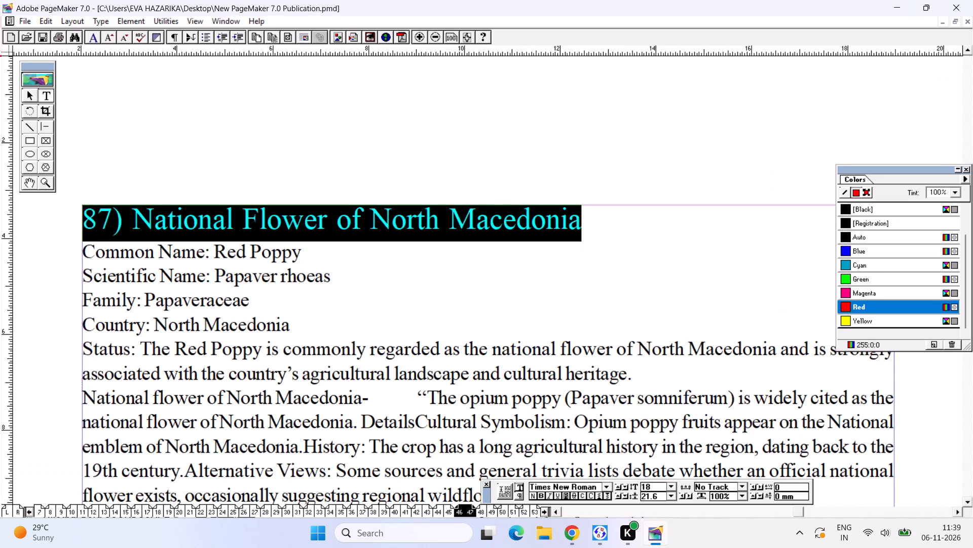
Italicise the scientific name "Papaver rhoeas" in the North Macedonia entry.
left_click_drag(213, 274, 241, 274)
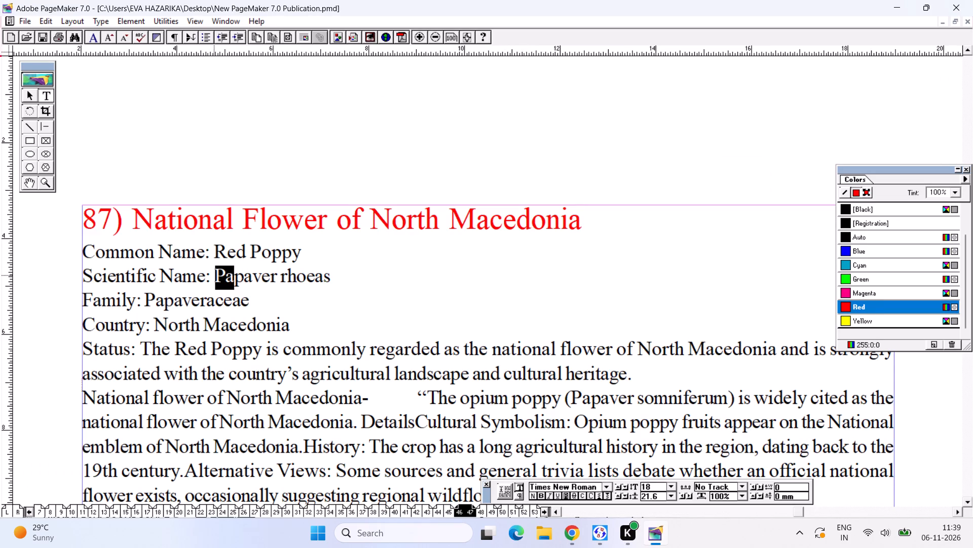
left_click_drag(241, 274, 430, 274)
key("ctrl+shift+i")
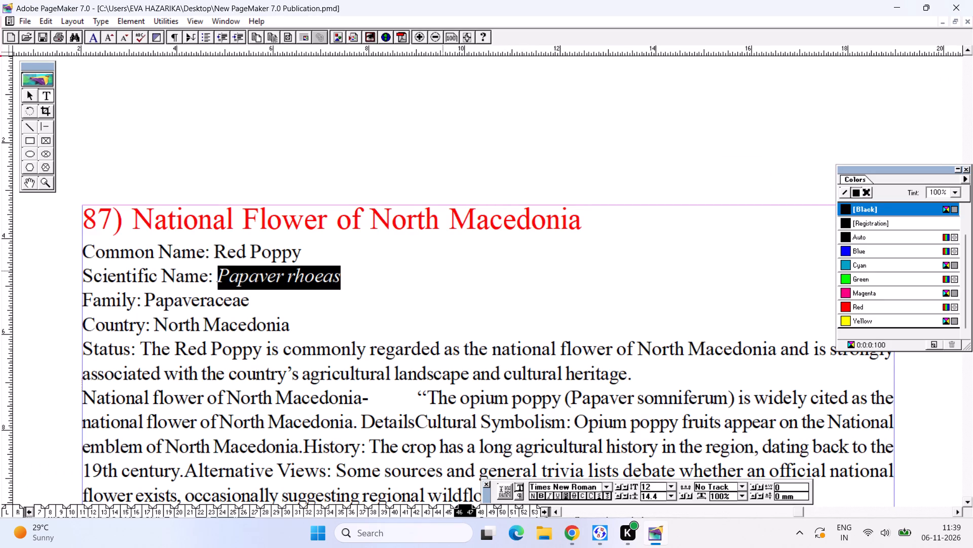
Delete the whole "Country: North Macedonia" line from the entry, leaving no empty line in its place.
left_click_drag(313, 332, 0, 347)
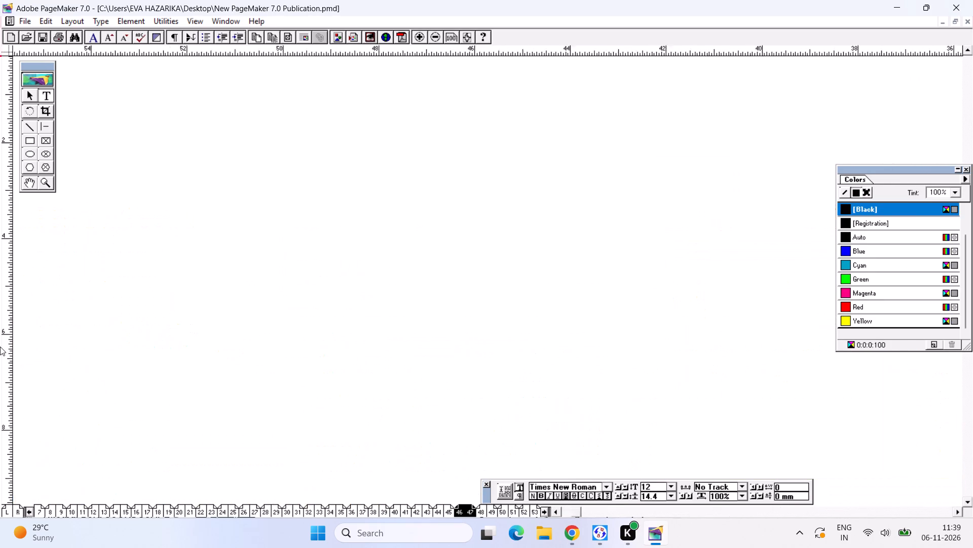
key("ctrl+0")
key("ctrl+2")
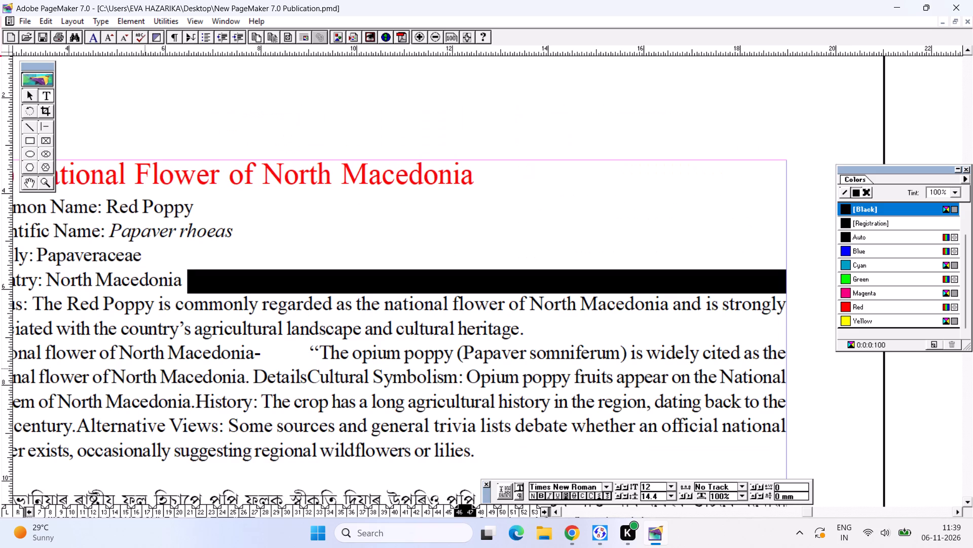
left_click_drag(203, 357, 380, 323, "alt")
left_click(277, 353, "alt")
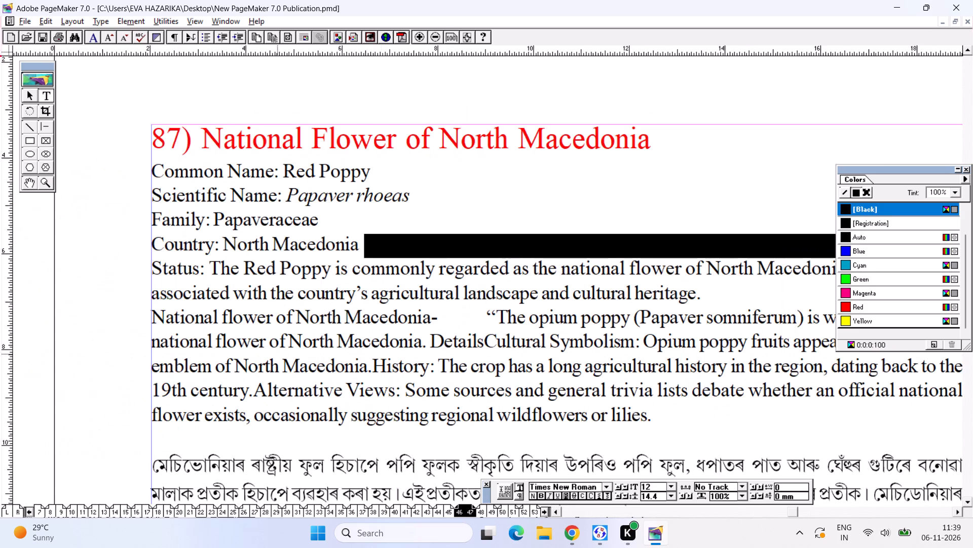
left_click(333, 263)
left_click_drag(361, 251, 114, 249)
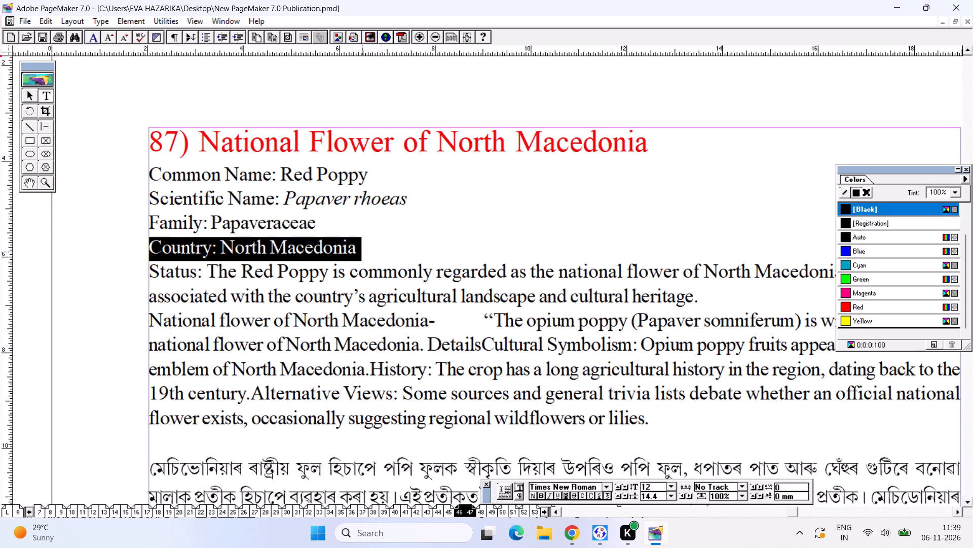
key("BackSpace")
key("BackSpace")
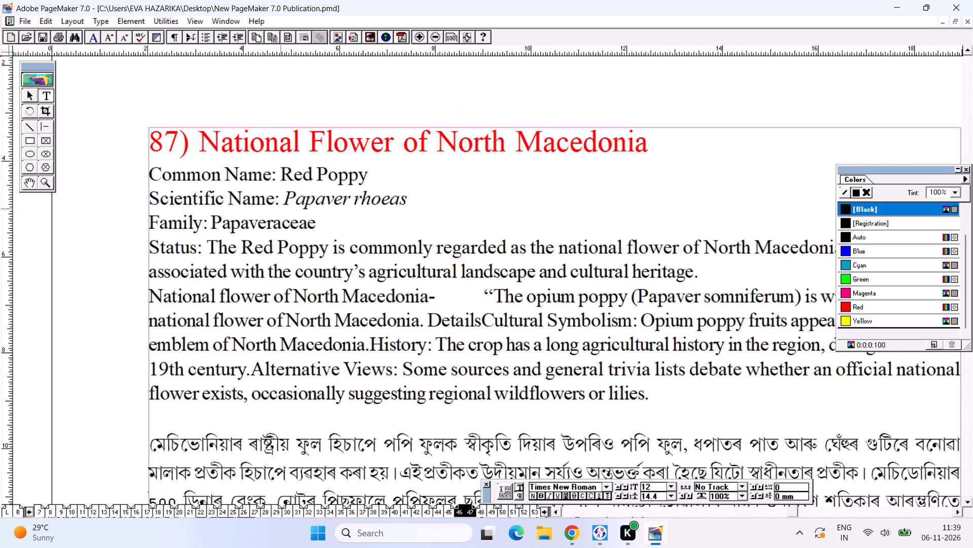
Insert tabs before the Common Name, Scientific Name and Family values to align them in one column.
left_click(283, 171)
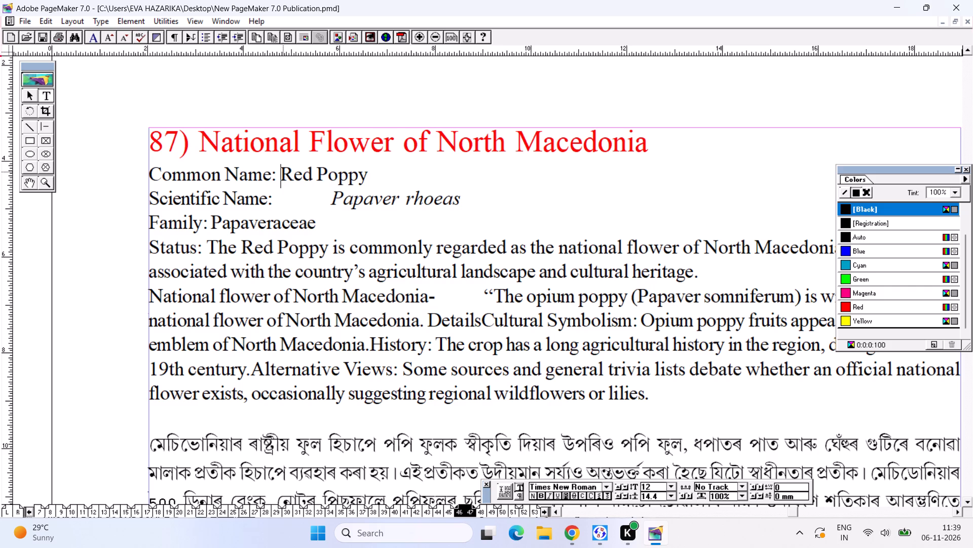
key("Tab")
left_click(211, 223)
key("Tab")
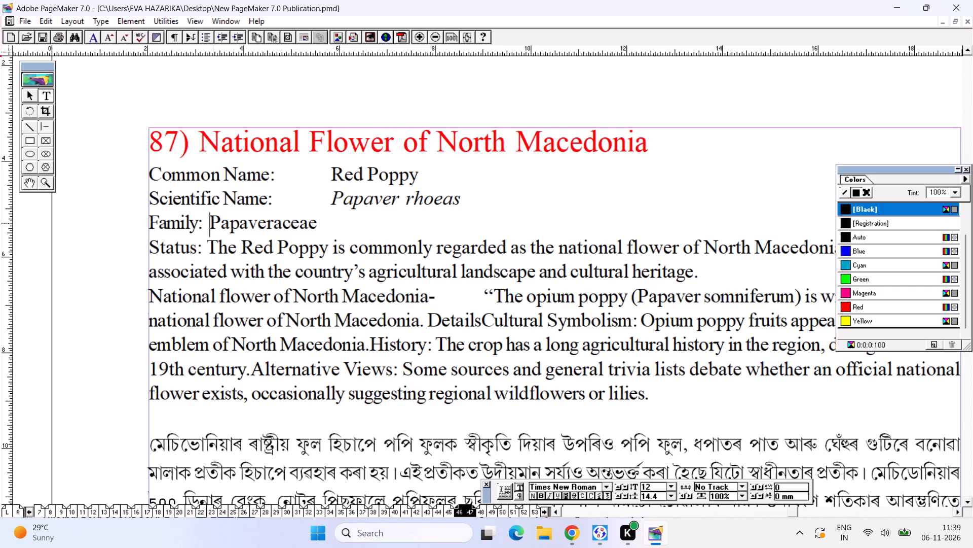
key("Tab")
key("Tab")
Delete the "Status:" label so the English paragraph starts with "The Red Poppy".
left_click_drag(208, 253, 134, 258)
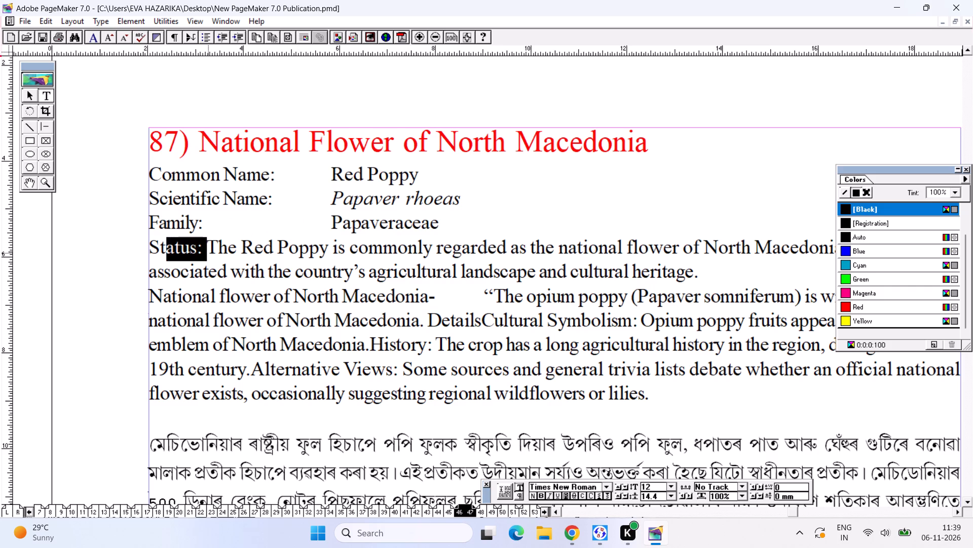
left_click_drag(134, 258, 132, 258)
key("BackSpace")
Delete the lead-in "National flower of North Macedonia-" with its opening quotation mark and join that paragraph to the one above.
left_click_drag(418, 350, 376, 335, "alt")
left_click_drag(451, 281, 334, 281)
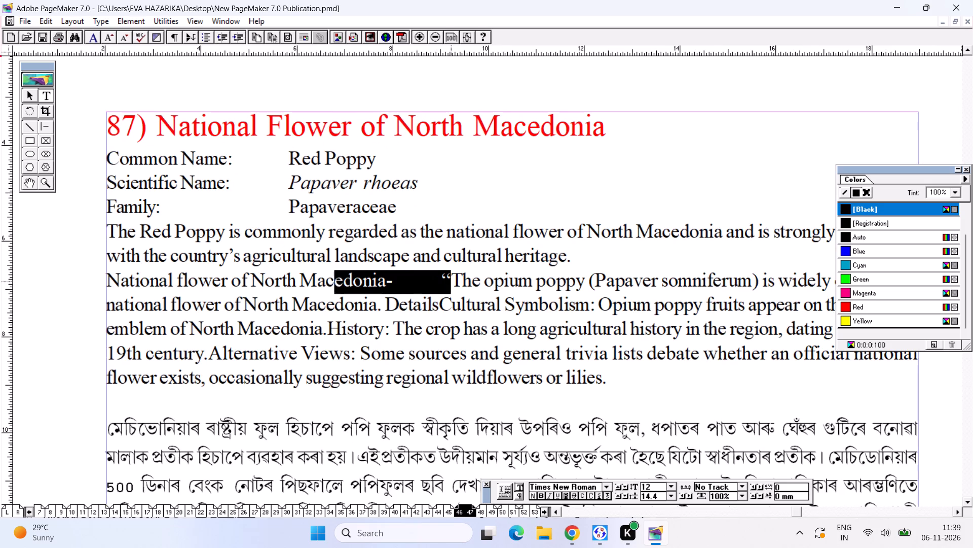
left_click_drag(334, 281, 100, 281)
left_click(100, 281)
key("BackSpace")
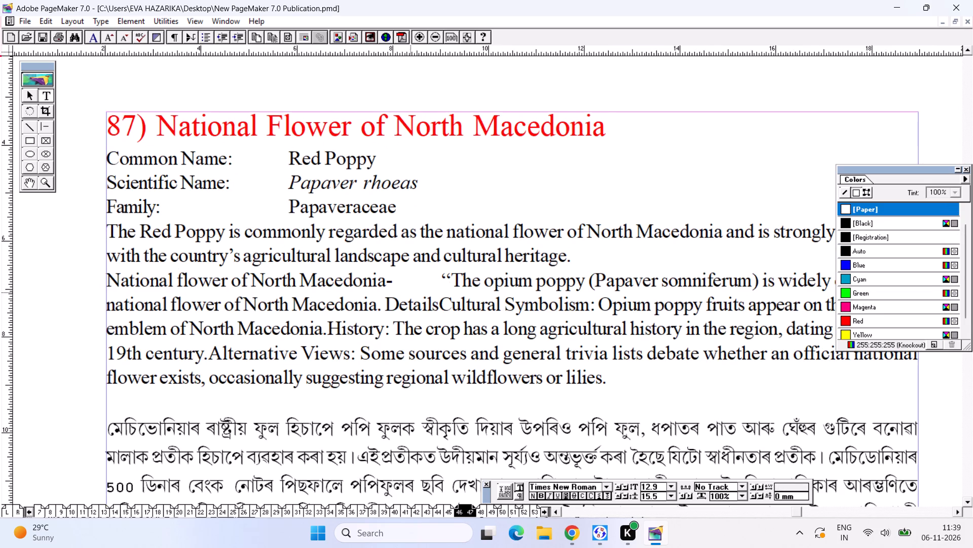
left_click_drag(451, 282, 90, 276)
key("BackSpace")
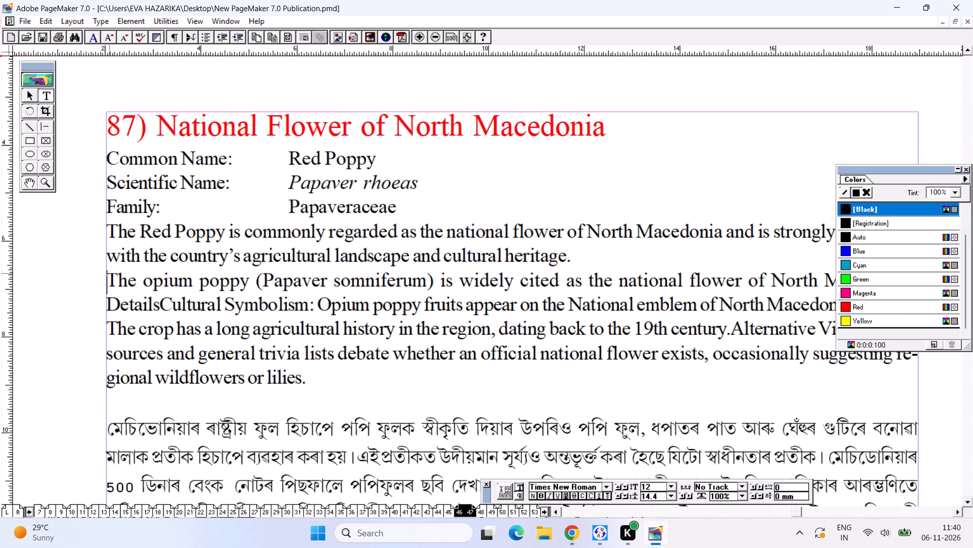
key("BackSpace")
key("space")
Replace the "History:" label before "The crop has a long agricultural history" with a space.
left_click_drag(464, 349, 409, 342, "alt")
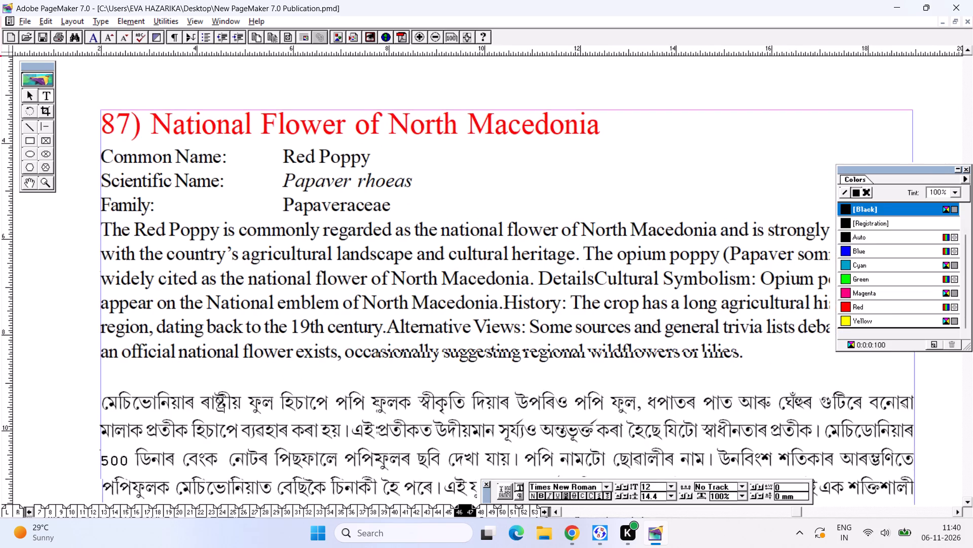
left_click_drag(409, 342, 379, 342, "alt")
left_click_drag(491, 300, 424, 302)
key("BackSpace")
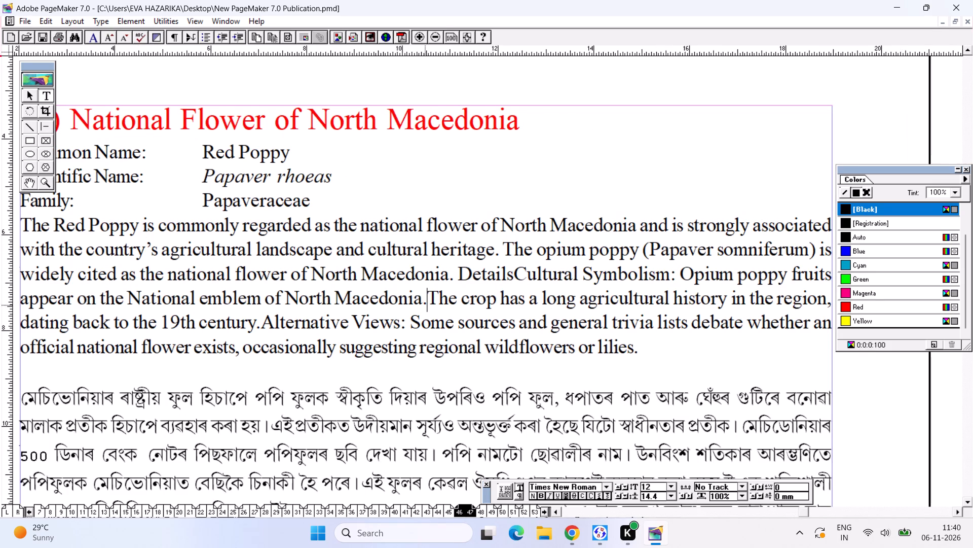
key("space")
Replace the "DetailsCultural Symbolism:" label before "Opium poppy fruits" with a space and save the publication.
left_click_drag(676, 273, 584, 280)
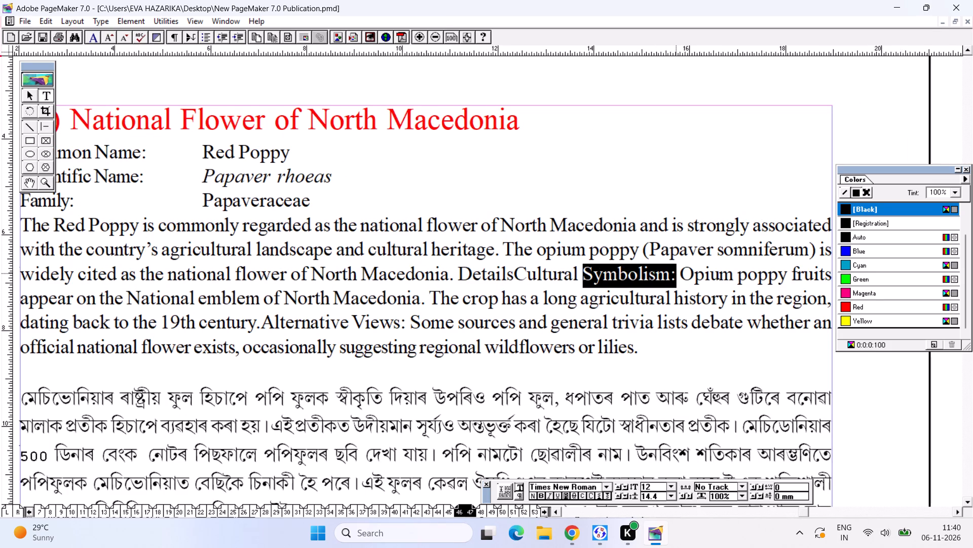
left_click_drag(584, 280, 503, 281)
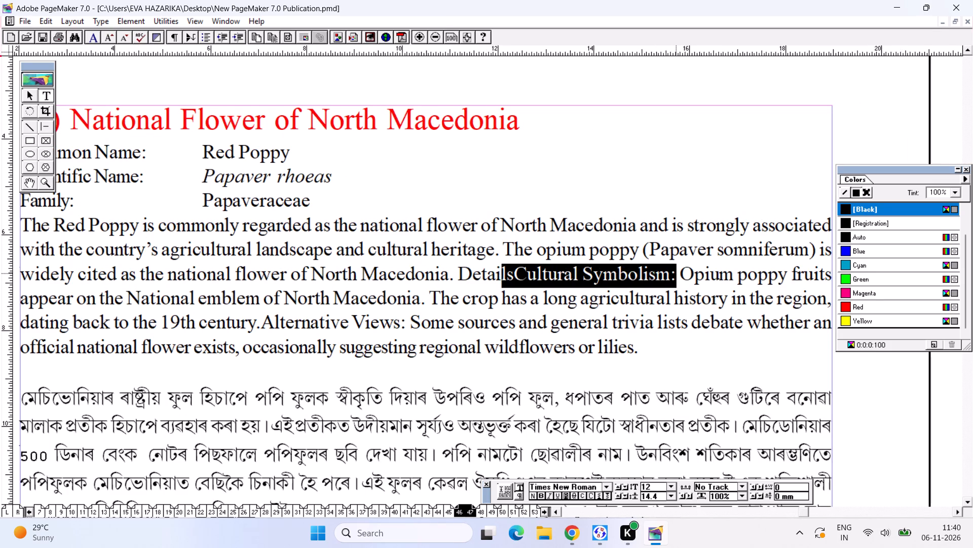
left_click_drag(503, 281, 461, 282)
key("BackSpace")
key("space")
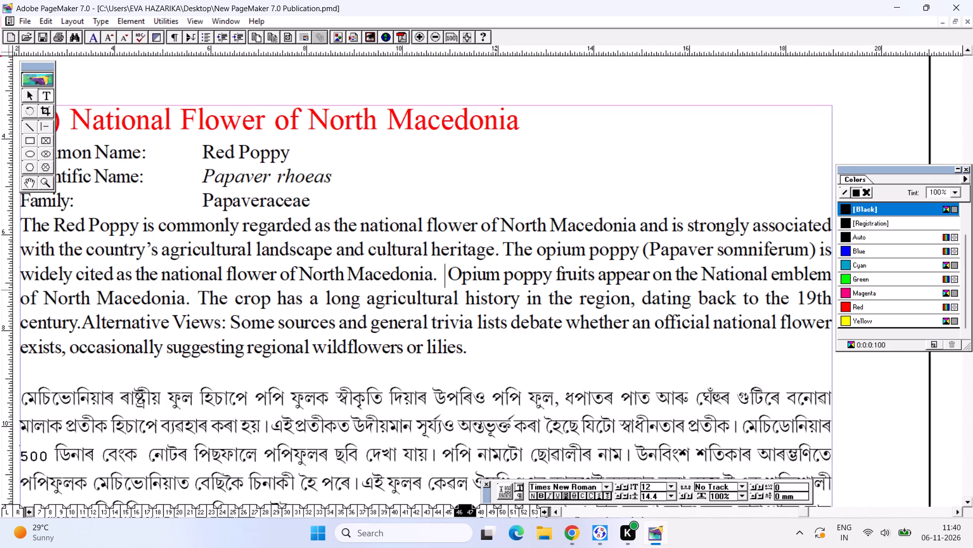
key("ctrl+s")
Replace the "Alternative Views:" label before "Some sources" with a space and save the publication.
left_click_drag(357, 342, 442, 339, "alt")
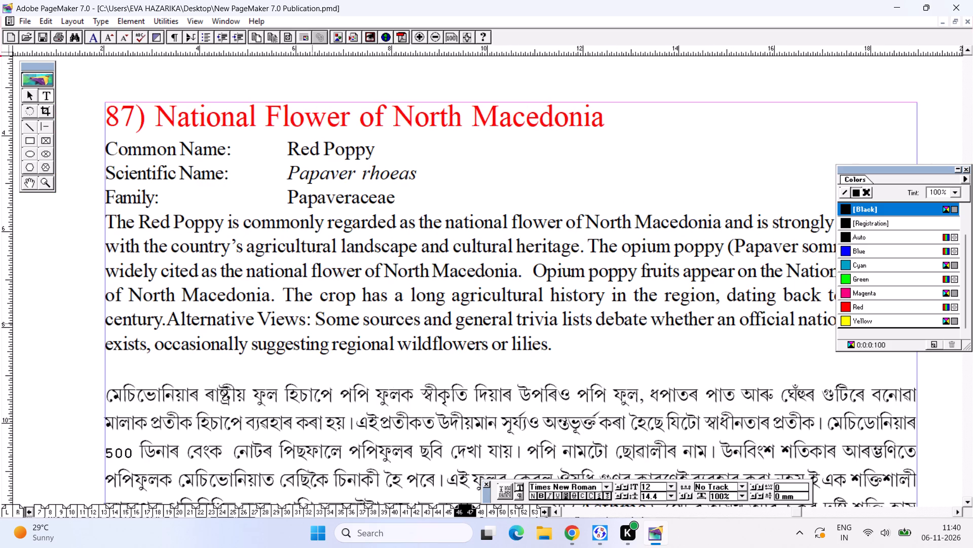
left_click_drag(312, 324, 168, 329)
key("BackSpace")
key("space")
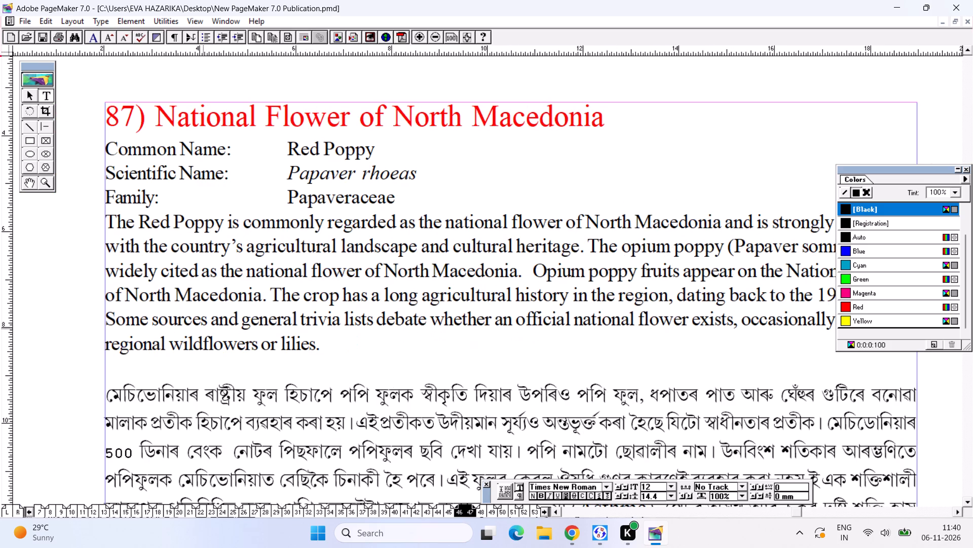
key("ctrl+s")
Delete the blank line between the English and Assamese paragraphs of the North Macedonia entry.
left_click_drag(255, 387, 178, 346, "alt")
left_click(169, 334)
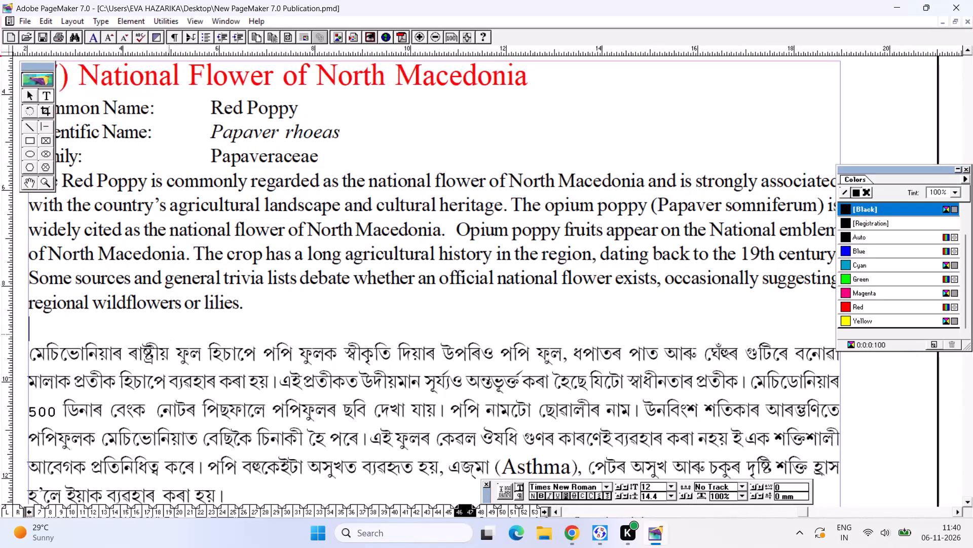
key("BackSpace")
Reduce the Assamese paragraph of the North Macedonia entry to 13 pt.
left_click_drag(294, 390, 319, 344, "alt")
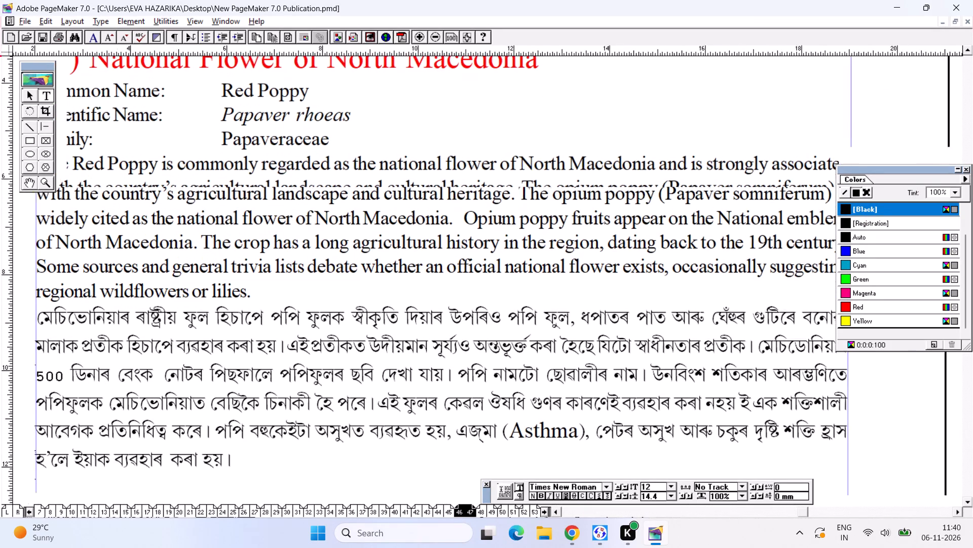
left_click_drag(319, 344, 324, 334, "alt")
left_click_drag(57, 273, 283, 400)
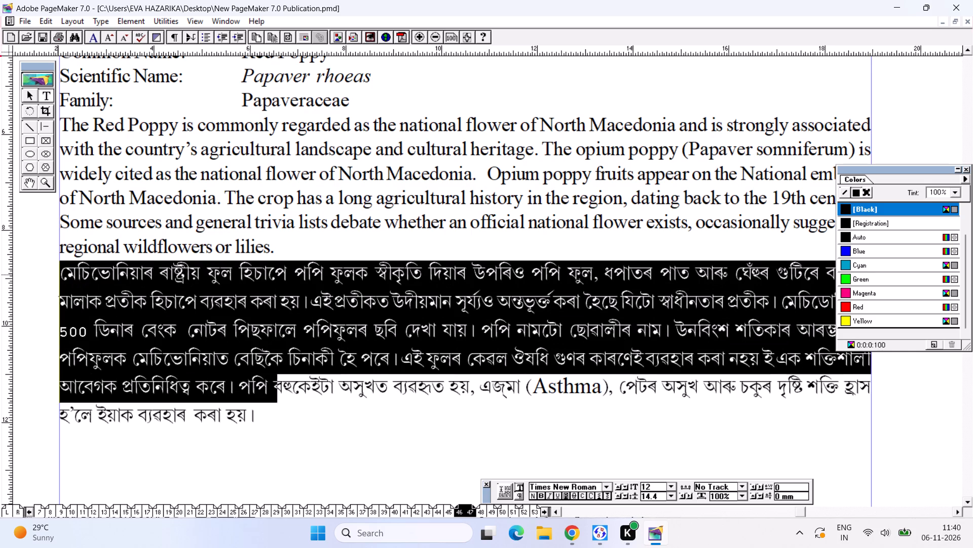
left_click_drag(283, 400, 287, 405)
key("ctrl+shift+comma")
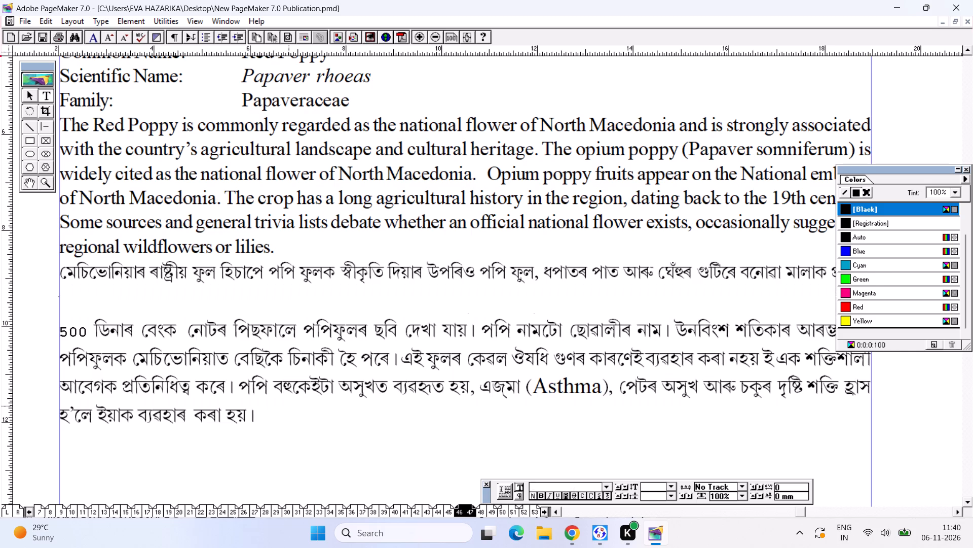
Reduce "(Asthma)" in the Assamese paragraph of the North Macedonia entry to 11 pt and save the publication.
left_click_drag(304, 373, 291, 342, "alt")
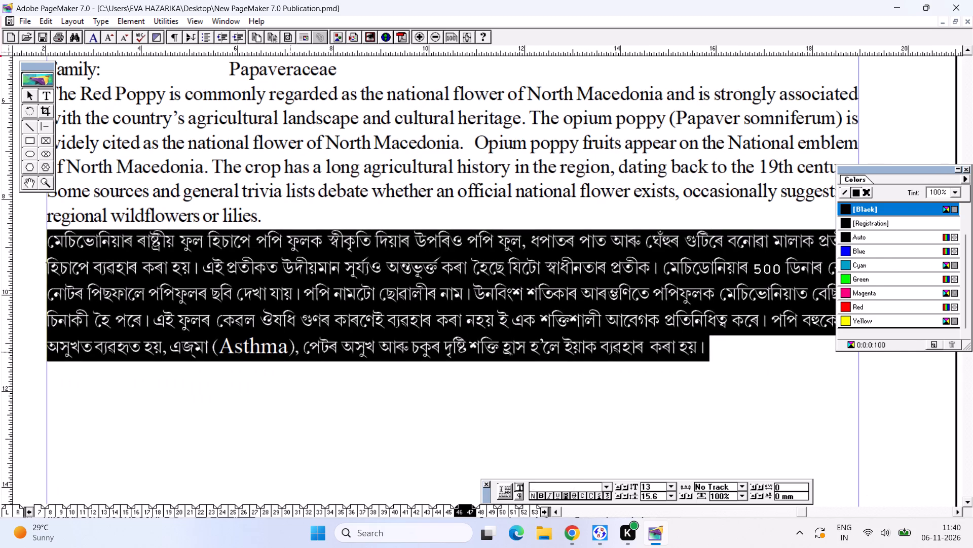
left_click(284, 353)
left_click_drag(295, 349, 214, 341)
key("ctrl+shift+comma")
key("ctrl+shift+comma")
key("ctrl+s")
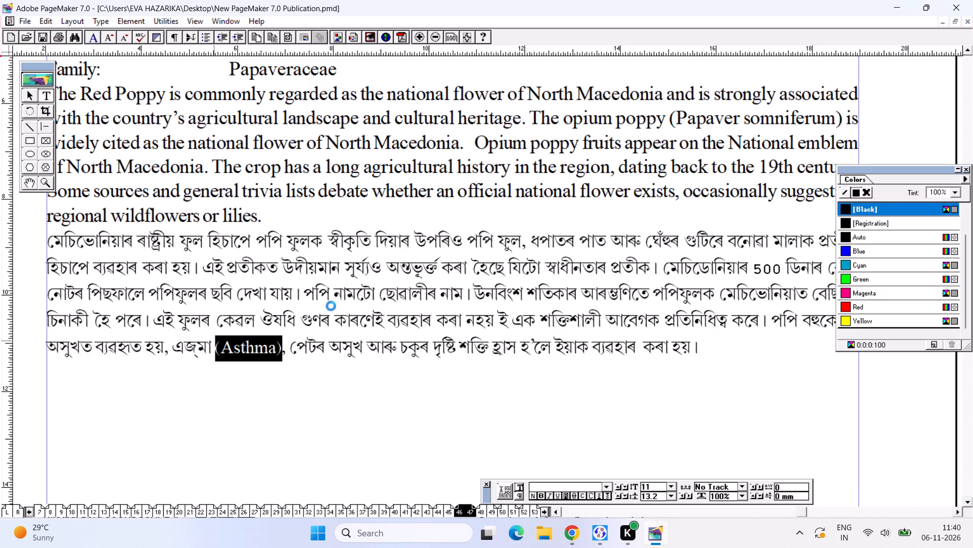
Change the font of the number 500 in the North Macedonia Assamese paragraph to Geetanjalipbold and save the publication.
left_click_drag(457, 315, 394, 330, "alt")
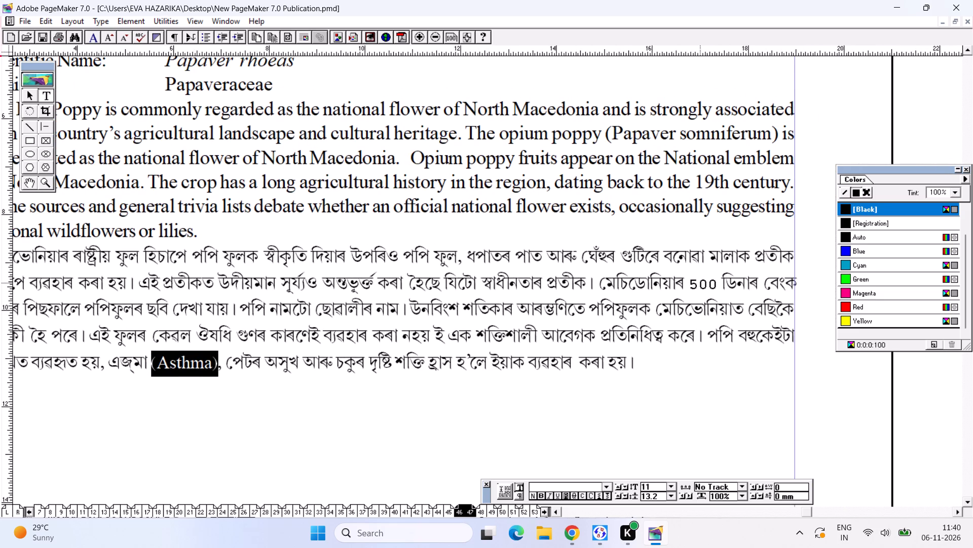
left_click_drag(690, 288, 715, 285)
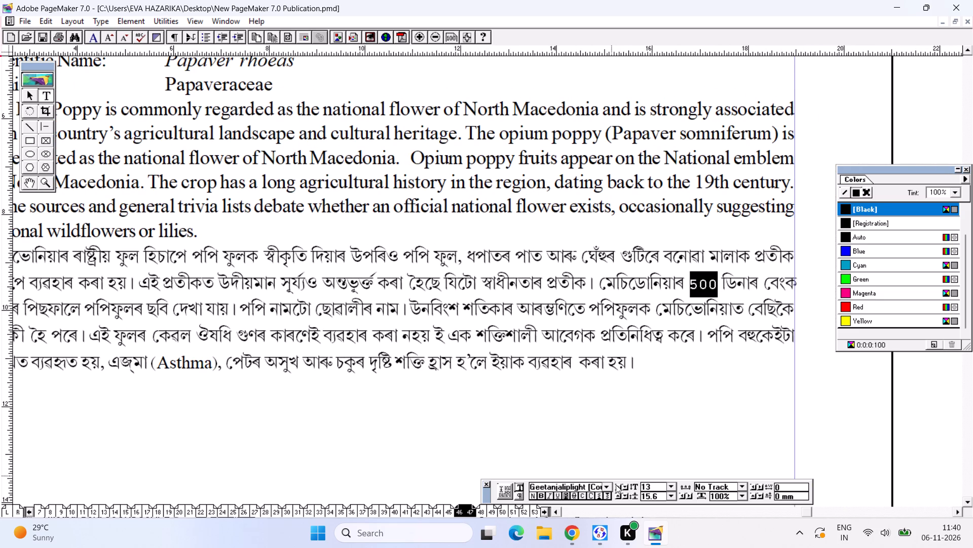
left_click(612, 485)
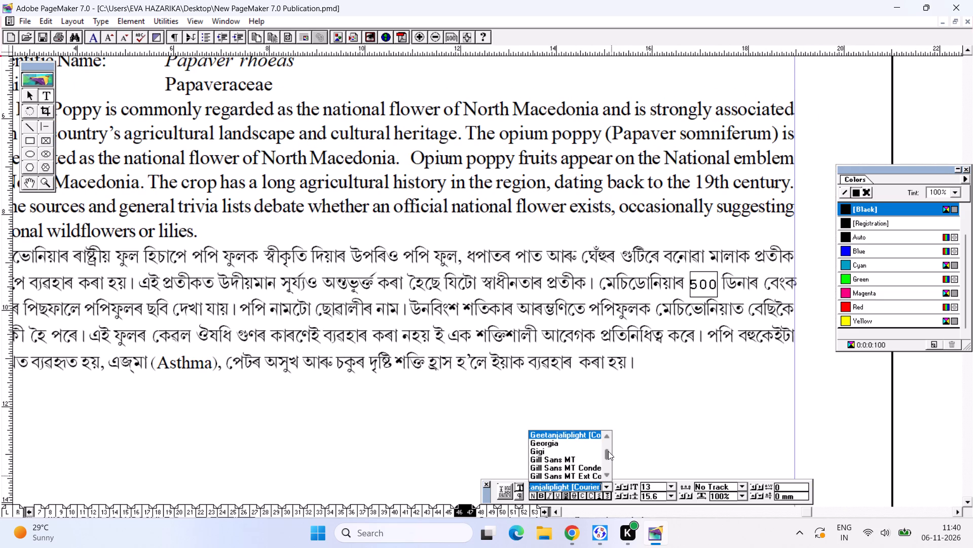
left_click(608, 451)
key("ctrl+t")
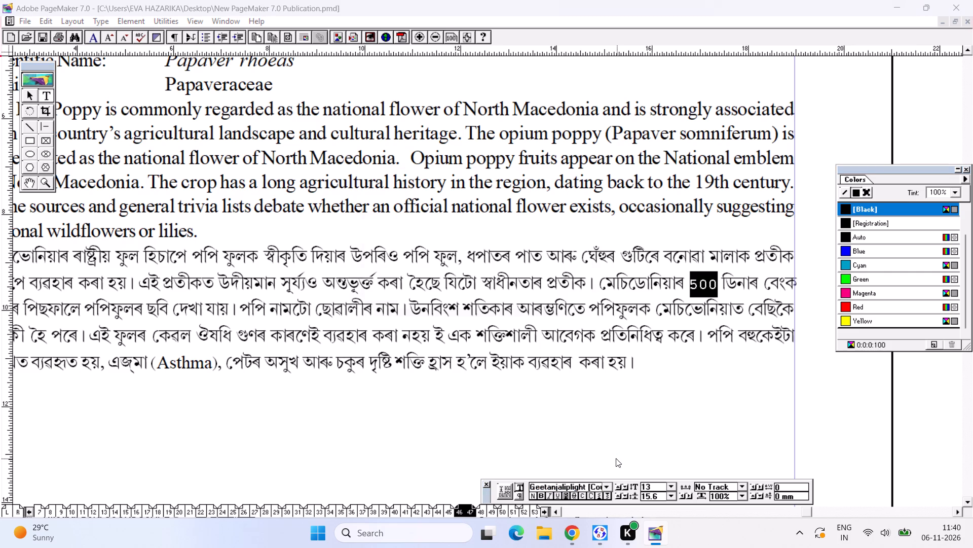
key("Left")
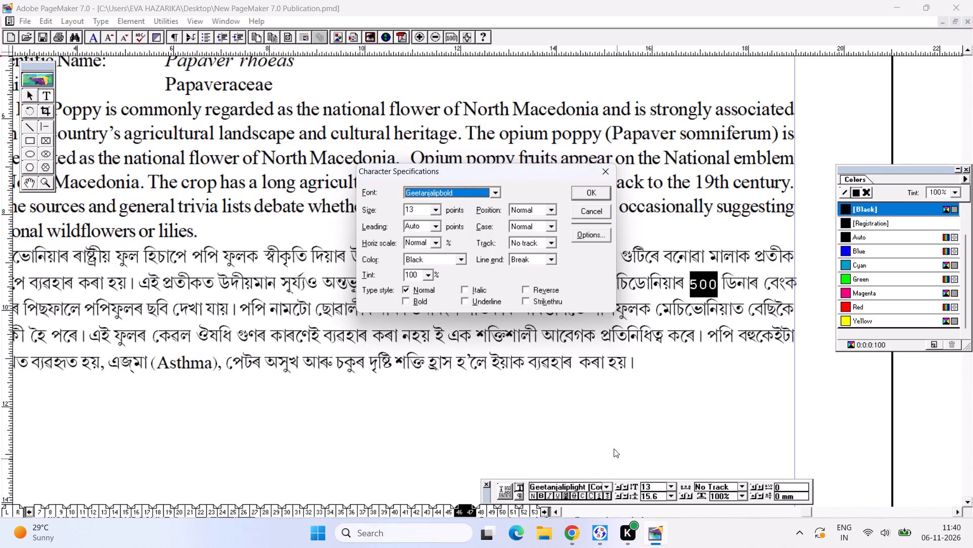
key("Left")
key("Right")
key("Return")
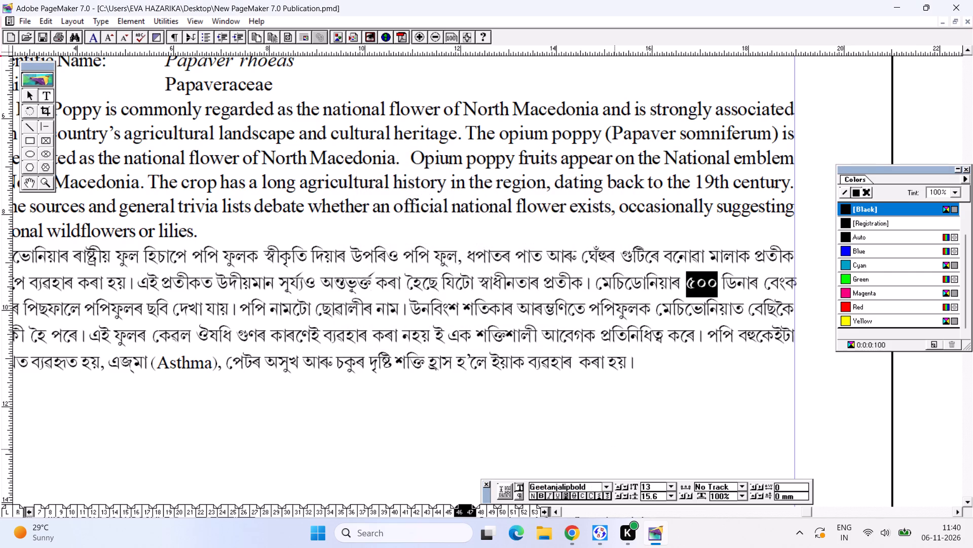
key("ctrl+s")
left_click(522, 320)
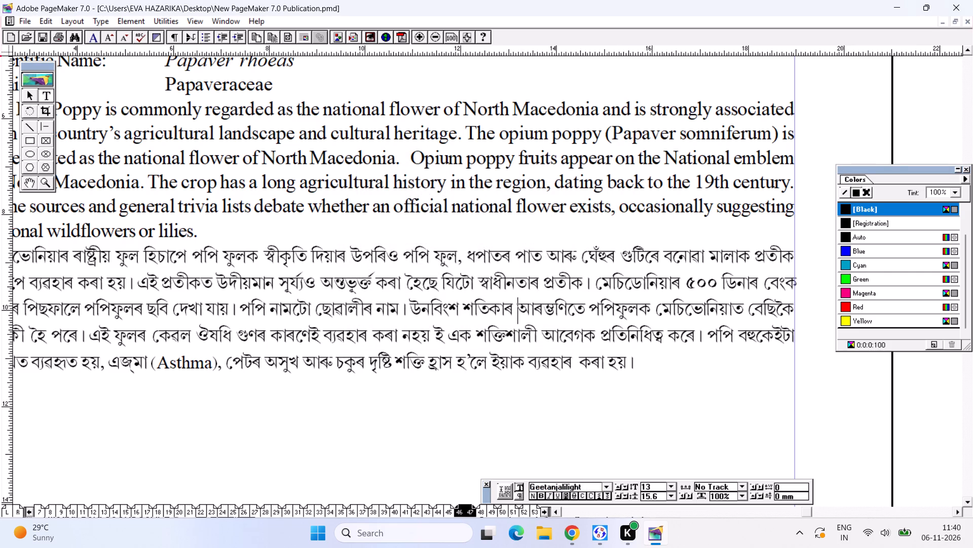
Copy the heading text "National Flower of North Macedonia" without its number from page 47 and switch to Chrome.
left_click(637, 369)
key("ctrl+0")
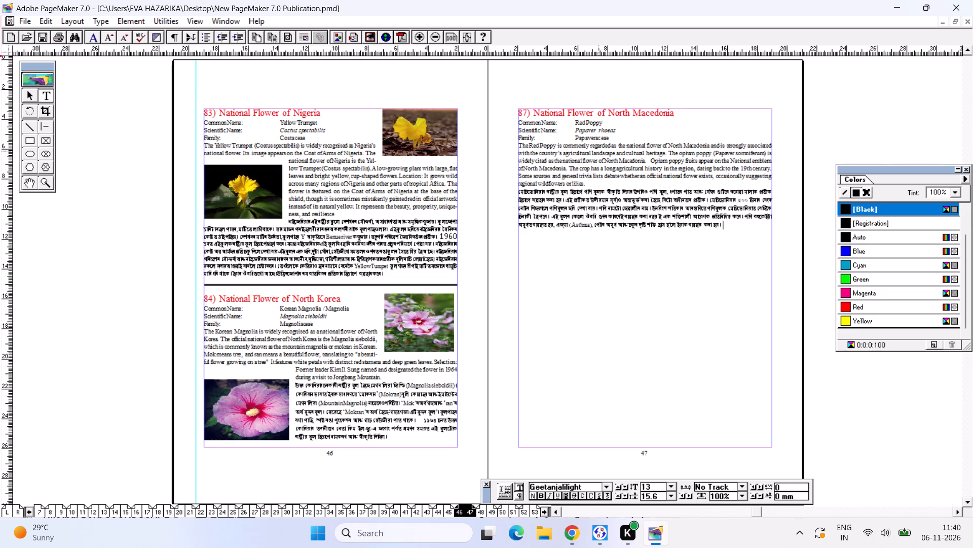
left_click_drag(535, 114, 708, 110)
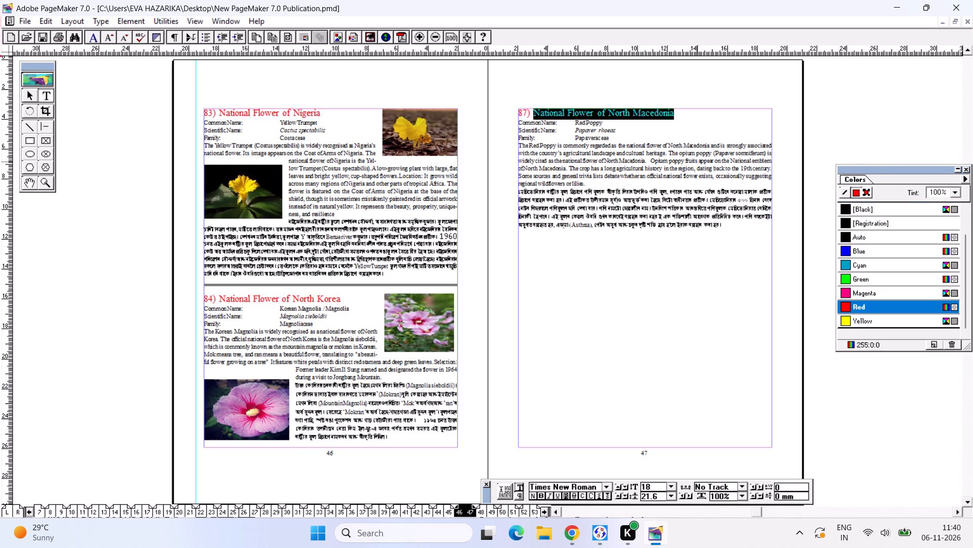
key("ctrl+c")
key("ctrl+c")
key("ctrl+c")
left_click(585, 537)
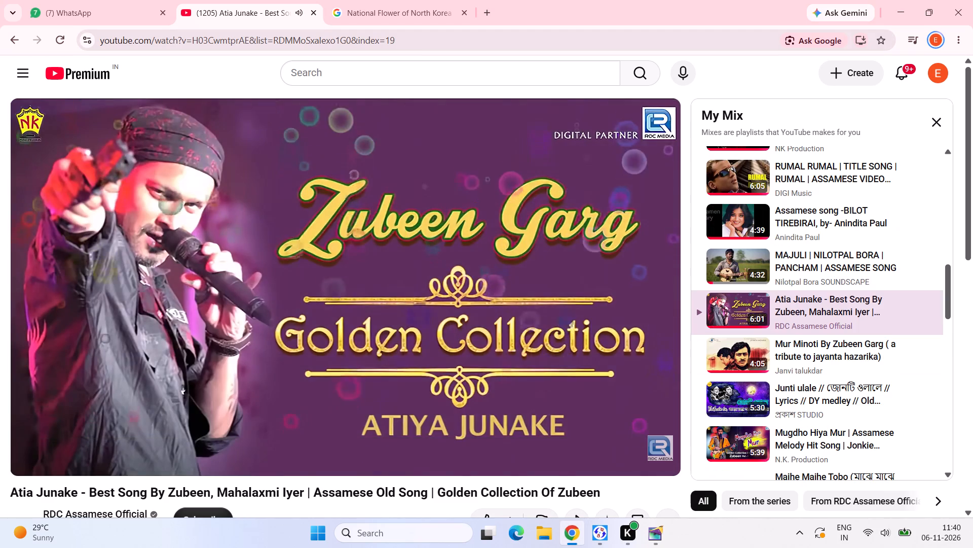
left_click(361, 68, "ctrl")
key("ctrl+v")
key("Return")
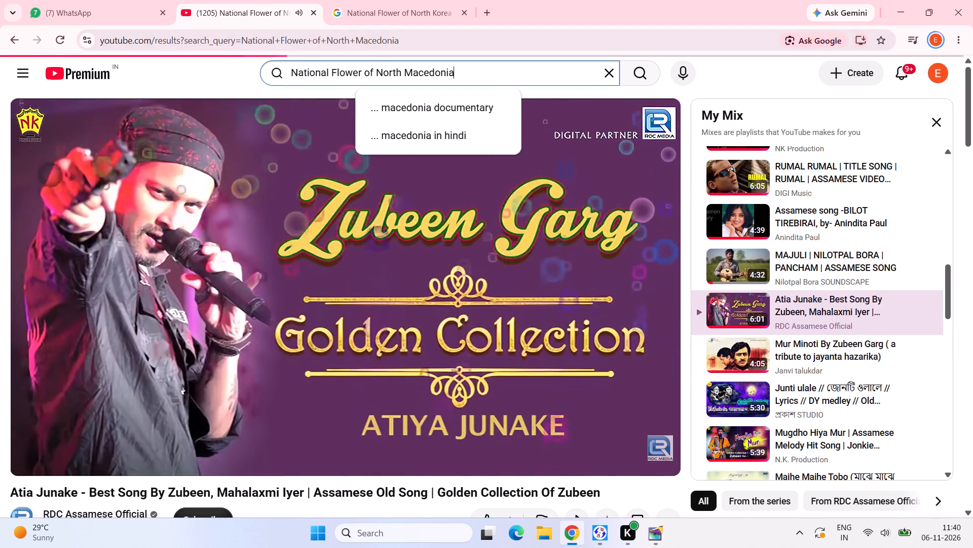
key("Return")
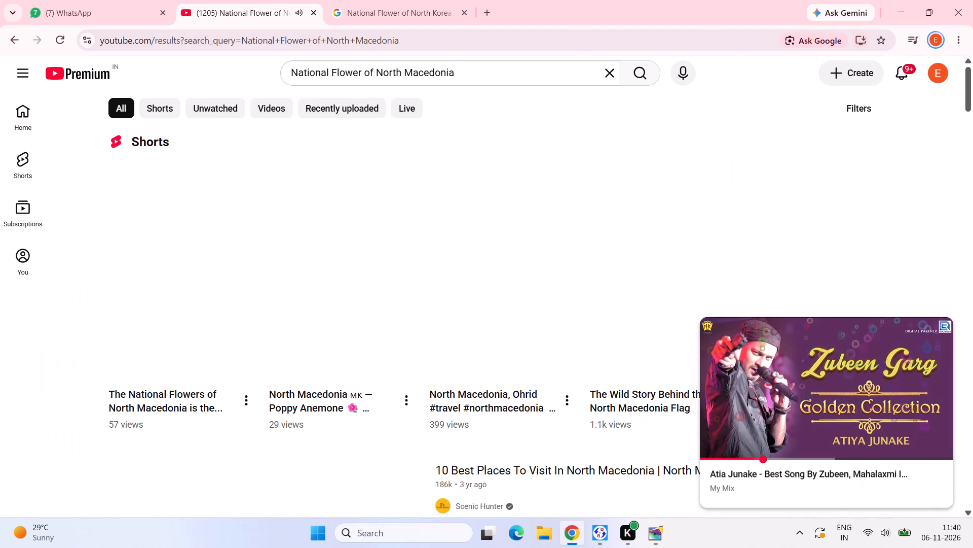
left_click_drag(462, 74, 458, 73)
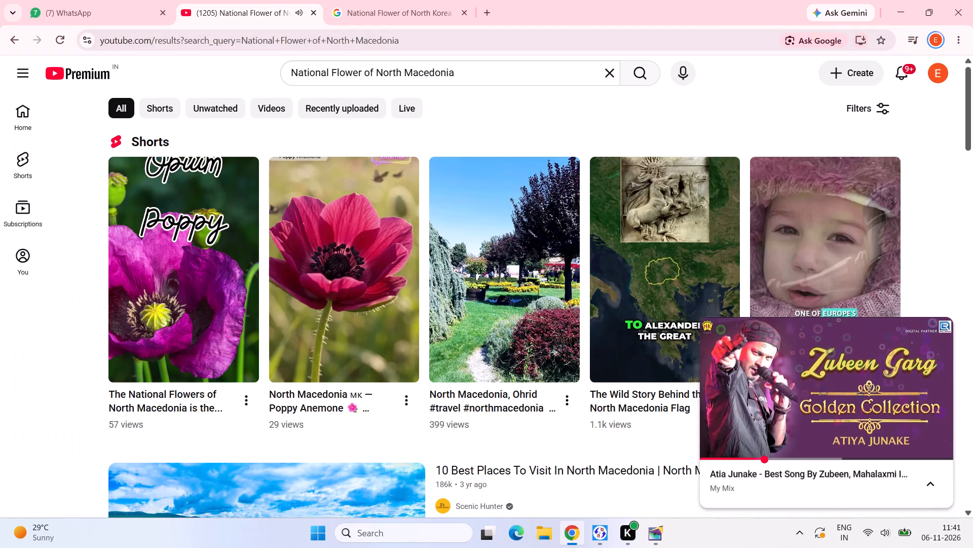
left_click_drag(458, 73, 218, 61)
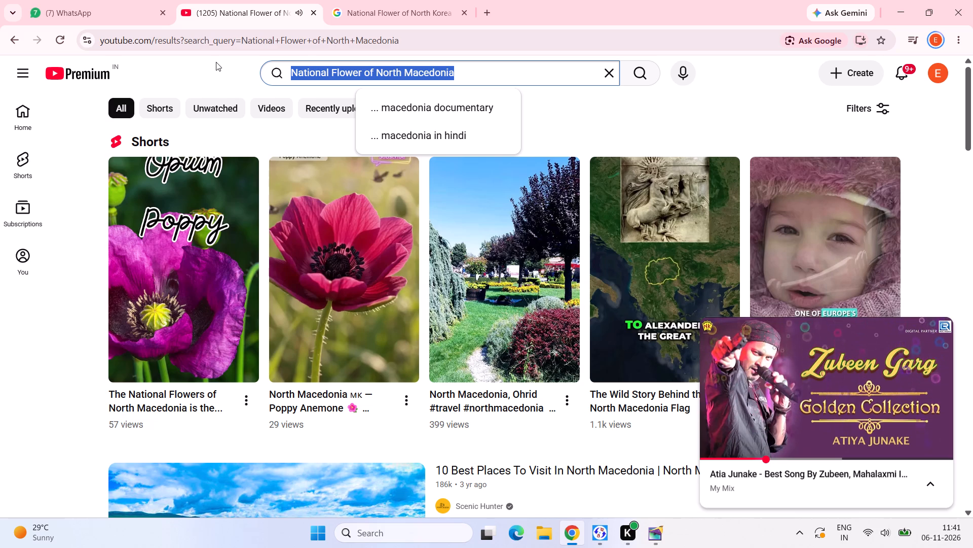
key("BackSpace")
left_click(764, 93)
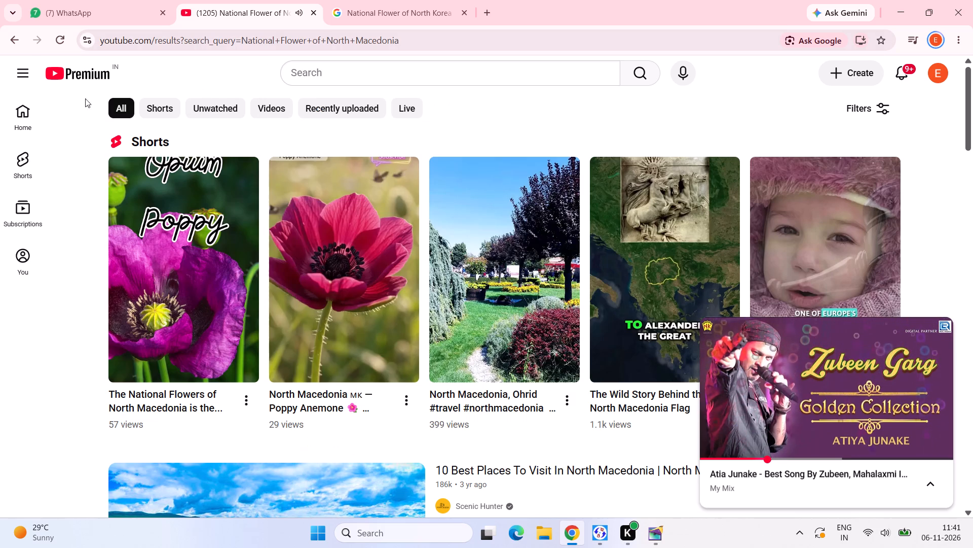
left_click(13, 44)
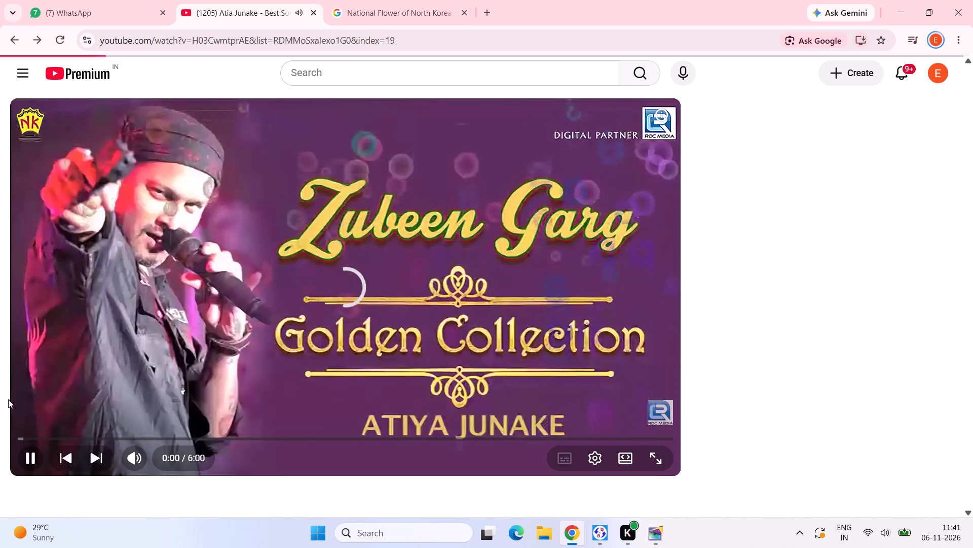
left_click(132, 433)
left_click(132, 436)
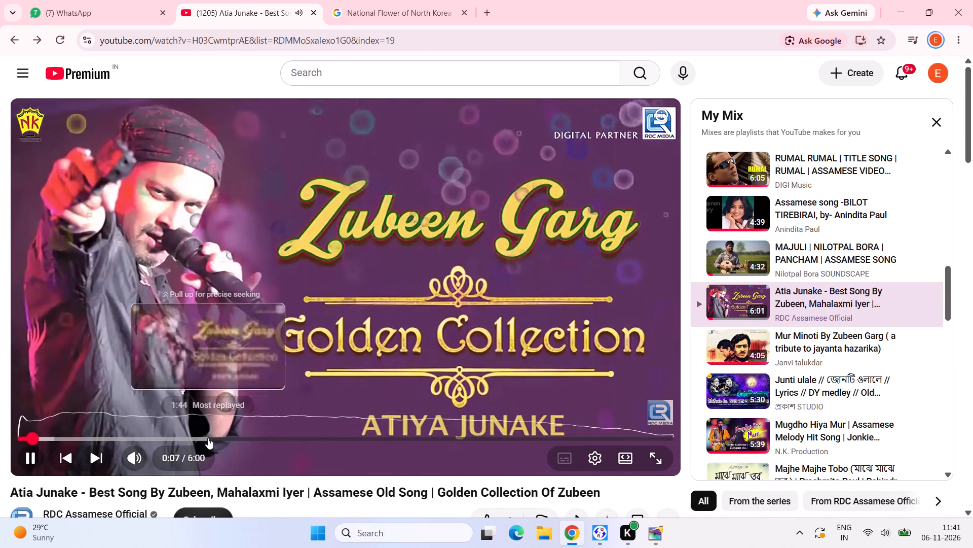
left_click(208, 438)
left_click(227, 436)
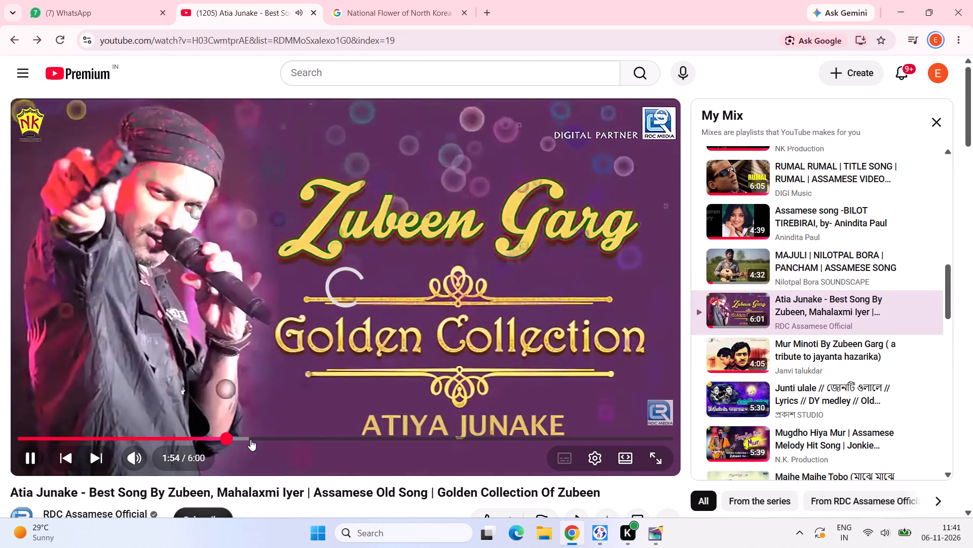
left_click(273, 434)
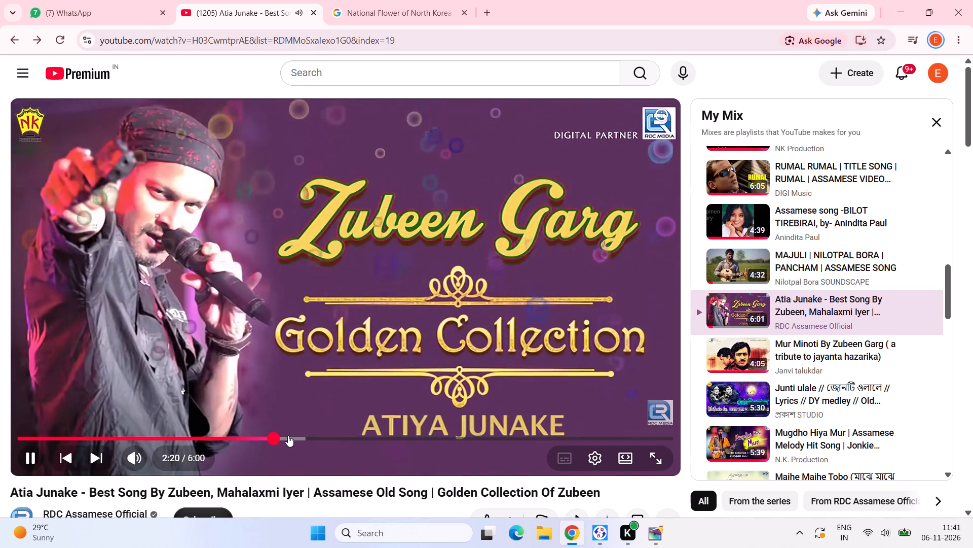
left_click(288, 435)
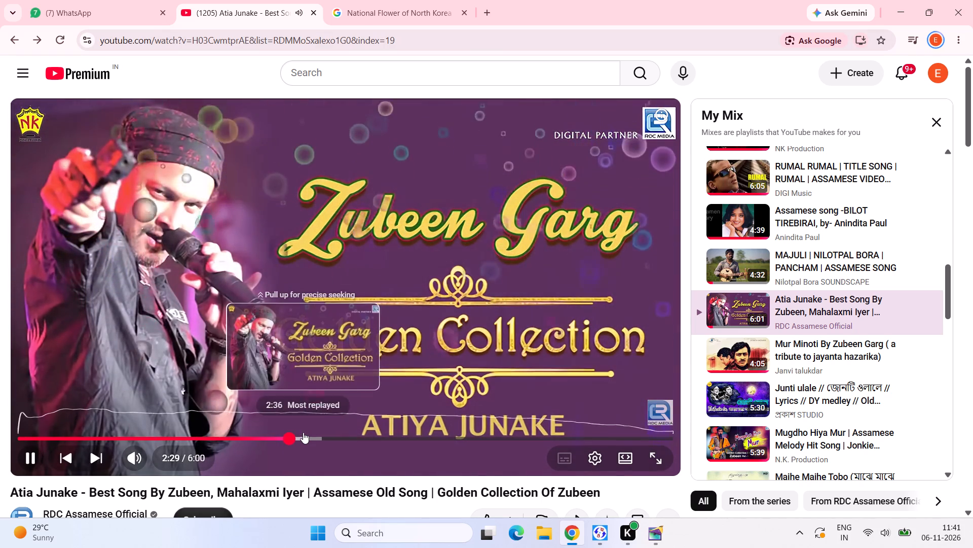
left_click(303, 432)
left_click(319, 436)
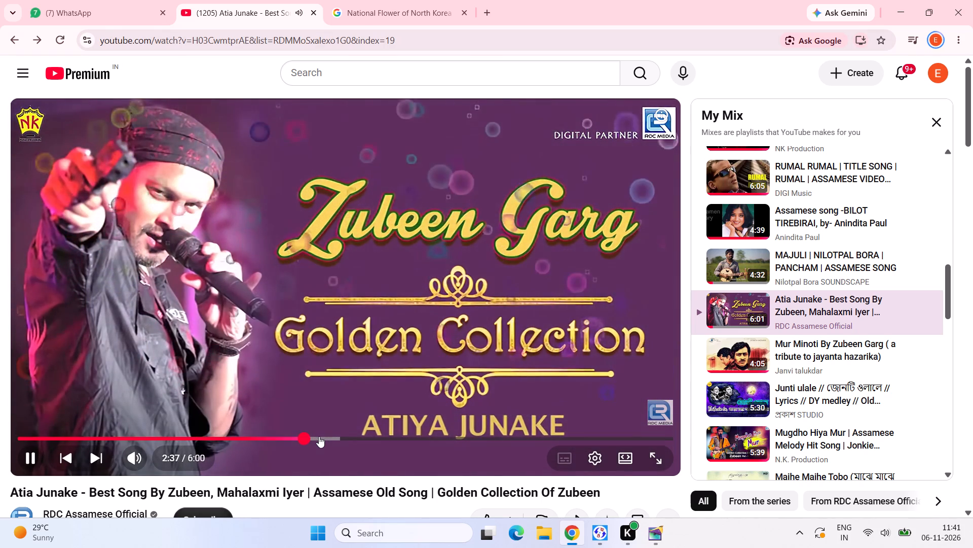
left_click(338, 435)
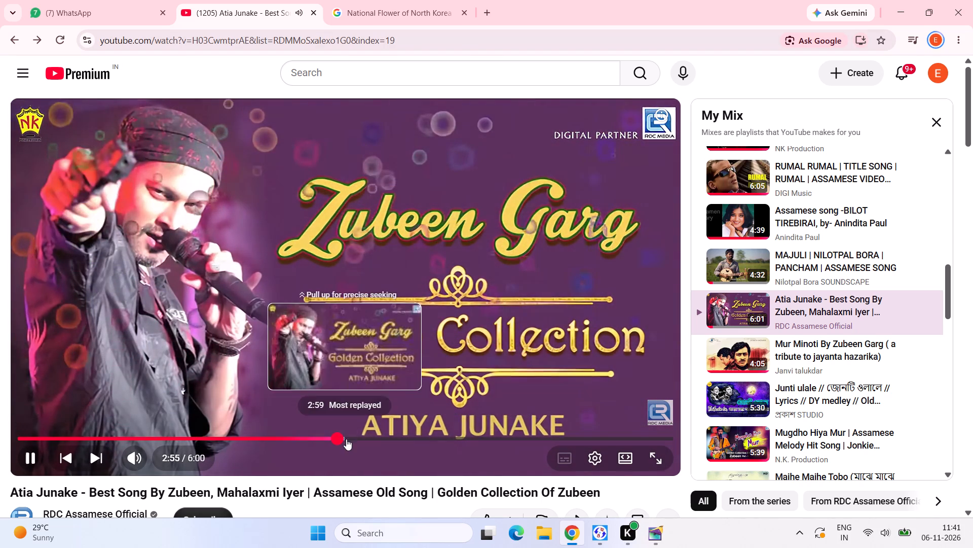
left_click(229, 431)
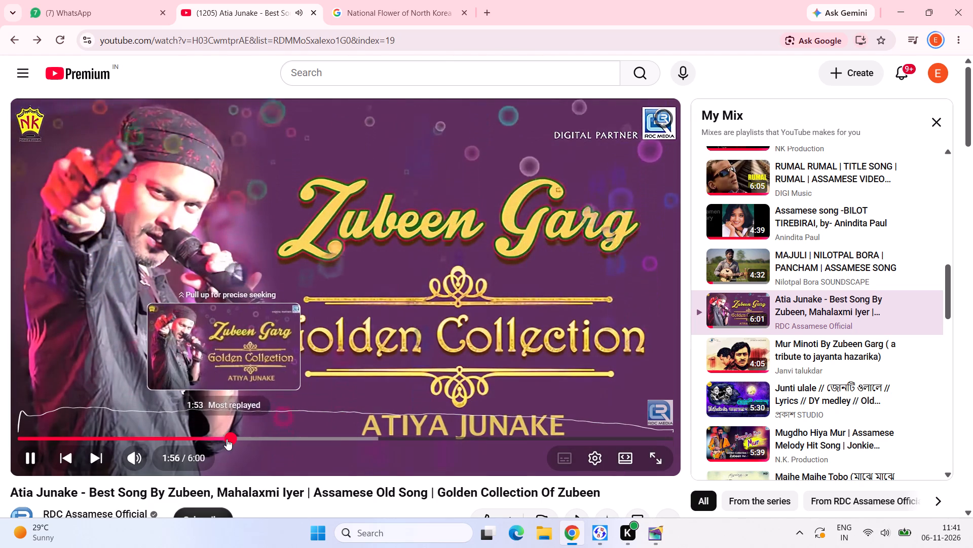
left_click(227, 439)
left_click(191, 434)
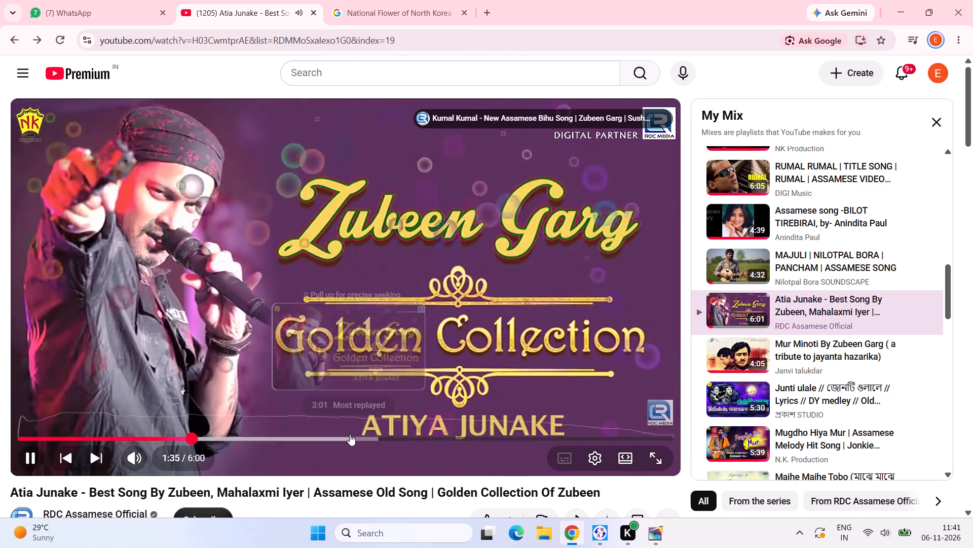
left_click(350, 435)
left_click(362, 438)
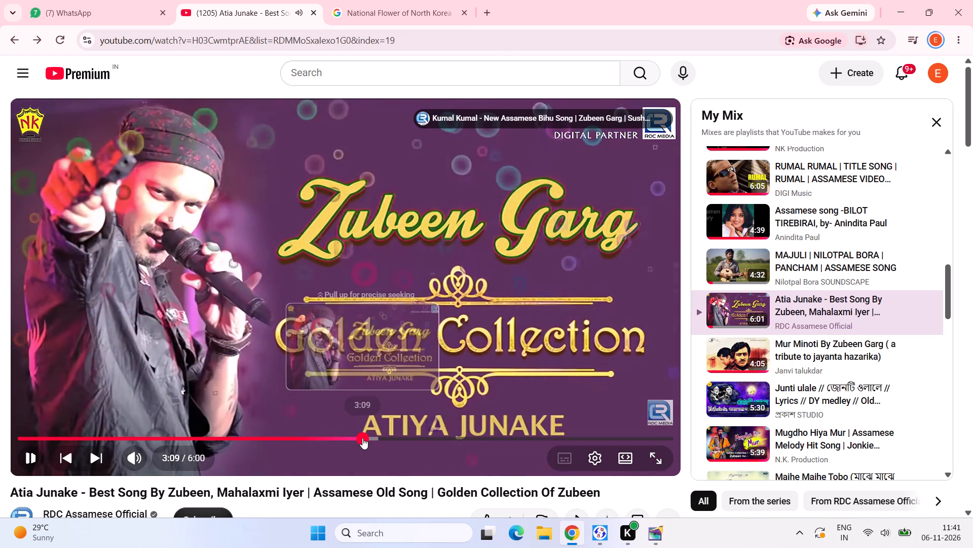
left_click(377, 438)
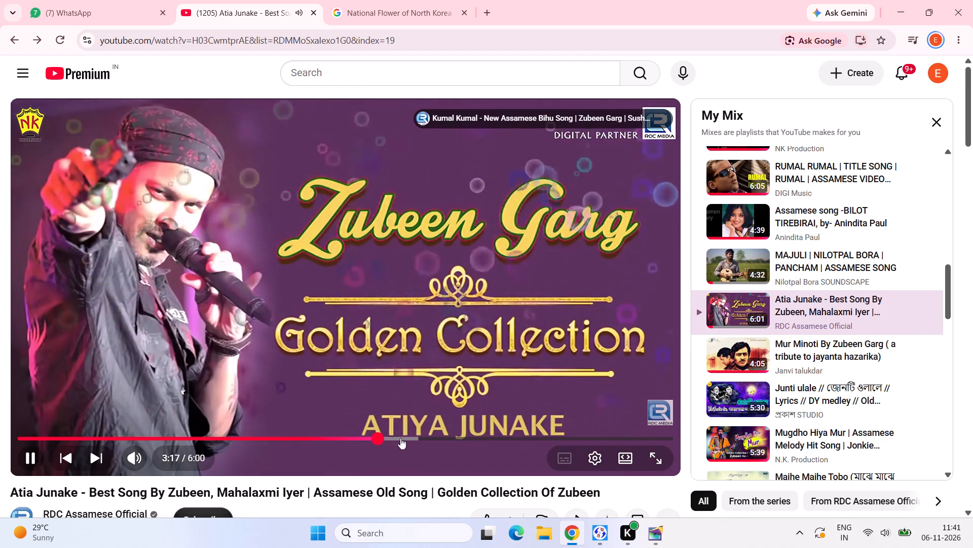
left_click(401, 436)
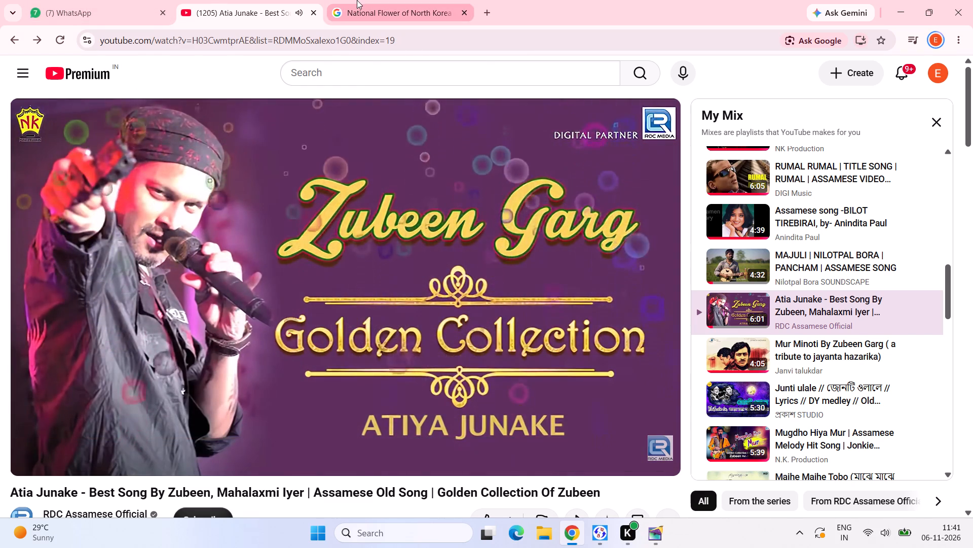
Search Google Images for "National Flower of North Macedonia" in place of the North Korea search, and return to PageMaker.
left_click(357, 0)
left_click_drag(309, 69, 0, 65)
key("ctrl+v")
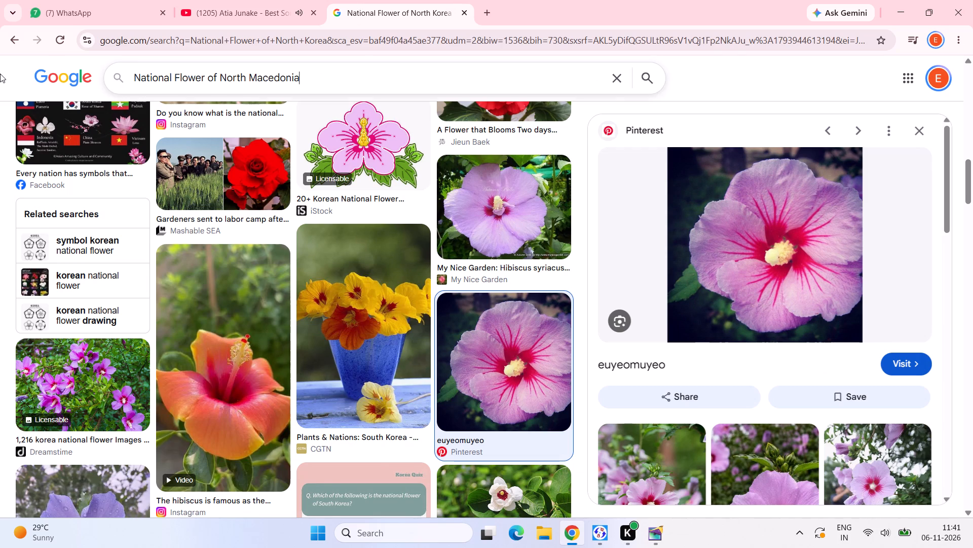
key("Return")
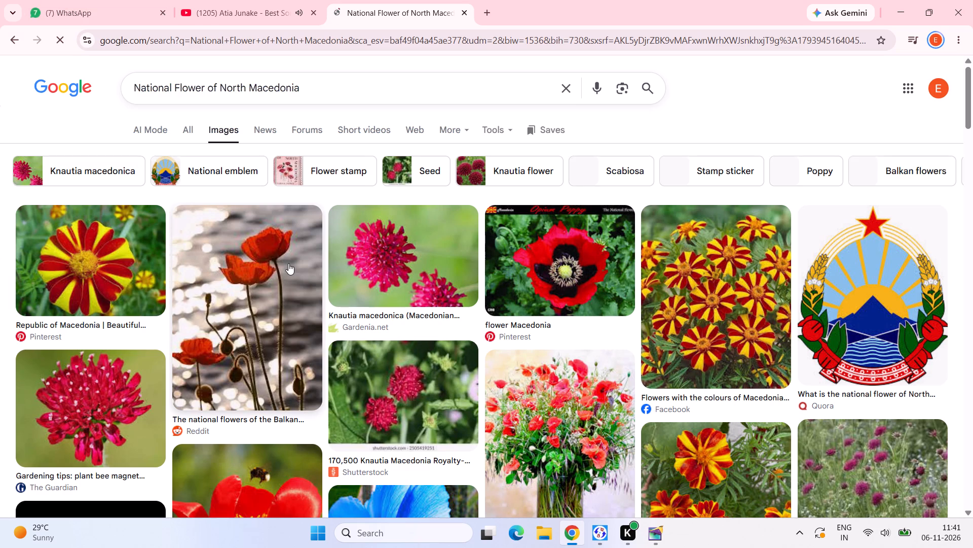
left_click(653, 531)
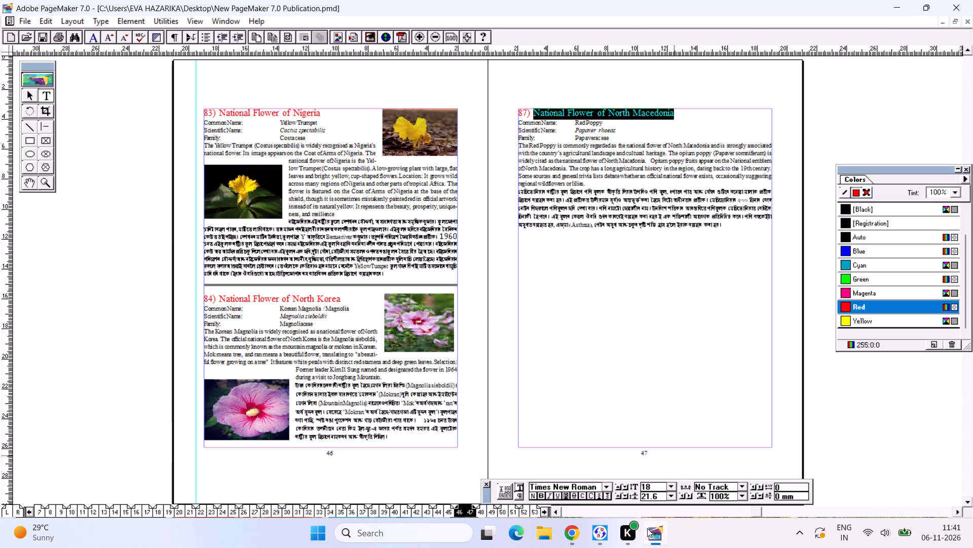
Renumber the "National Flower of North Macedonia" heading on page 47 as 85).
key("ctrl+2")
left_click_drag(472, 412, 325, 294, "alt")
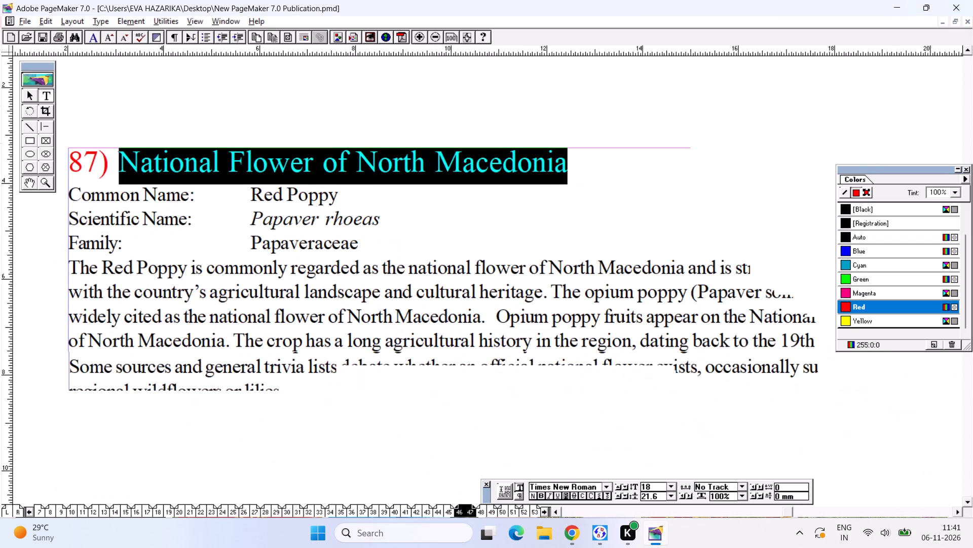
left_click_drag(308, 365, 309, 345, "alt")
left_click_drag(313, 393, 317, 316, "alt")
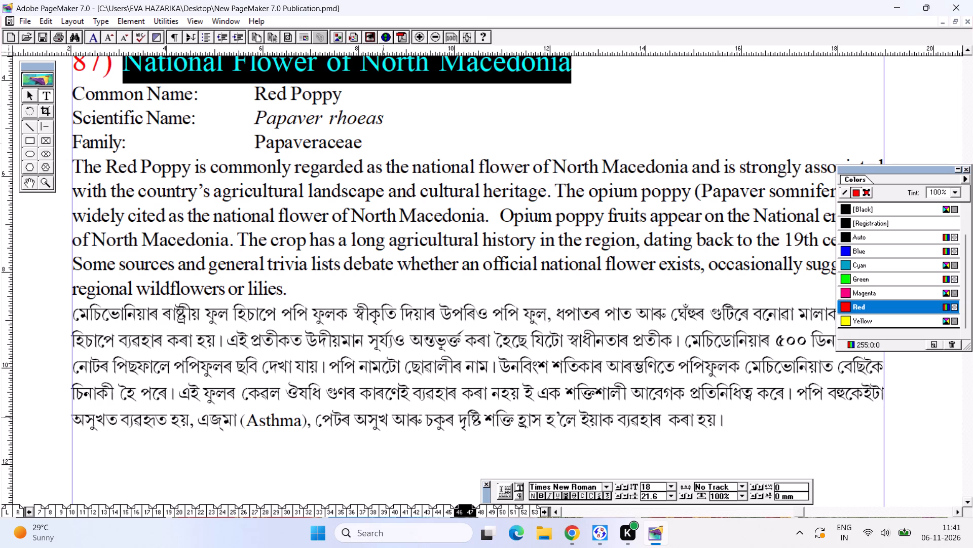
key("ctrl+0")
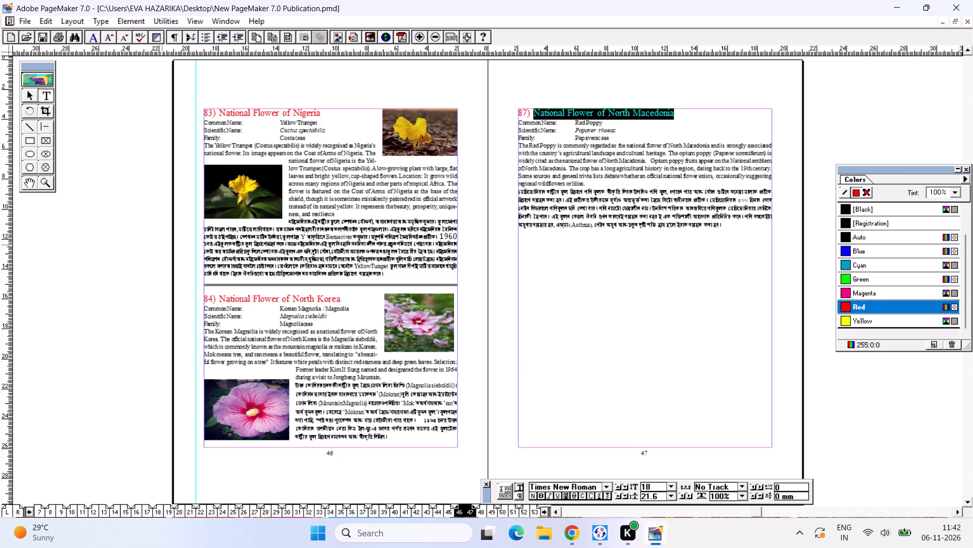
left_click(562, 182)
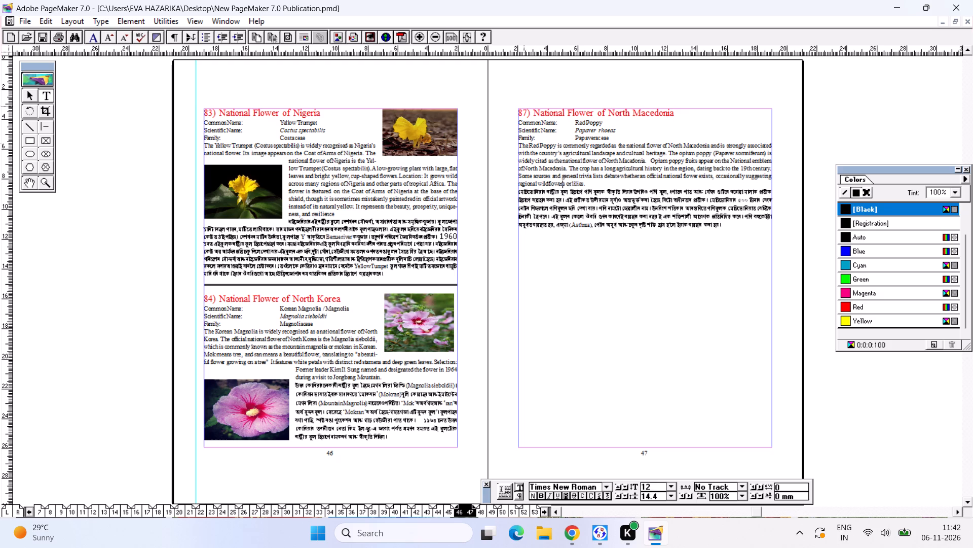
left_click(520, 107)
left_click_drag(524, 107, 528, 114)
left_click(528, 115)
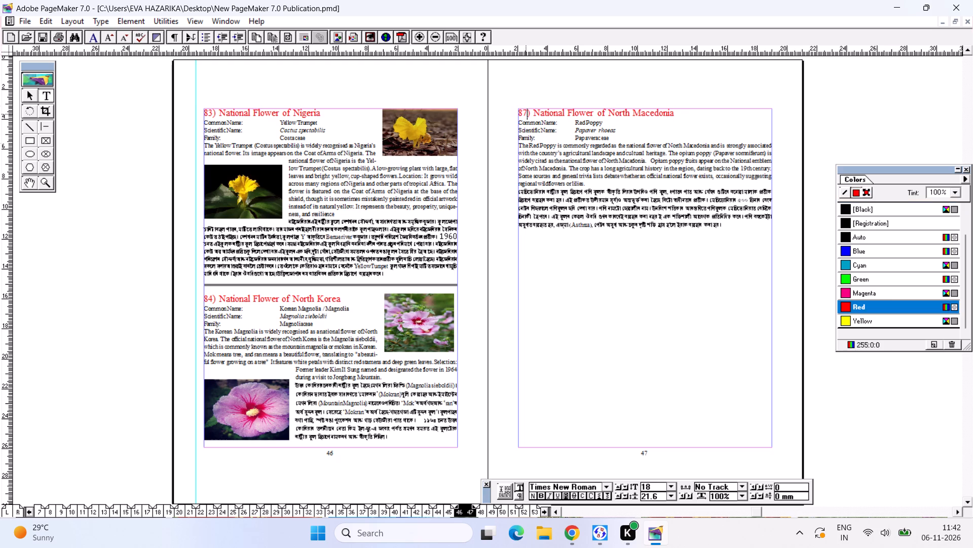
left_click_drag(525, 113, 520, 114)
key("5")
left_click(555, 137)
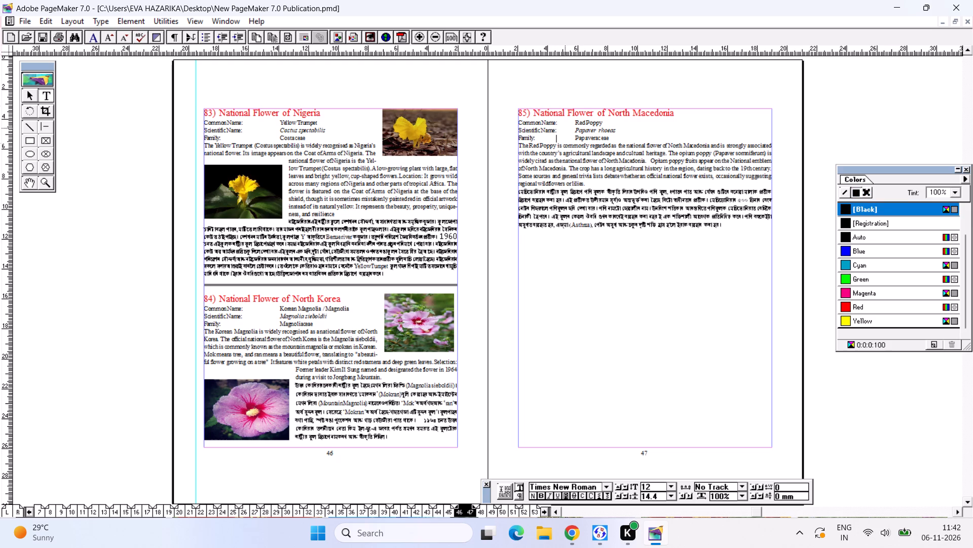
Copy the full heading "85) National Flower of North Macedonia" and search Google Images for it in Chrome.
left_click_drag(517, 112, 707, 112)
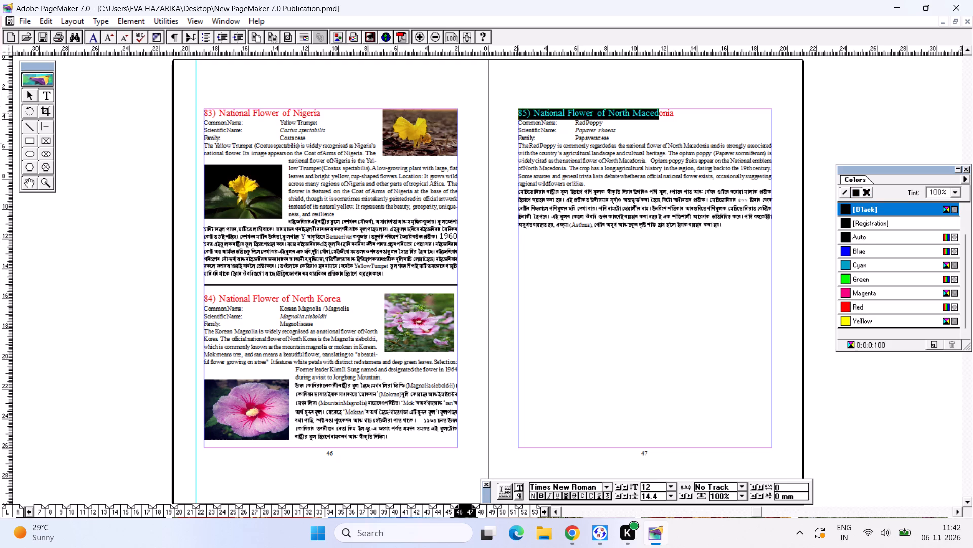
left_click_drag(707, 112, 715, 112)
key("ctrl+c")
key("ctrl+c")
key("ctrl+c")
left_click(574, 535)
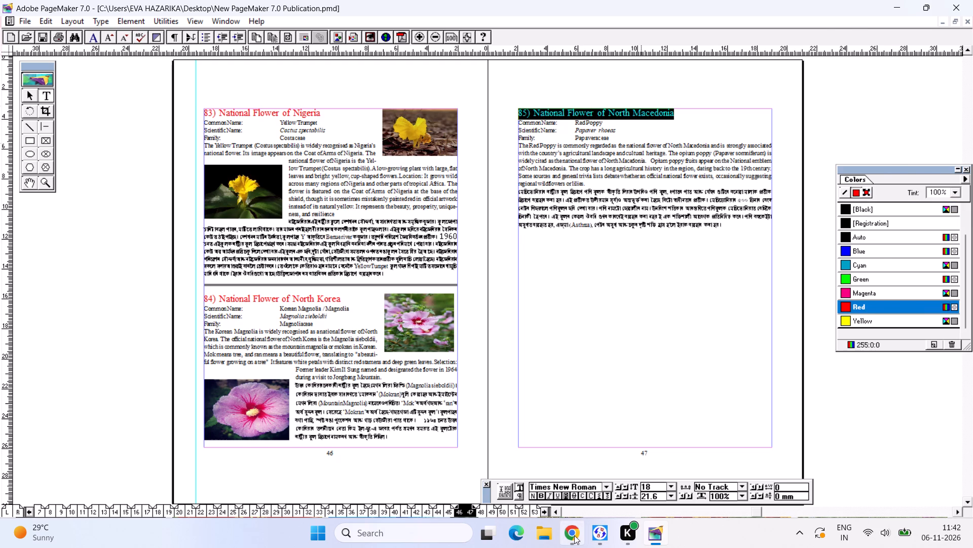
left_click_drag(303, 85, 0, 63)
key("ctrl+v")
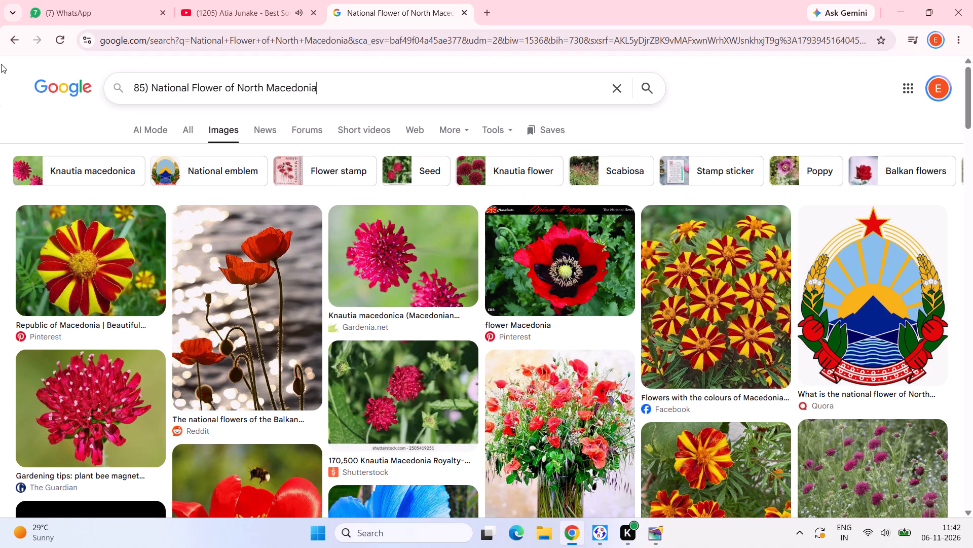
key("Return")
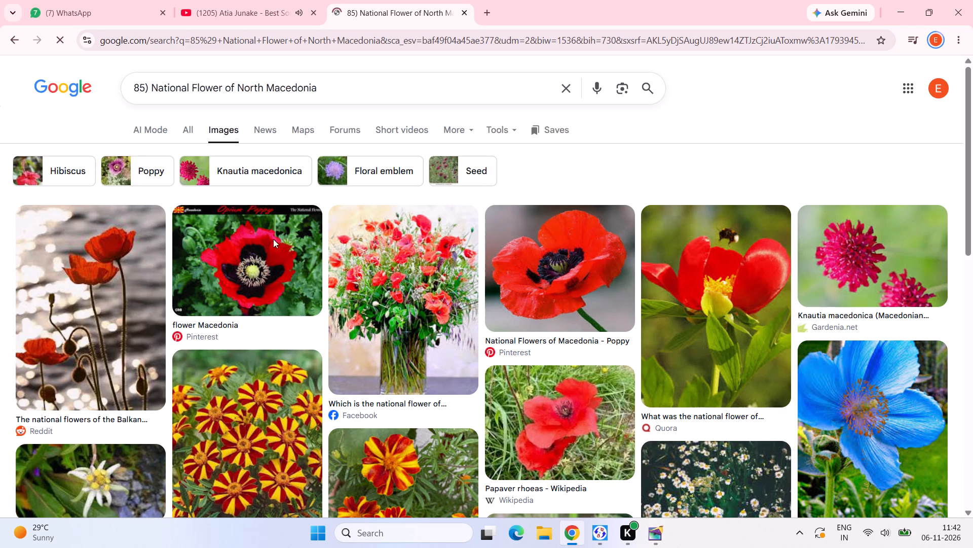
Copy the common name "Red Poppy" from the PageMaker entry, append it to the Chrome image search query and search again.
left_click(656, 538)
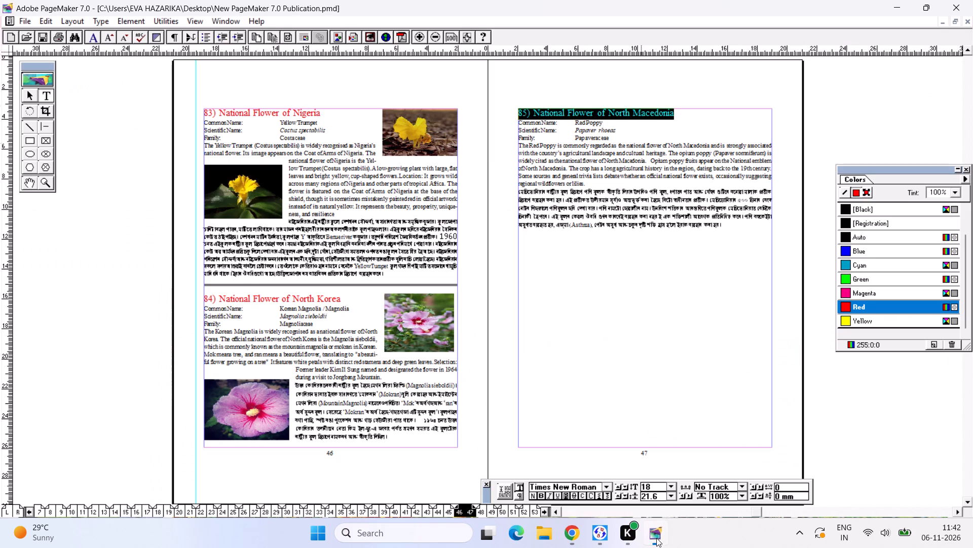
left_click_drag(568, 121, 612, 121)
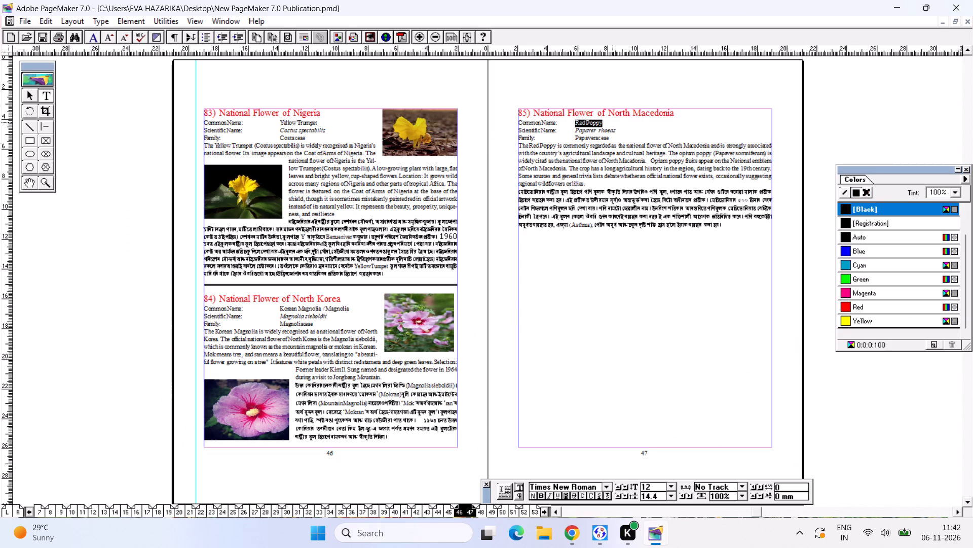
key("ctrl+c")
key("ctrl+c")
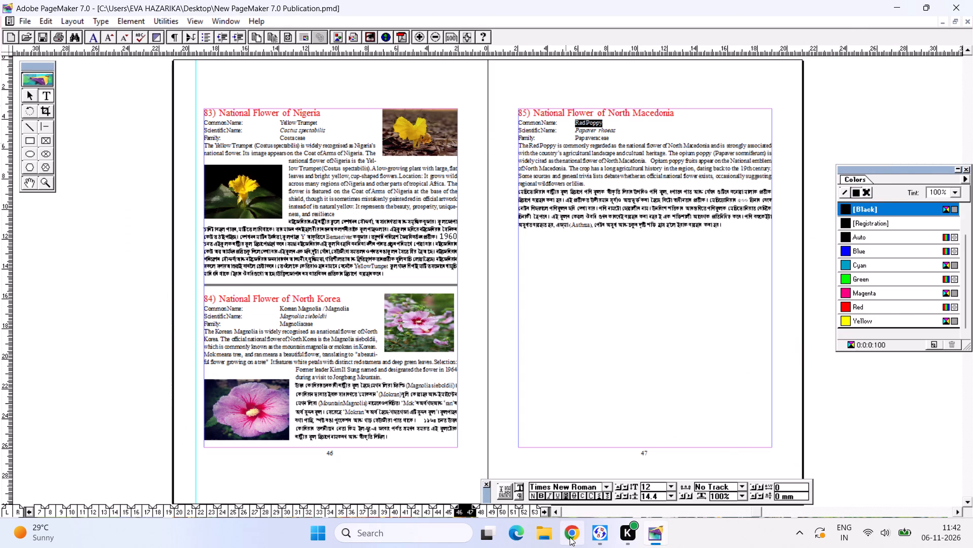
left_click(570, 537)
left_click(358, 80)
key("space")
key("ctrl+v")
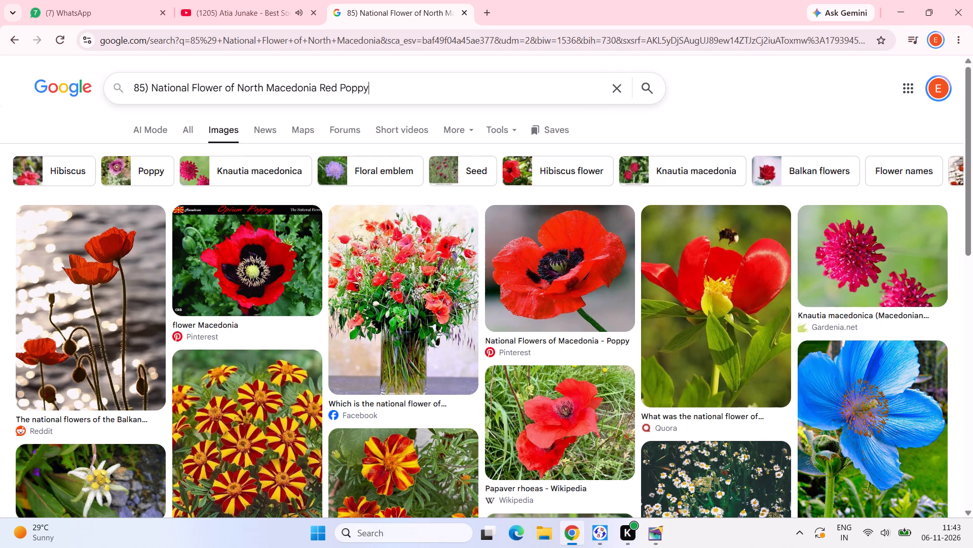
key("Return")
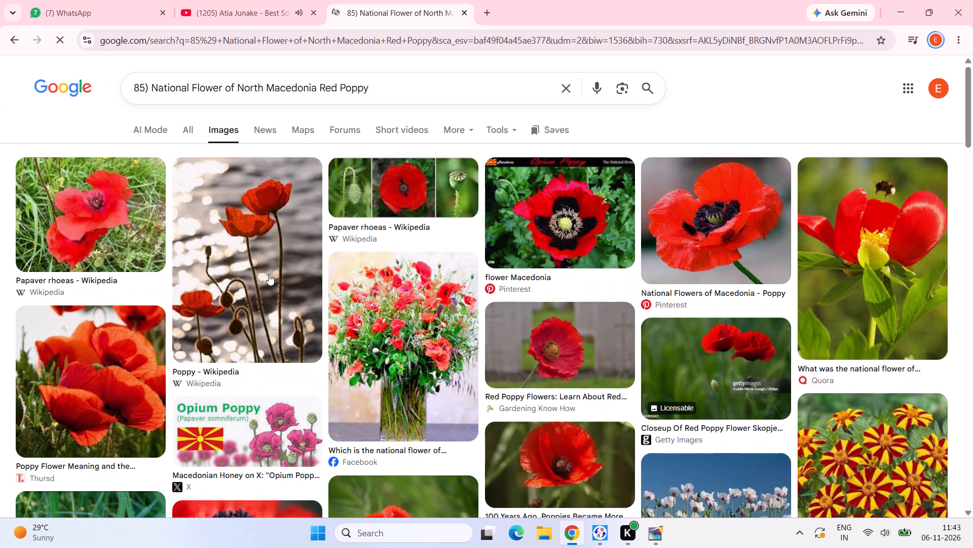
Copy the Pinterest image "National Flowers of Macedonia - Poppy" from the image results and return to PageMaker.
left_click(697, 213)
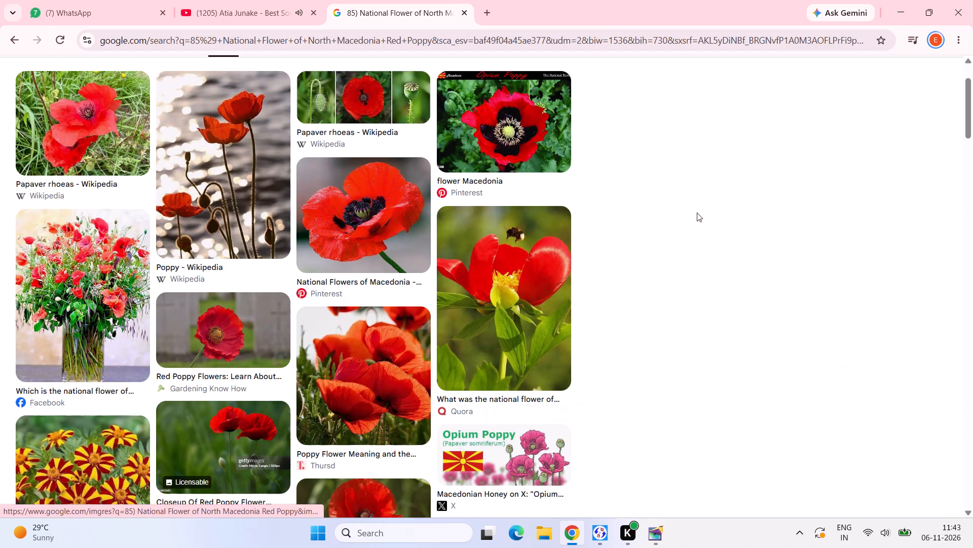
right_click(690, 226)
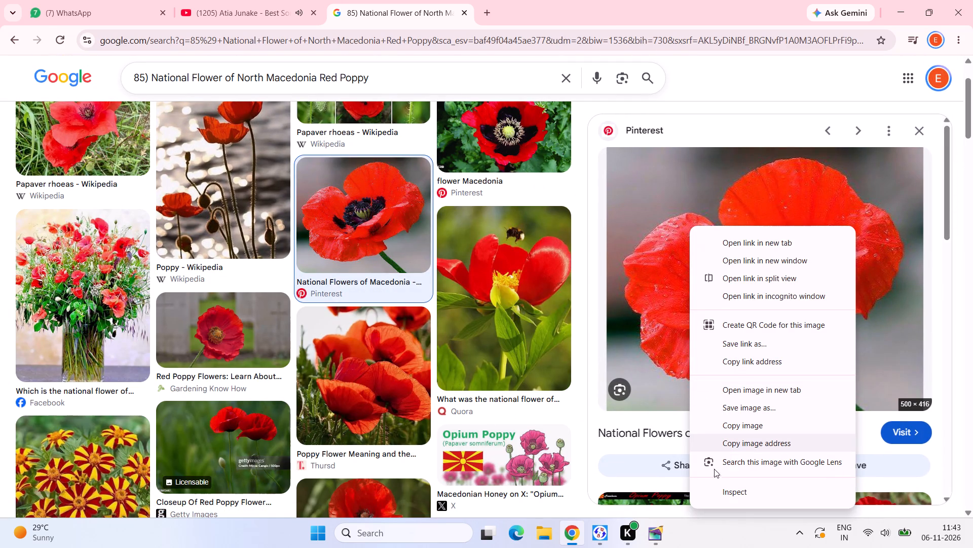
left_click(736, 430)
left_click(661, 538)
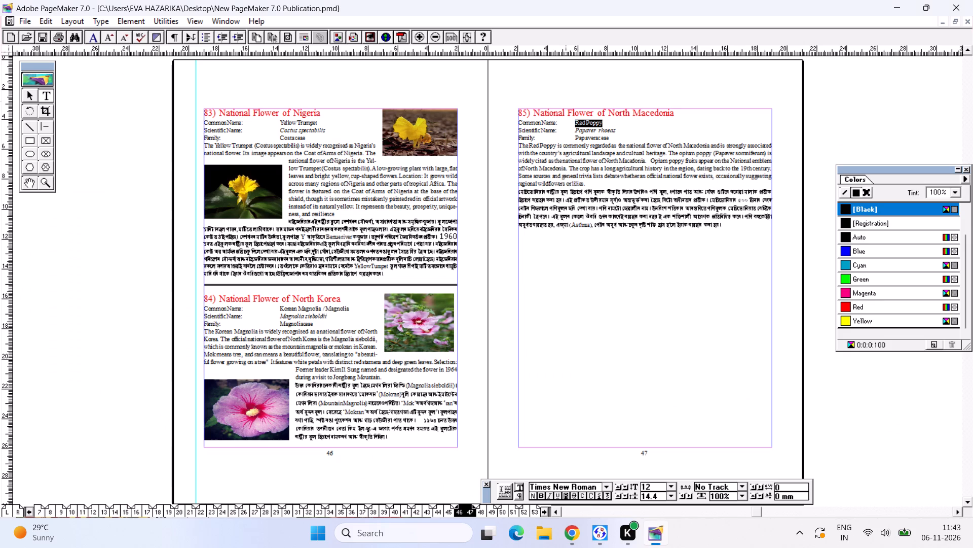
Paste the poppy picture, shrink it to about 54.5 × 38 mm and place it in the upper-right corner of page 47's text area.
left_click(29, 93)
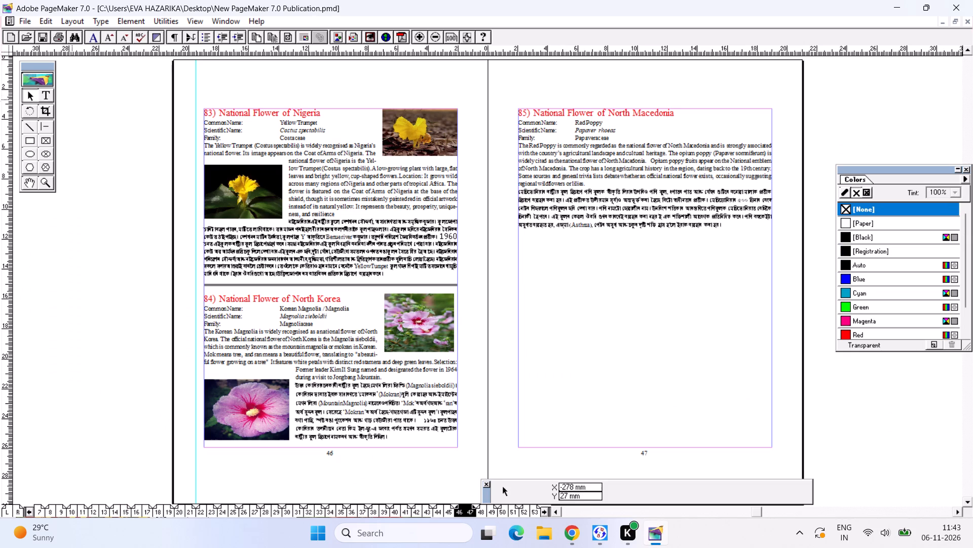
key("ctrl+v")
left_click_drag(506, 234, 582, 234)
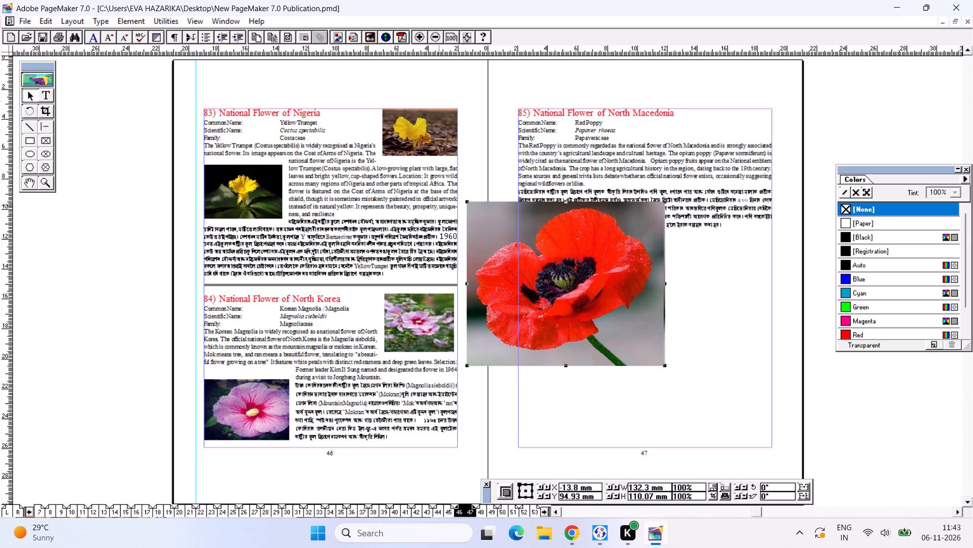
left_click_drag(469, 201, 583, 309)
left_click_drag(620, 336, 653, 305)
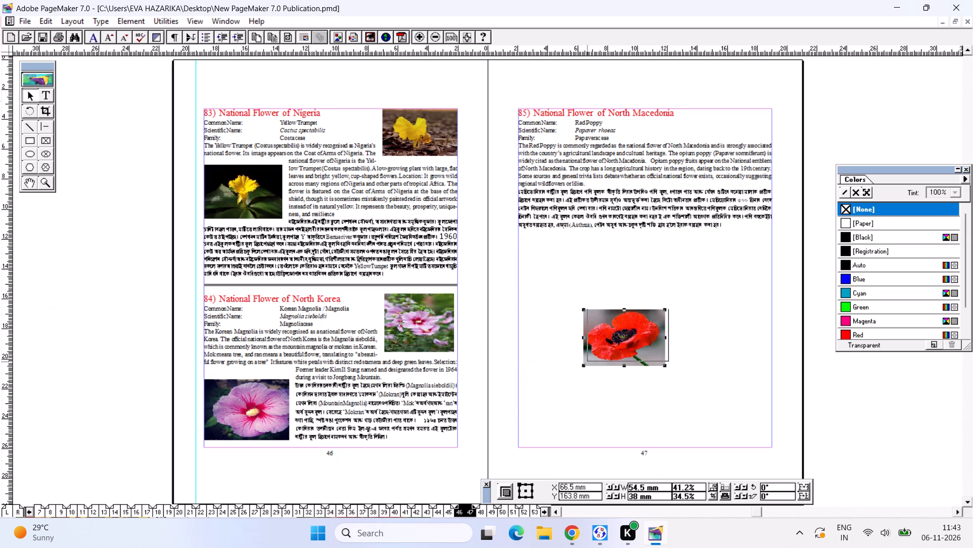
left_click_drag(653, 305, 738, 133)
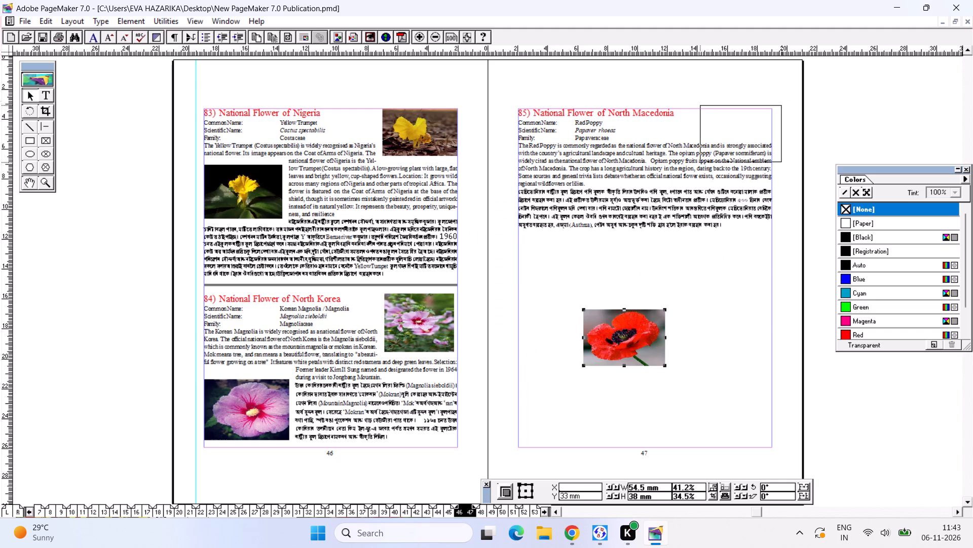
left_click_drag(738, 133, 726, 137)
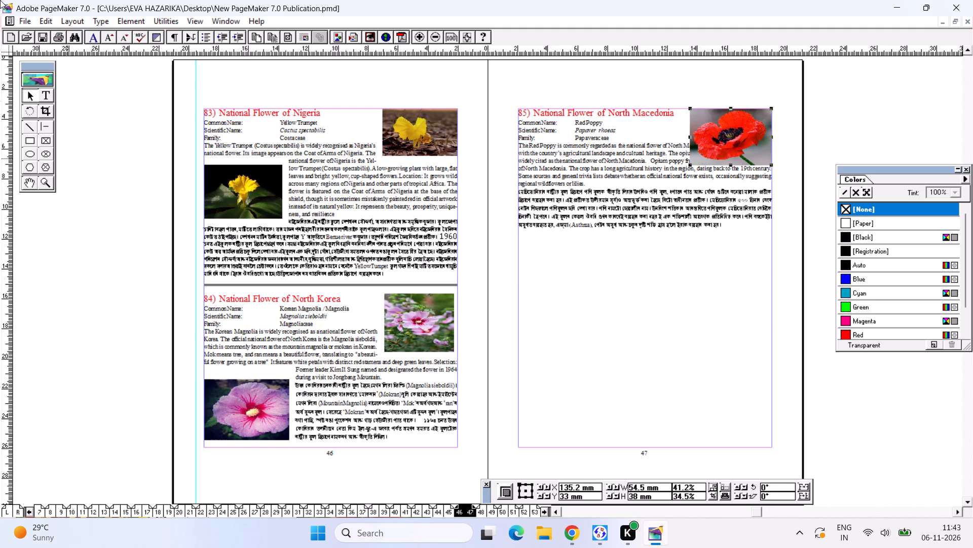
Apply a rectangular text wrap to the poppy picture so the North Macedonia text flows around it.
left_click(128, 15)
left_click(129, 20)
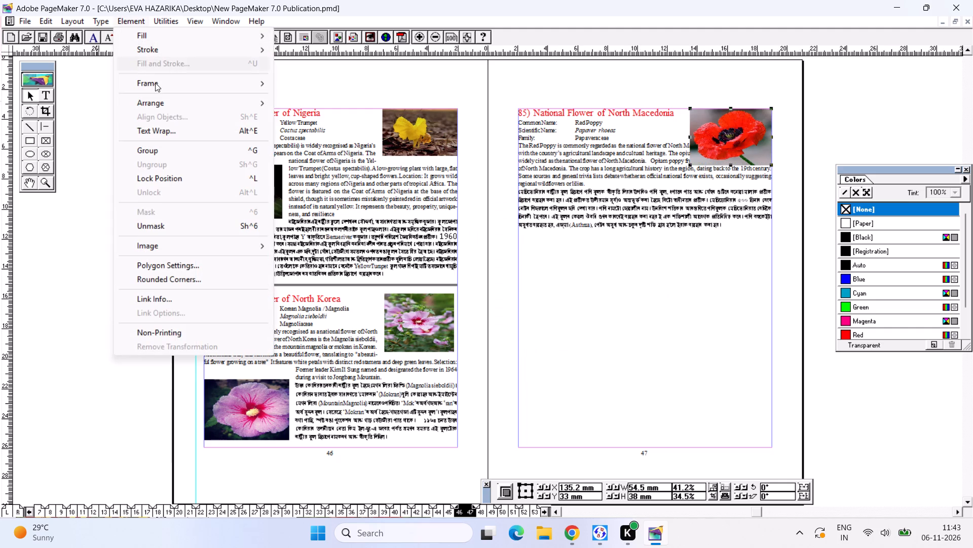
left_click(167, 106)
left_click(183, 133)
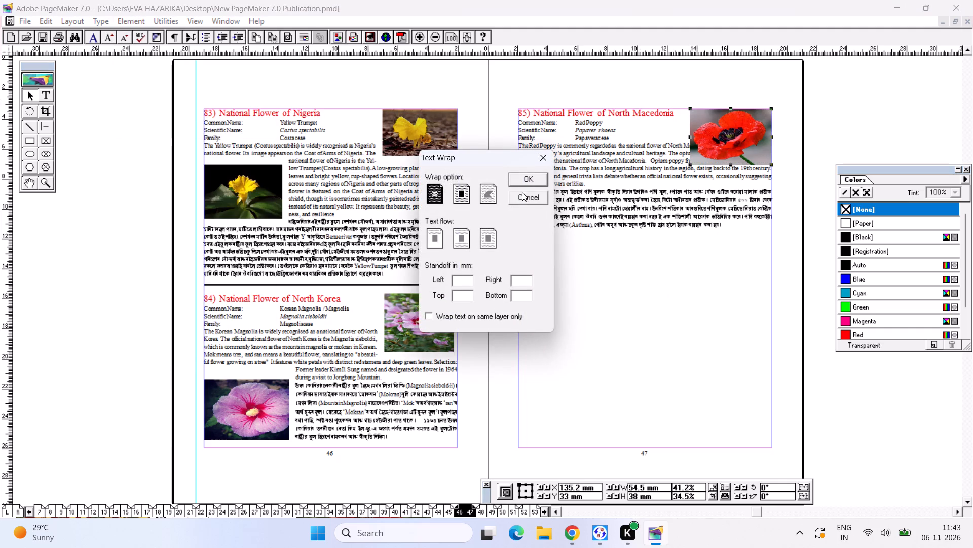
left_click(456, 186)
left_click(532, 183)
left_click(723, 143)
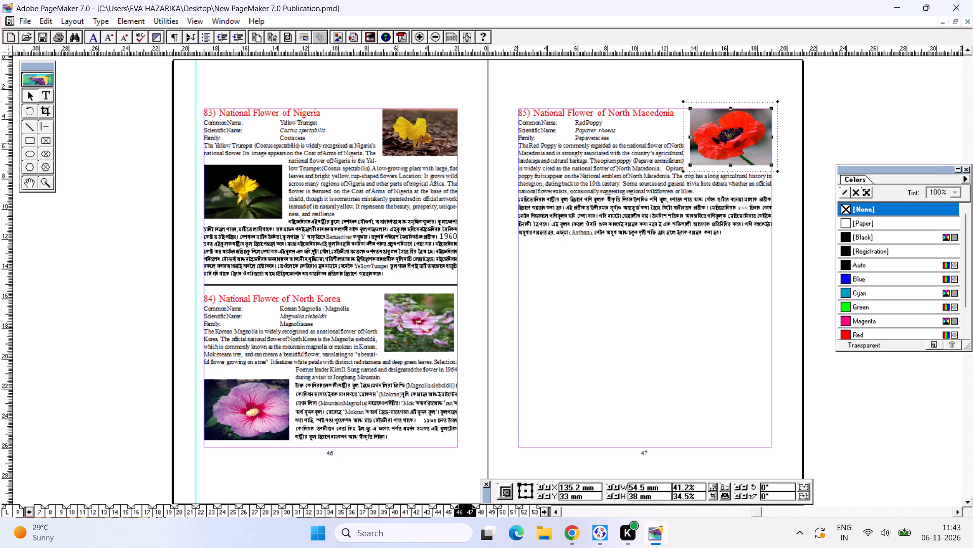
left_click(694, 268)
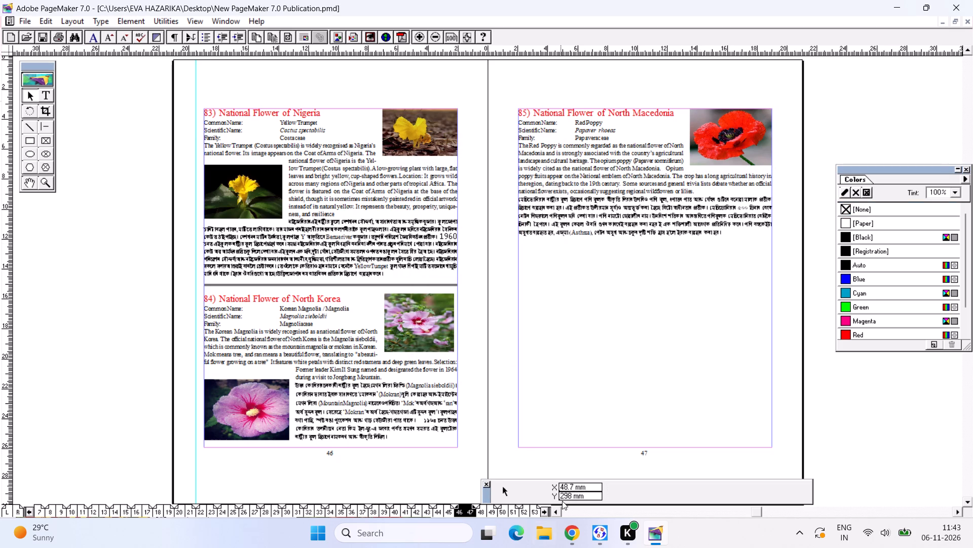
Copy the Gardenia.net poppy field image from the Red Poppy image results in Chrome and return to PageMaker.
left_click(570, 525)
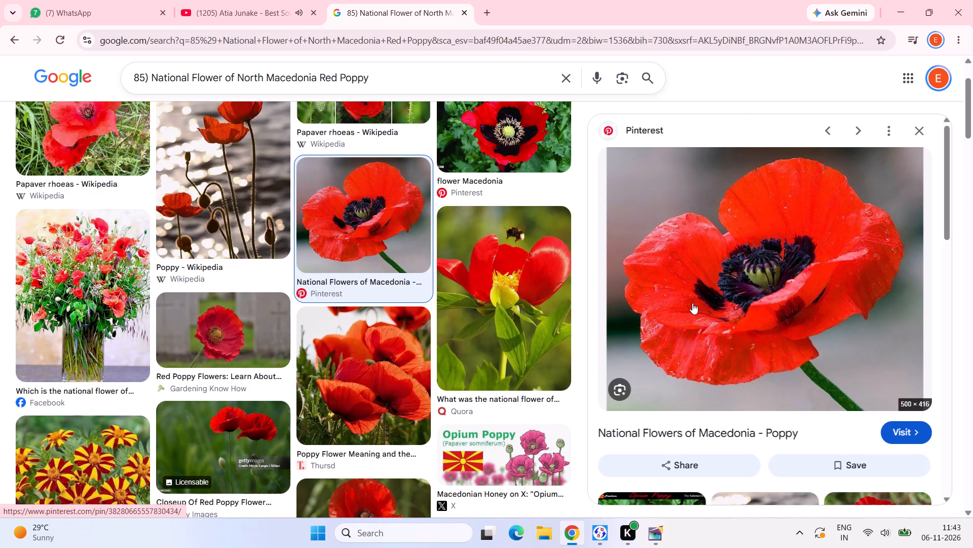
left_click(925, 130)
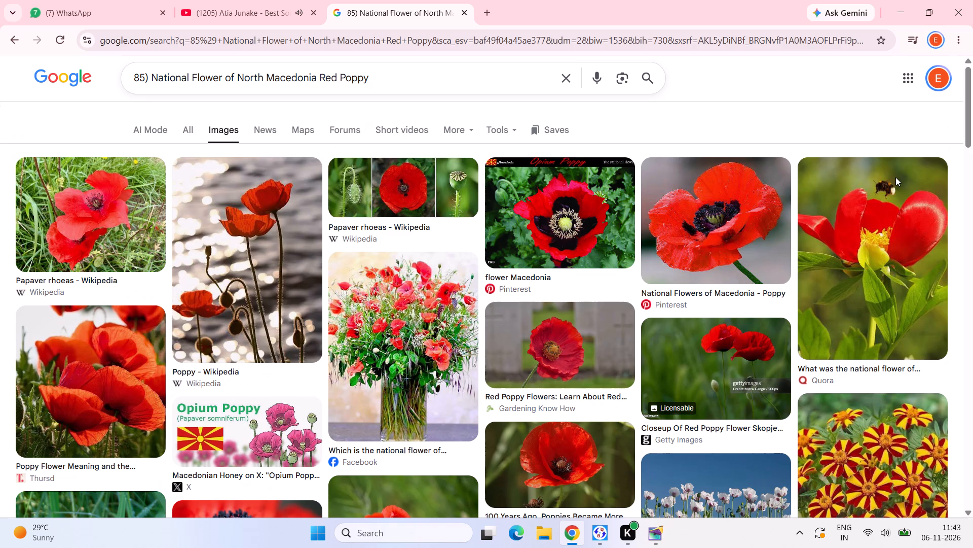
scroll(802, 281, "down", 1)
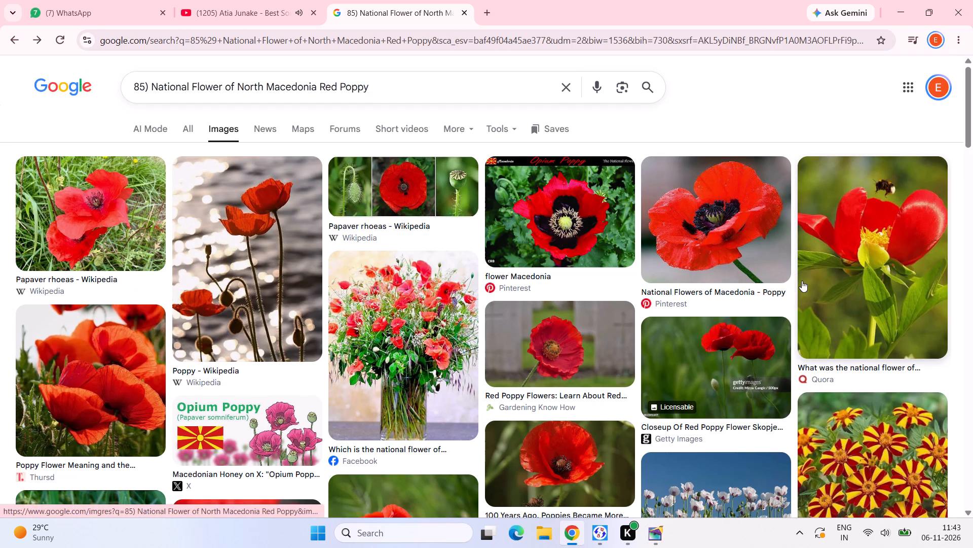
scroll(801, 284, "down", 3)
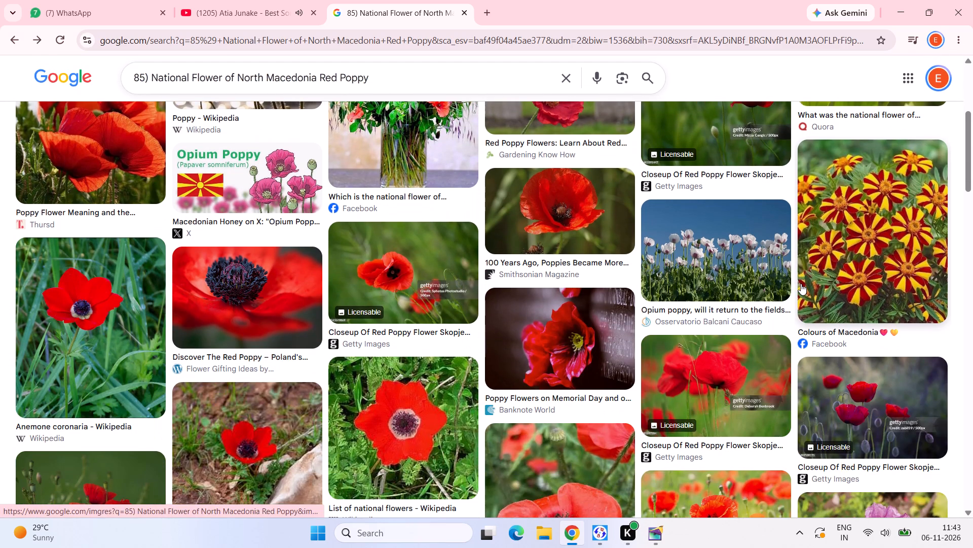
scroll(801, 284, "down", 2)
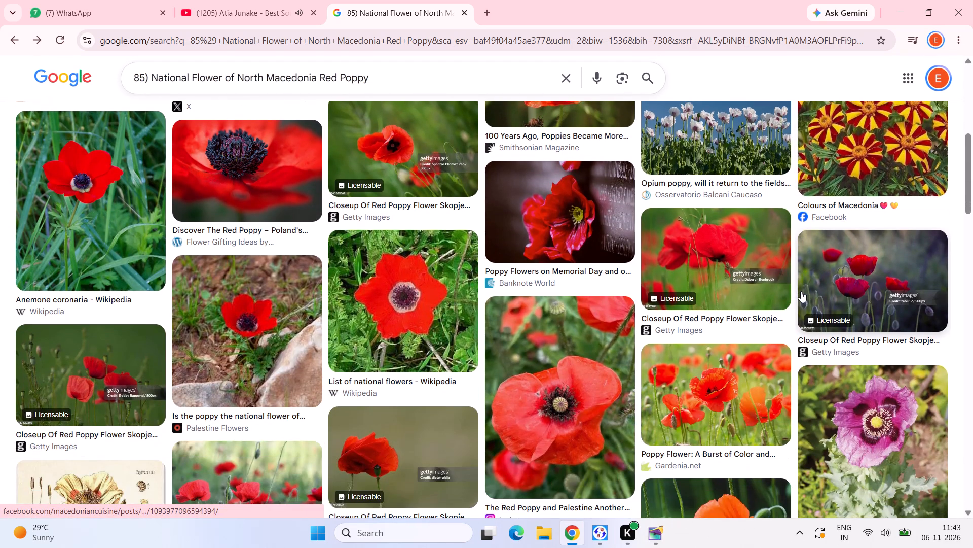
left_click(763, 416)
right_click(757, 263)
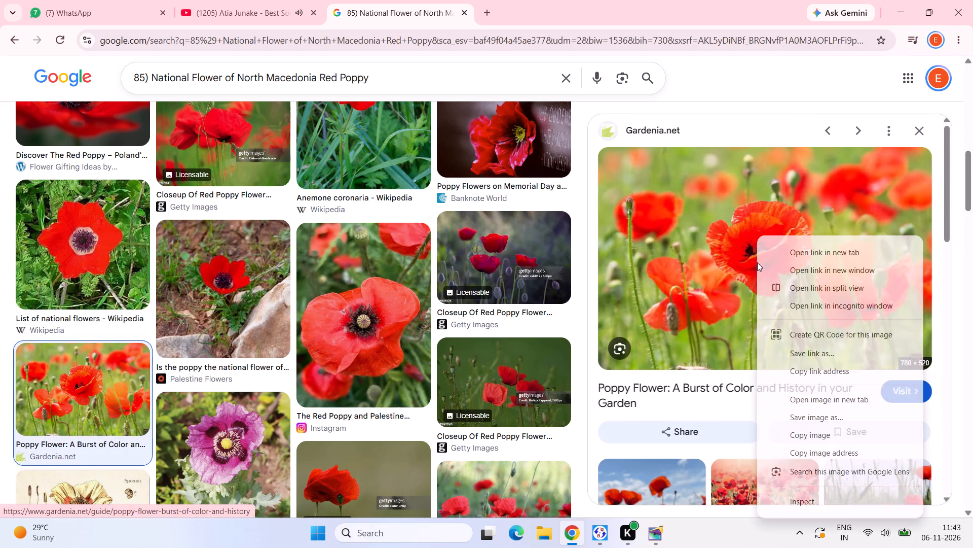
left_click(831, 432)
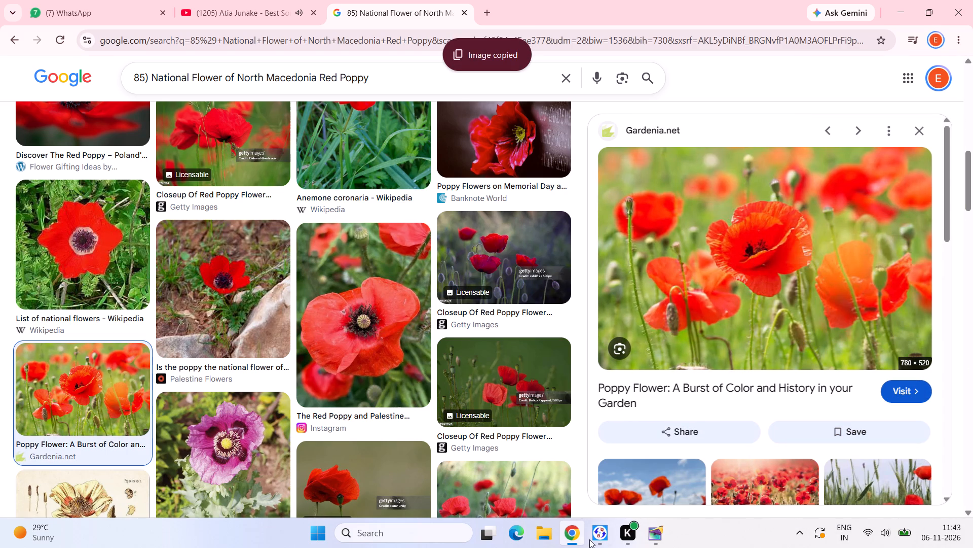
left_click(656, 528)
Paste the poppy field picture on page 47 and shrink it to about 55.5 × 41.5 mm in the empty lower area.
key("ctrl+v")
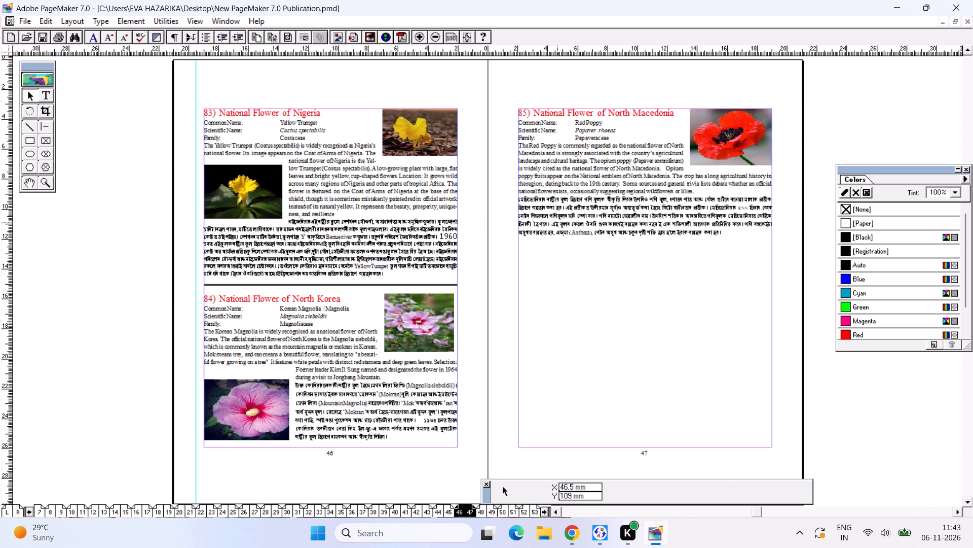
left_click_drag(509, 226, 643, 253)
left_click_drag(491, 224, 676, 338)
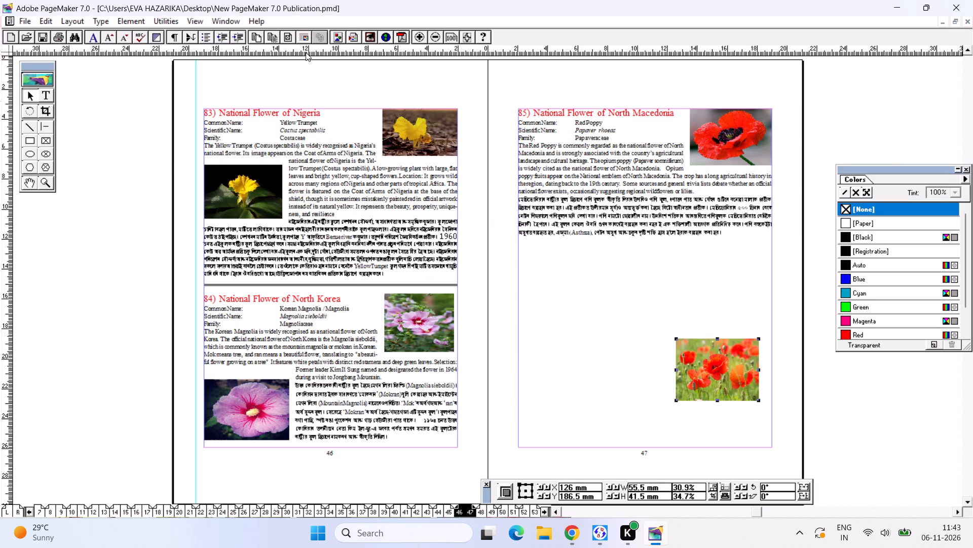
Apply a rectangular text wrap to the poppy field picture.
left_click(133, 16)
left_click(130, 20)
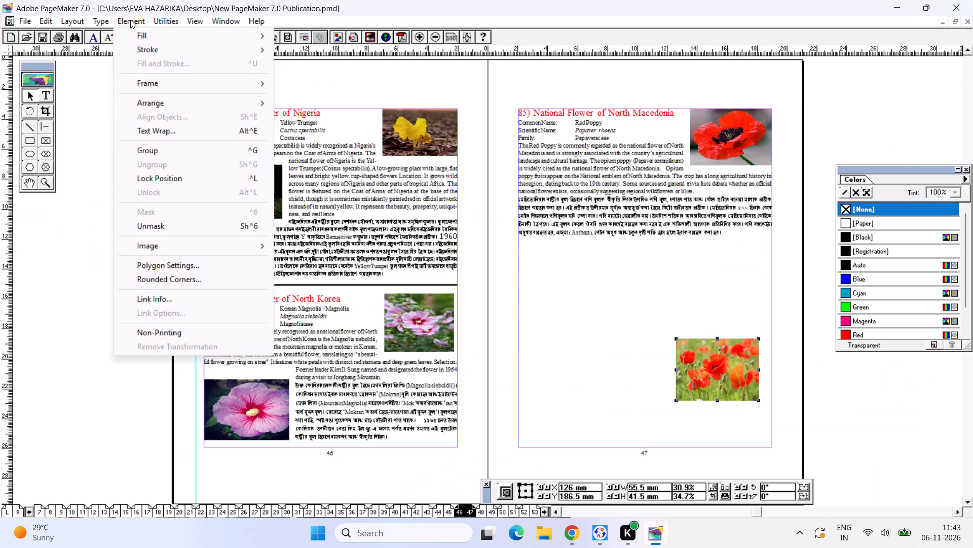
left_click(189, 139)
left_click(191, 130)
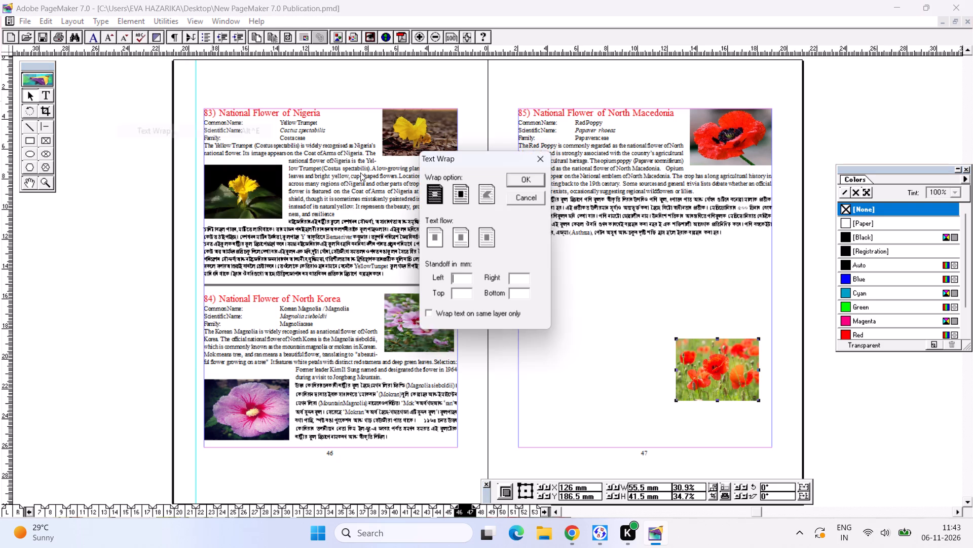
left_click(467, 197)
left_click(525, 182)
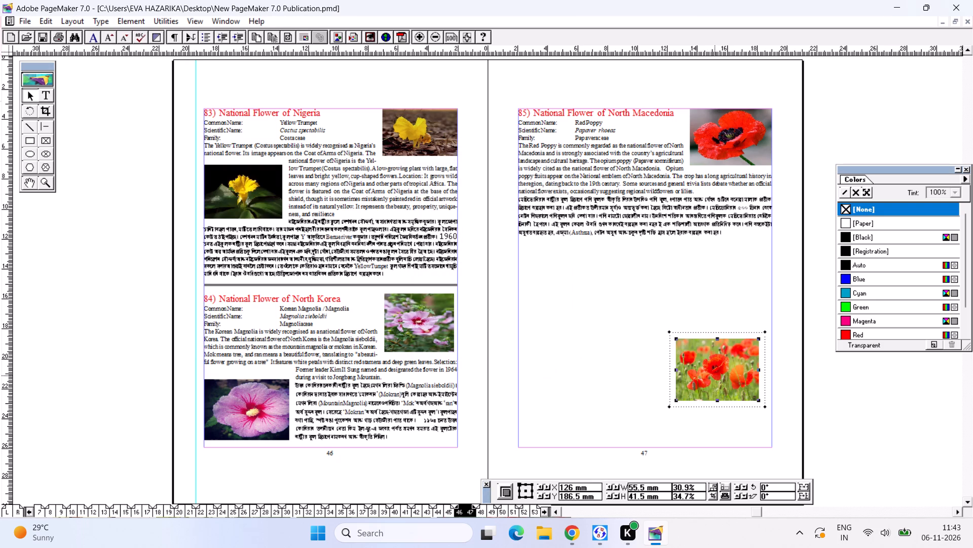
Move the poppy field picture to the left edge of the North Macedonia text and shrink it to about 51.7 × 37 mm.
left_click_drag(715, 379, 557, 195)
left_click_drag(557, 198, 556, 214)
left_click(559, 206)
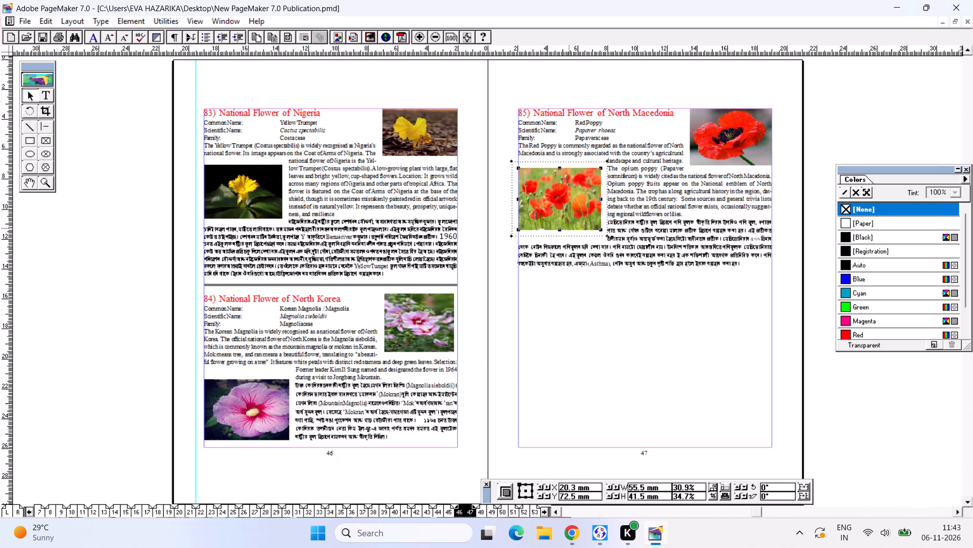
left_click_drag(602, 229, 595, 223)
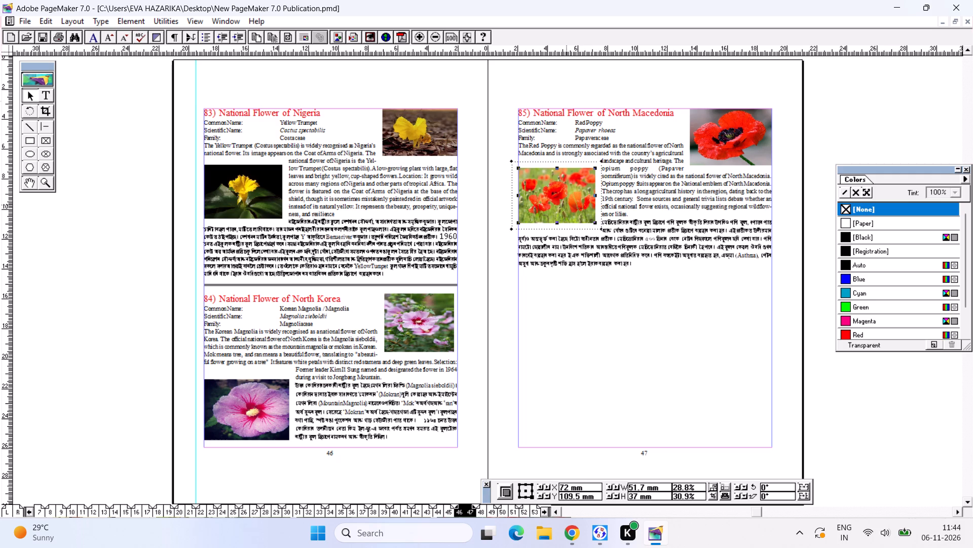
left_click_drag(565, 203, 571, 214)
left_click(572, 212)
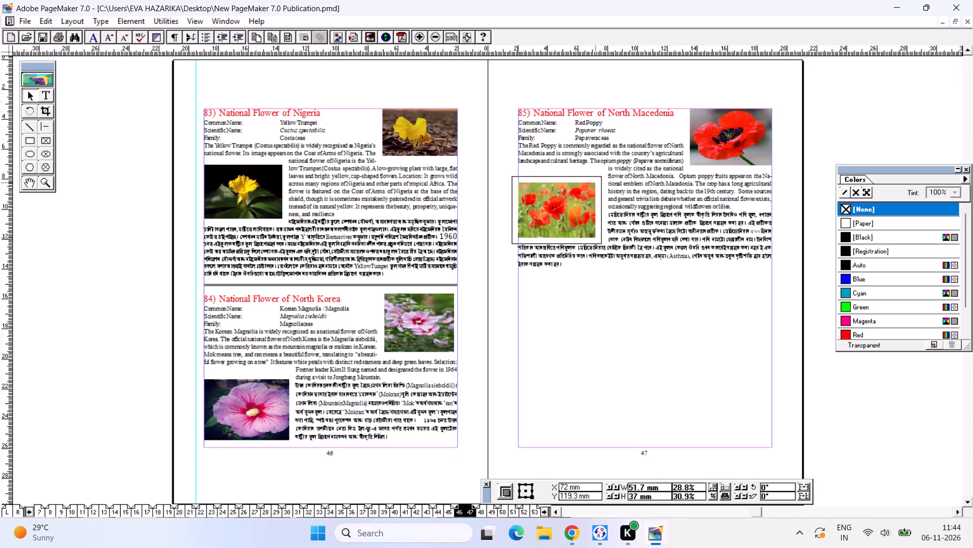
left_click(641, 213)
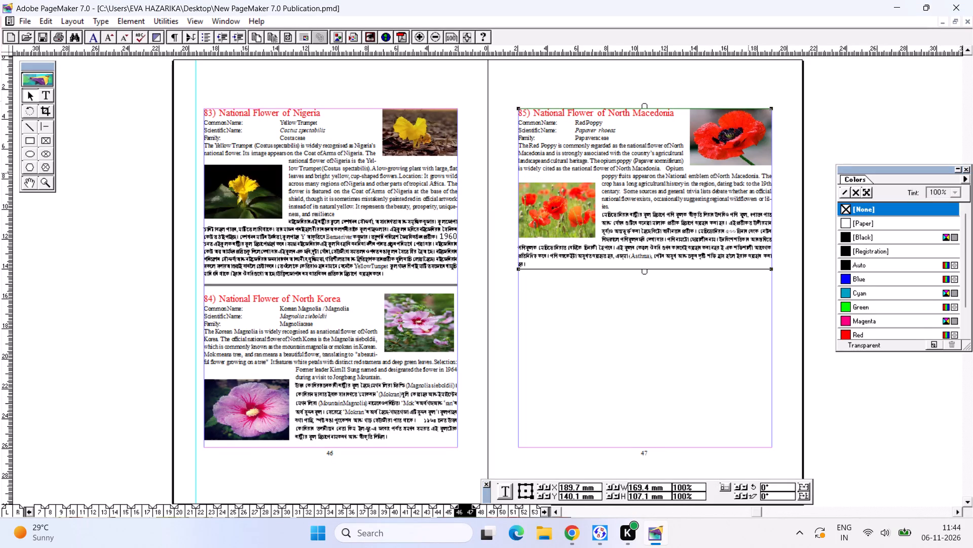
left_click(743, 165)
left_click(634, 313)
Copy the whole Norway entry from page 102 of the national flowers (2) publication.
key("ctrl+Tab")
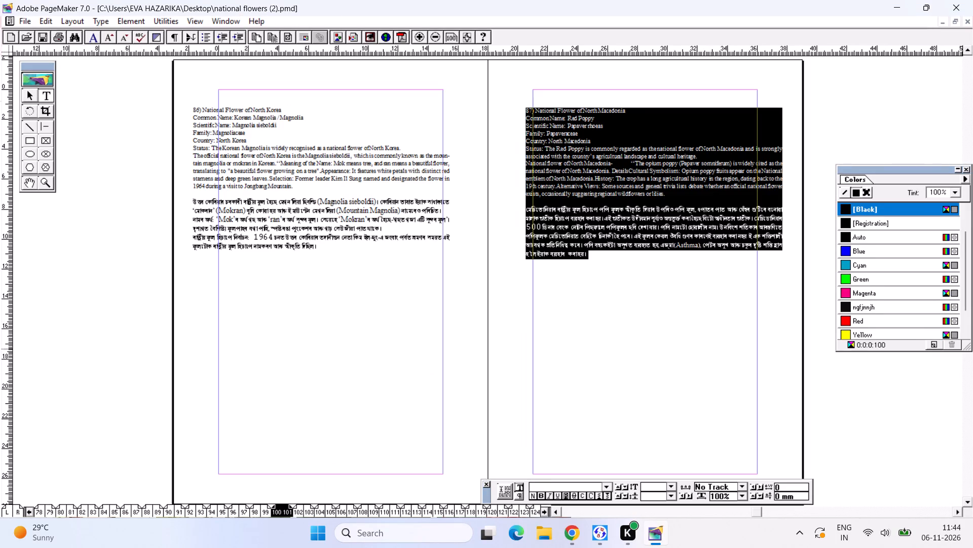
left_click(296, 507)
left_click(277, 243)
key("ctrl+a")
key("ctrl+c")
key("ctrl+c")
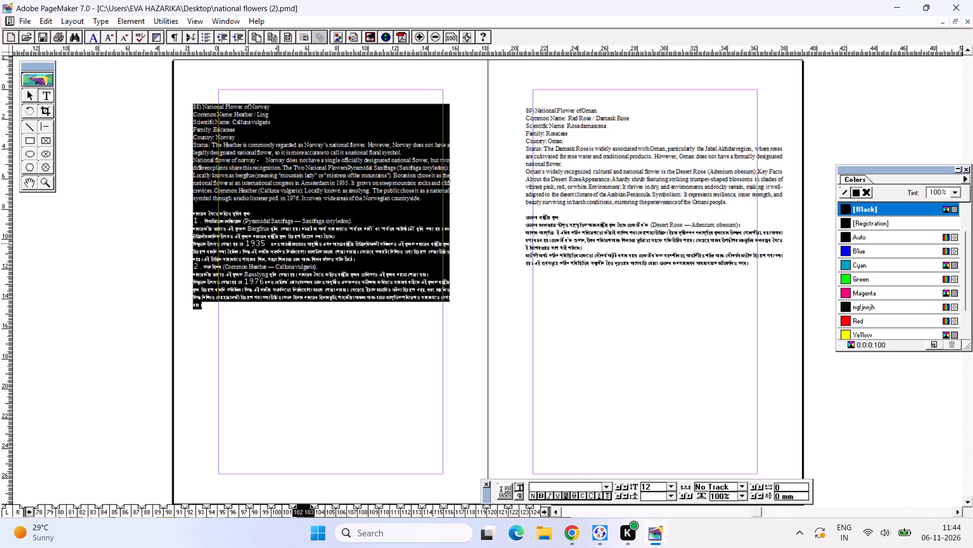
Paste the Norway text into the new publication and place it directly below the North Macedonia entry on page 47.
key("ctrl+Tab")
key("ctrl+v")
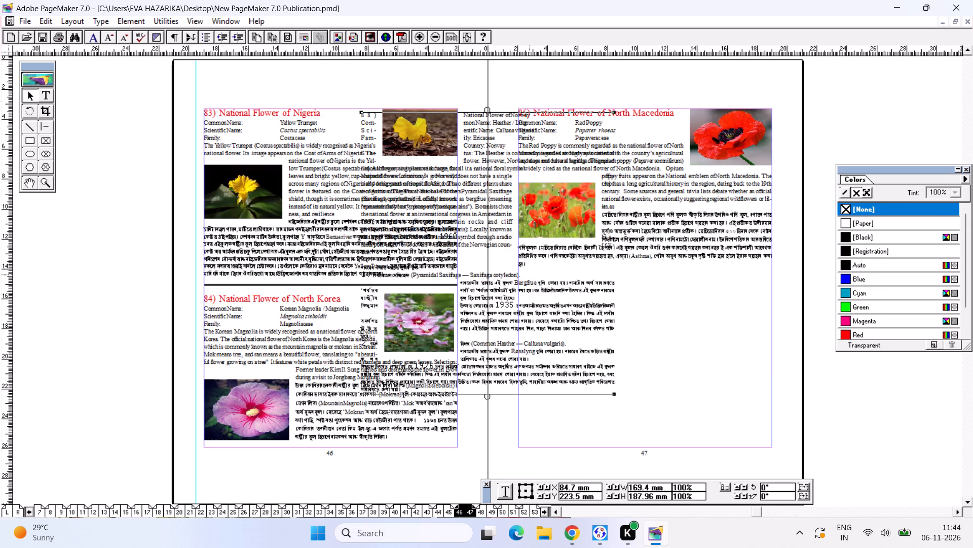
left_click_drag(533, 282, 715, 390)
left_click_drag(684, 368, 661, 422)
left_click(648, 400)
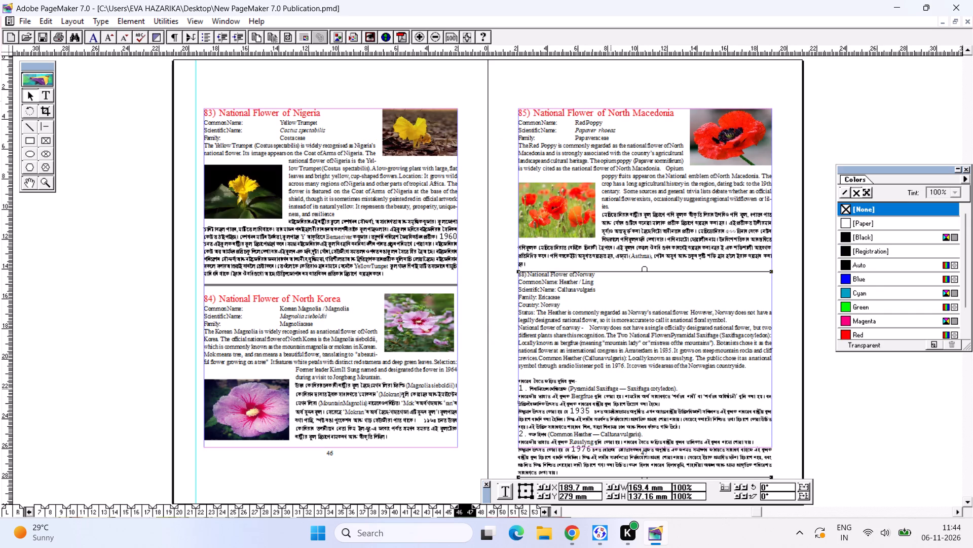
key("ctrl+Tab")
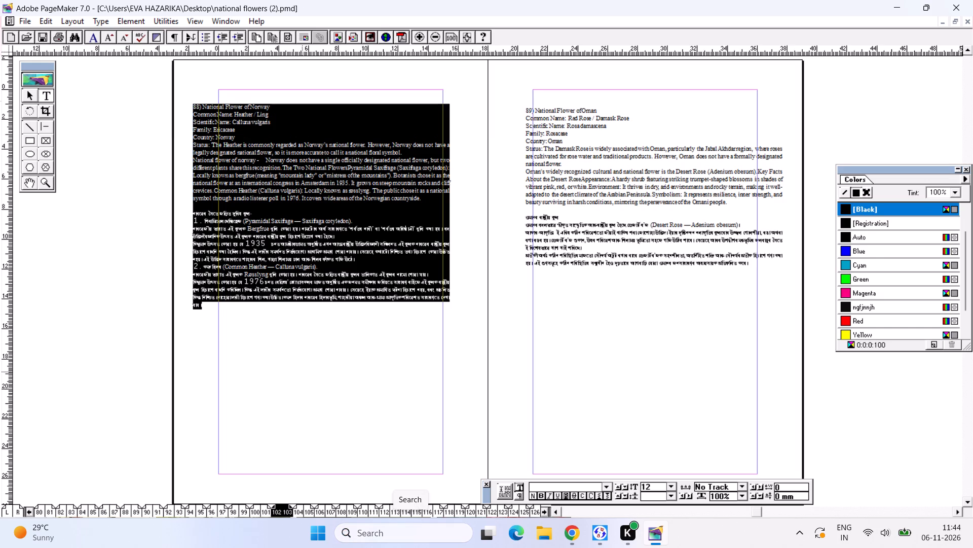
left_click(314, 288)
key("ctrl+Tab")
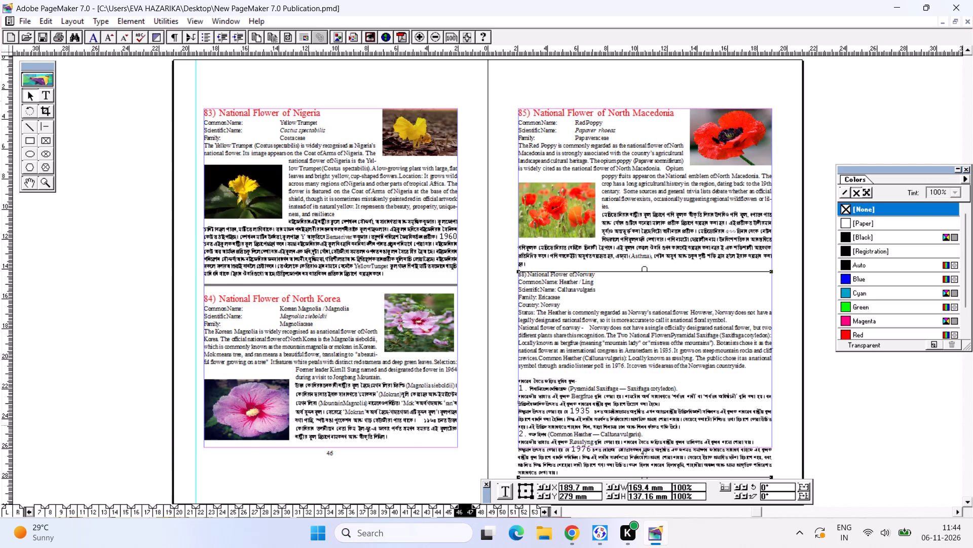
Enlarge the heading text "National Flower of Norway" to 18 pt and colour it red.
left_click(578, 401)
key("ctrl+2")
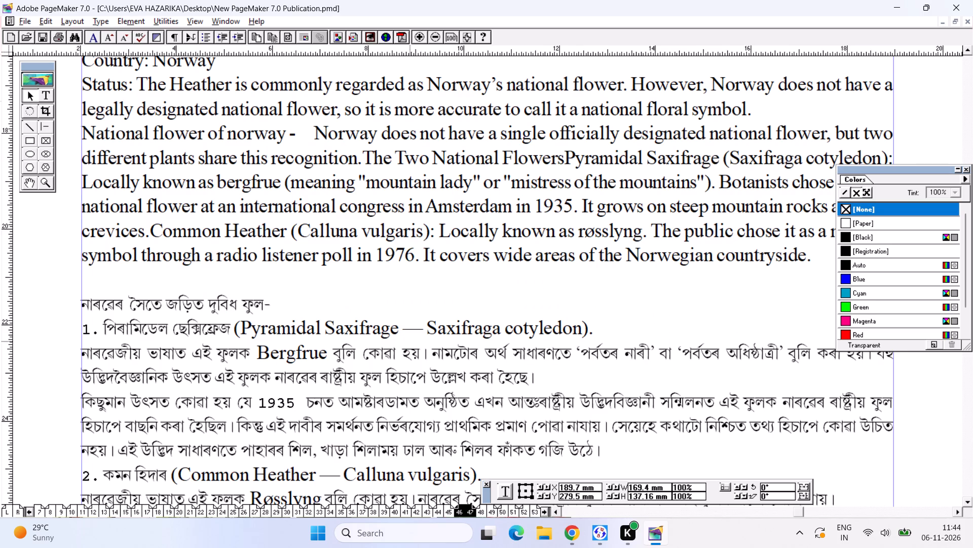
left_click_drag(408, 341, 420, 240, "alt")
left_click_drag(356, 273, 387, 438, "alt")
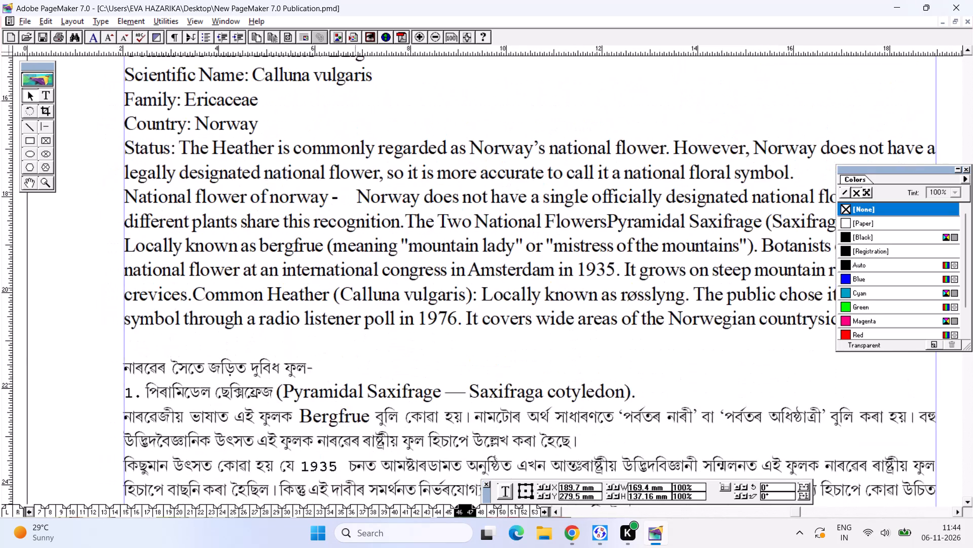
left_click_drag(355, 174, 372, 360, "alt")
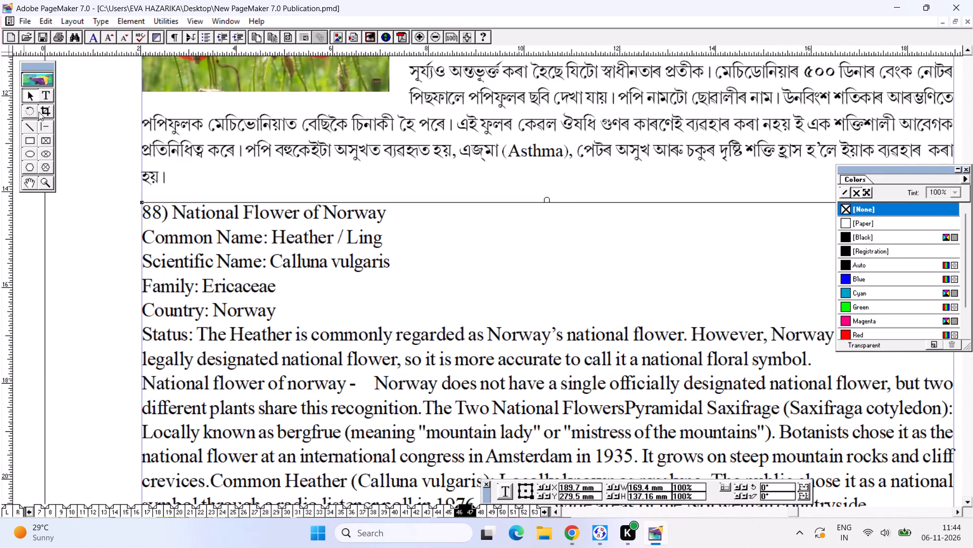
left_click(46, 91)
left_click_drag(171, 217, 368, 214)
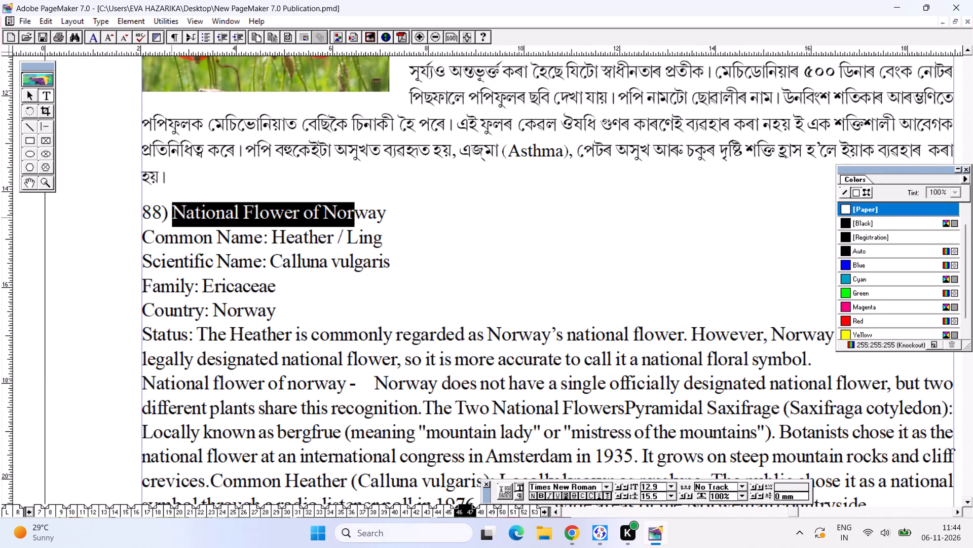
left_click_drag(368, 214, 425, 214)
key("ctrl+shift+period")
key("ctrl+shift+period")
key("ctrl+shift+period")
key("ctrl+shift+period")
key("ctrl+shift+period")
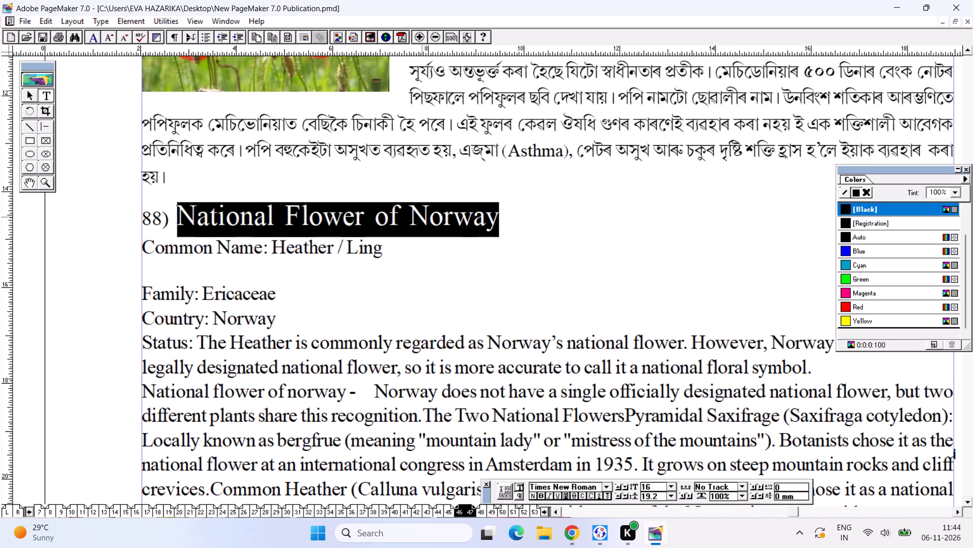
key("ctrl+shift+period")
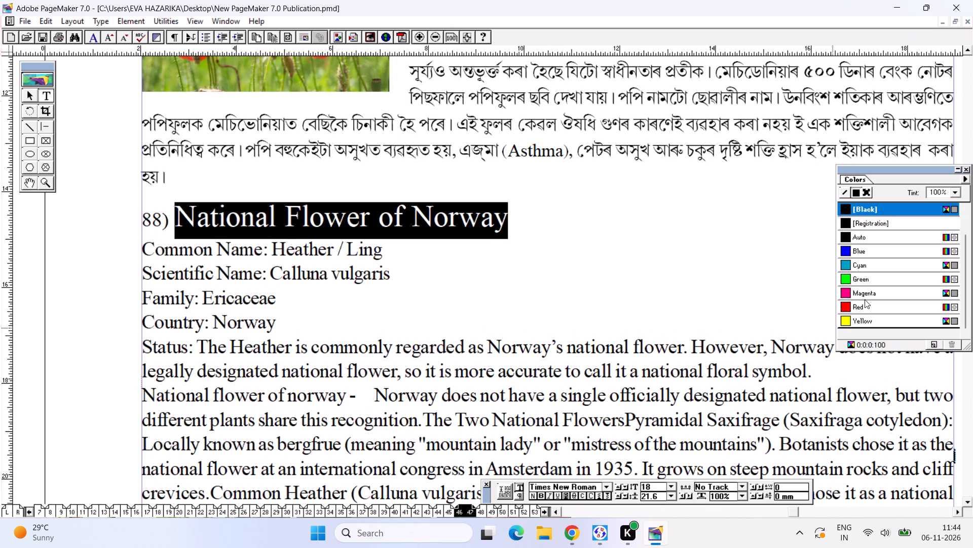
left_click(866, 308)
Insert two tabs before "Heather / Ling" in the Norway entry's Common Name line.
left_click(318, 244)
left_click(279, 250)
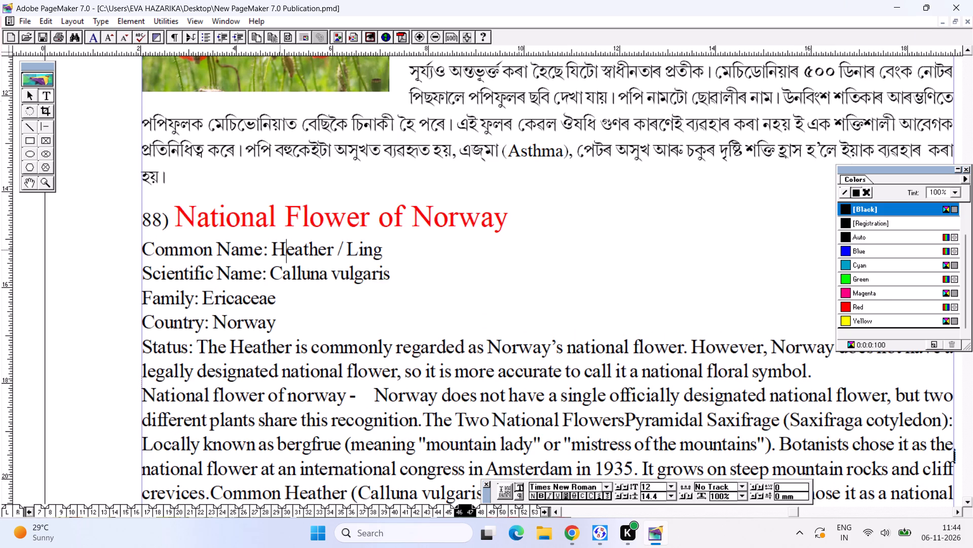
left_click(275, 248)
key("Tab")
key("Tab")
Enlarge the "88)" number of the Norway heading to 18 pt and colour it red.
left_click_drag(175, 214, 120, 229)
key("ctrl+shift+period")
key("ctrl+shift+period")
key("ctrl+shift+period")
key("ctrl+shift+period")
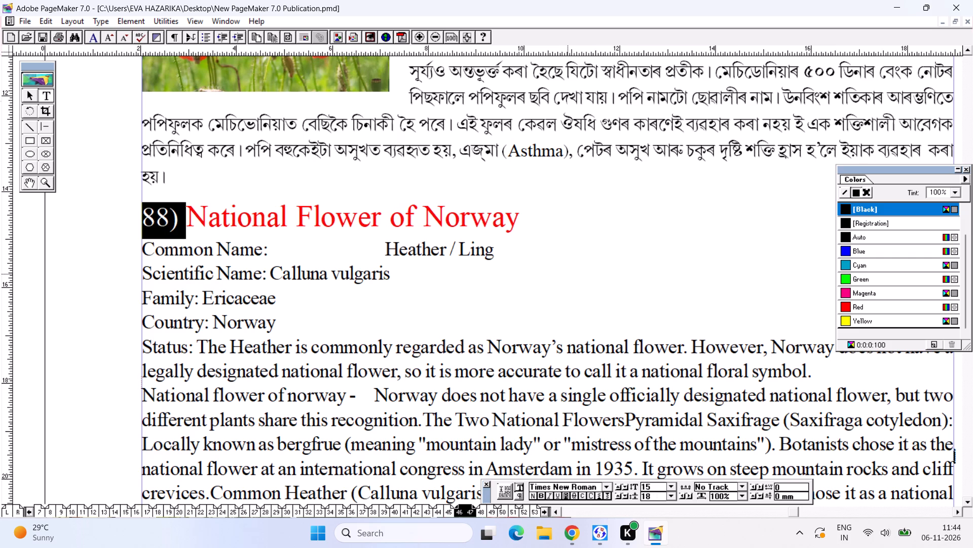
key("ctrl+shift+period")
key("ctrl+shift+period")
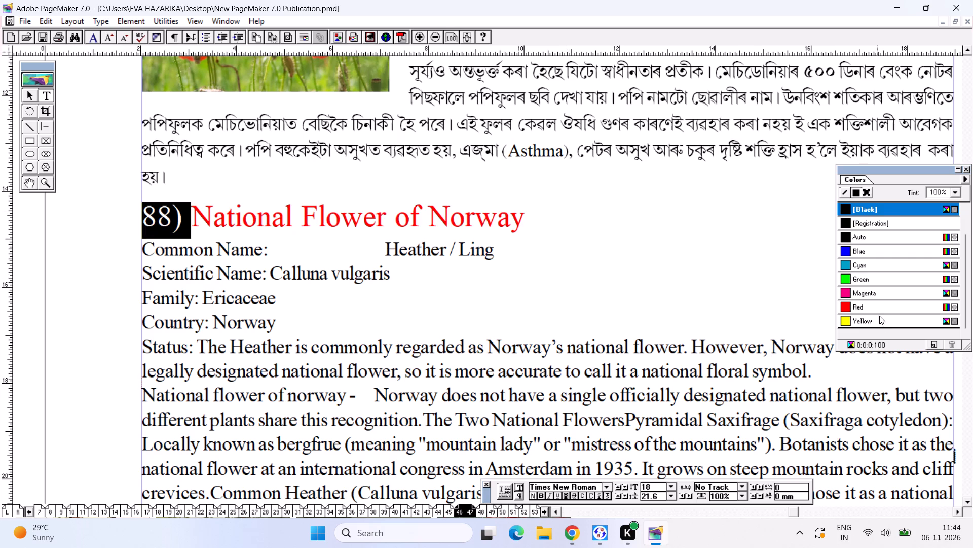
left_click(883, 304)
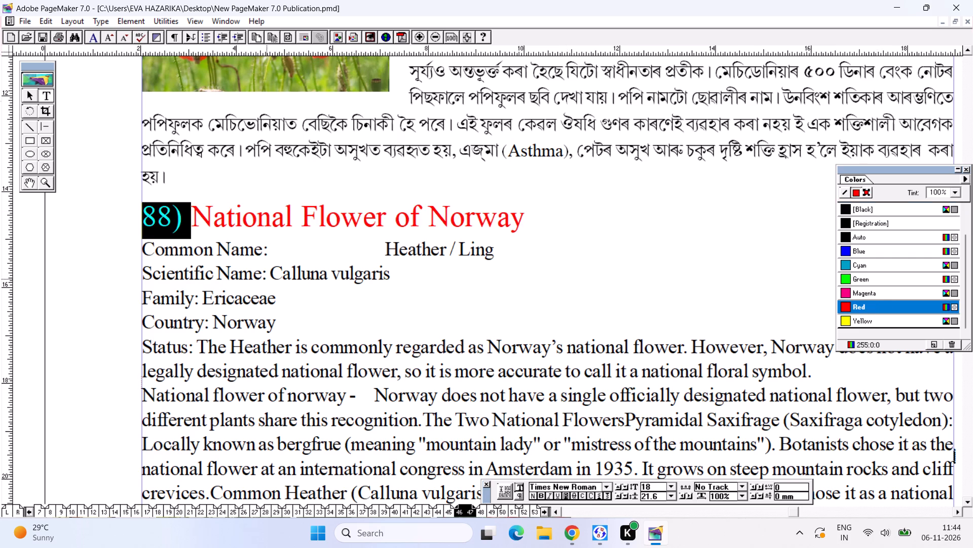
Tab "Calluna vulgaris" and "Ericaceae" across to line up with the common name in the Norway entry.
left_click(266, 279)
key("Tab")
key("Tab")
left_click(203, 300)
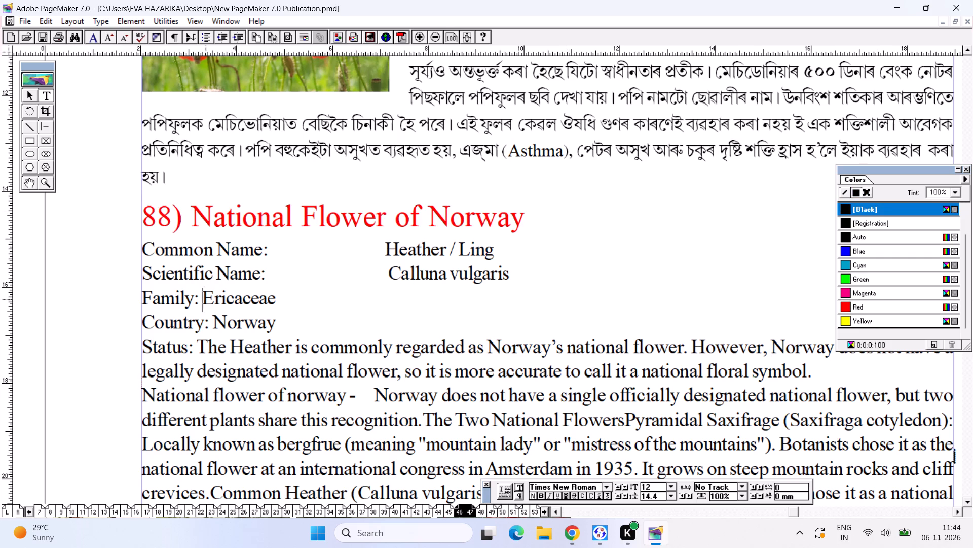
key("Tab")
key("Tab")
key("Tab")
key("Tab")
Delete the "Country: Norway" line from the entry.
left_click_drag(289, 324, 125, 330)
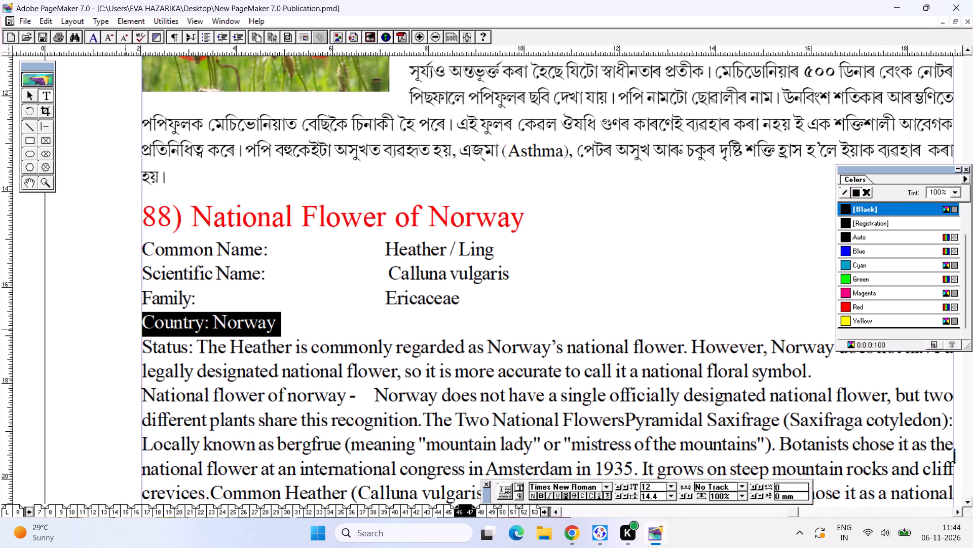
key("BackSpace")
key("BackSpace")
Italicise "Calluna vulgaris" in the Norway entry's Scientific Name line.
left_click_drag(379, 276, 552, 267)
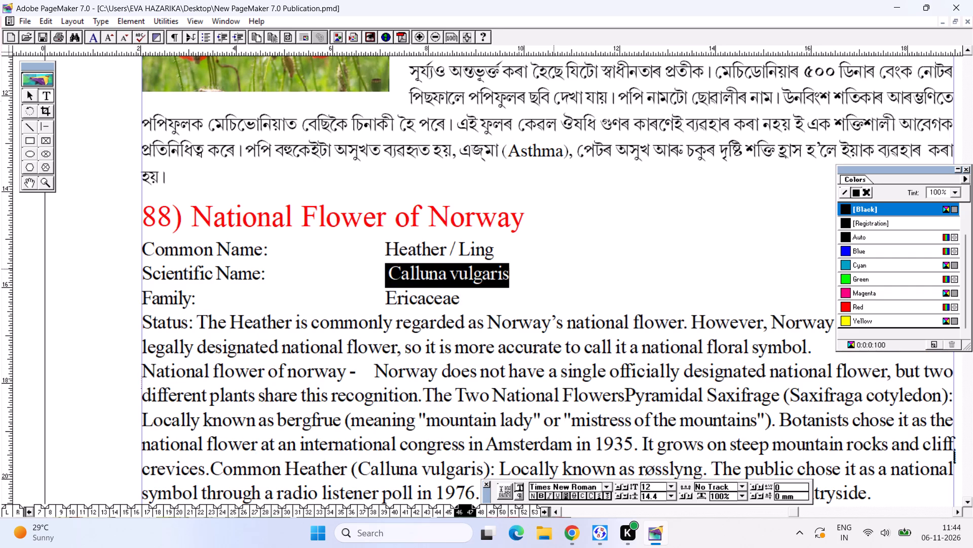
key("ctrl+shift+i")
left_click(523, 286)
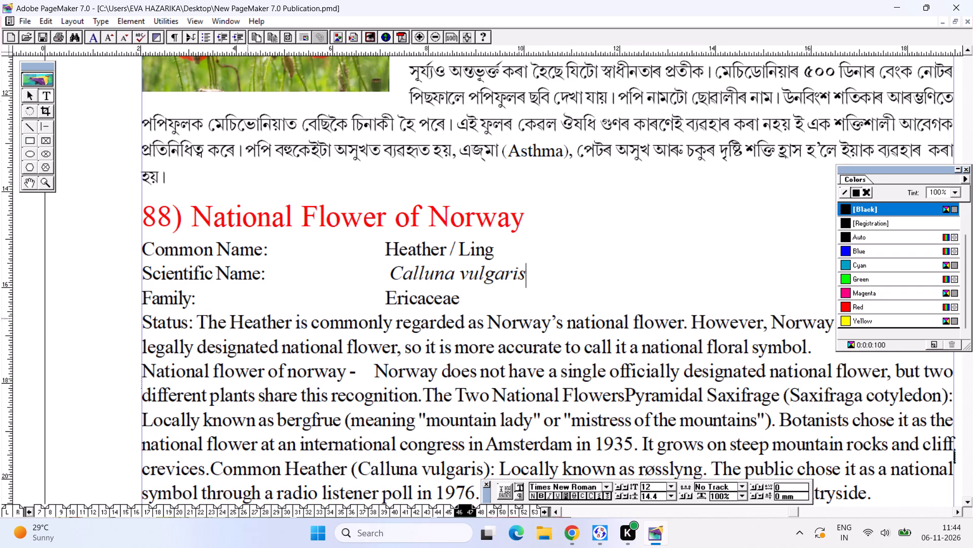
Delete the "Status:" label from the start of the Norway description.
left_click_drag(200, 325, 94, 326)
key("BackSpace")
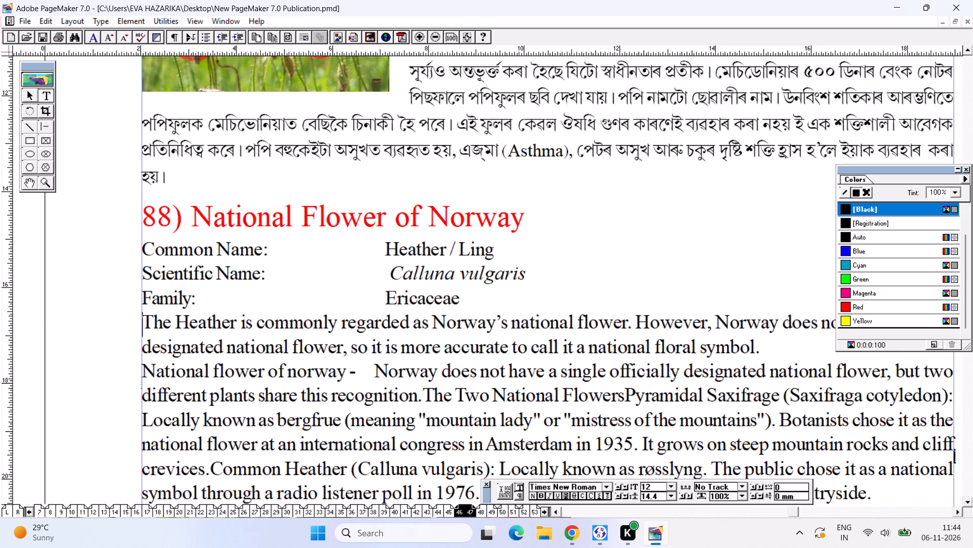
Delete "National flower of norway -" and join that paragraph to the preceding one with a space.
left_click_drag(374, 378, 135, 383)
key("BackSpace")
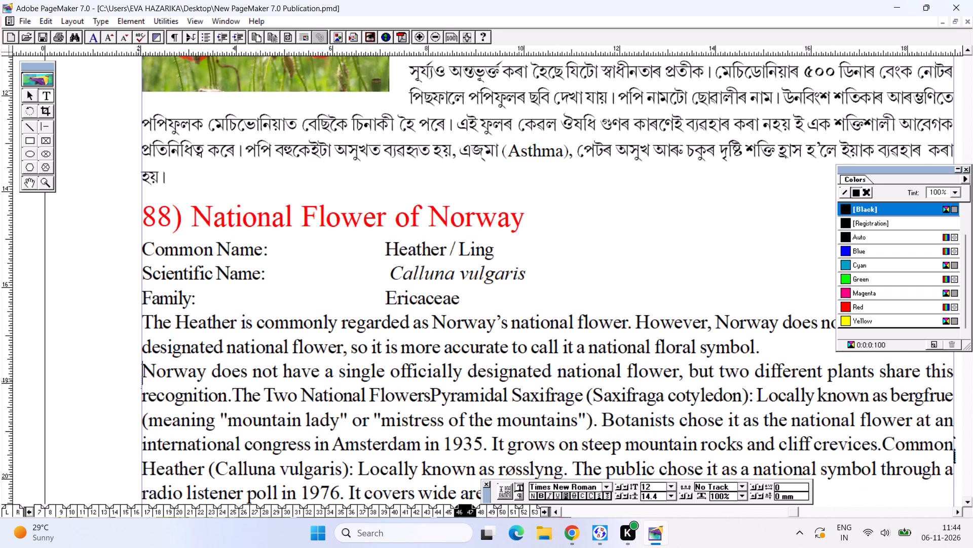
key("BackSpace")
key("space")
Delete "(Saxifraga cotyledon):" from the English Norway description.
left_click_drag(365, 426, 280, 359, "alt")
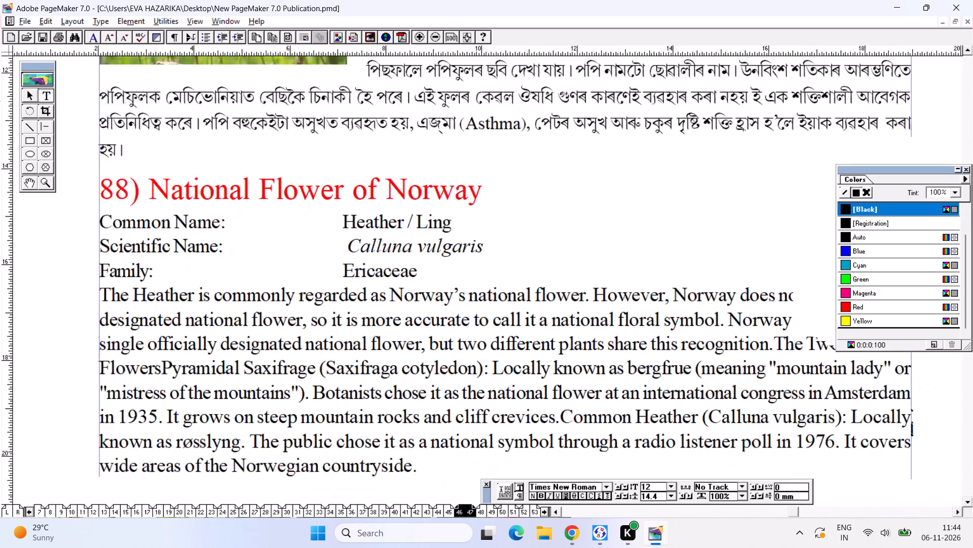
left_click_drag(280, 359, 251, 321, "alt")
left_click_drag(463, 317, 478, 357, "alt")
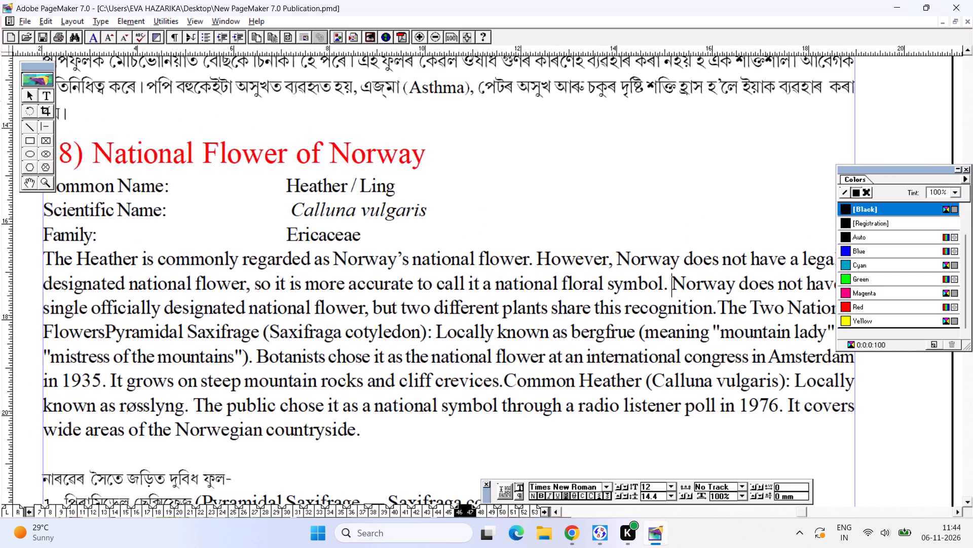
left_click_drag(317, 391, 364, 403, "alt")
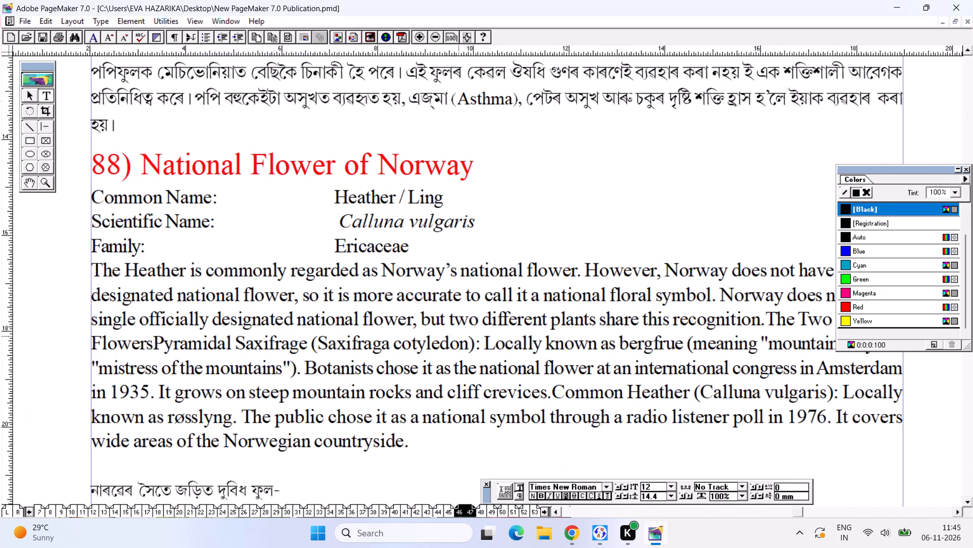
left_click_drag(484, 348, 206, 351)
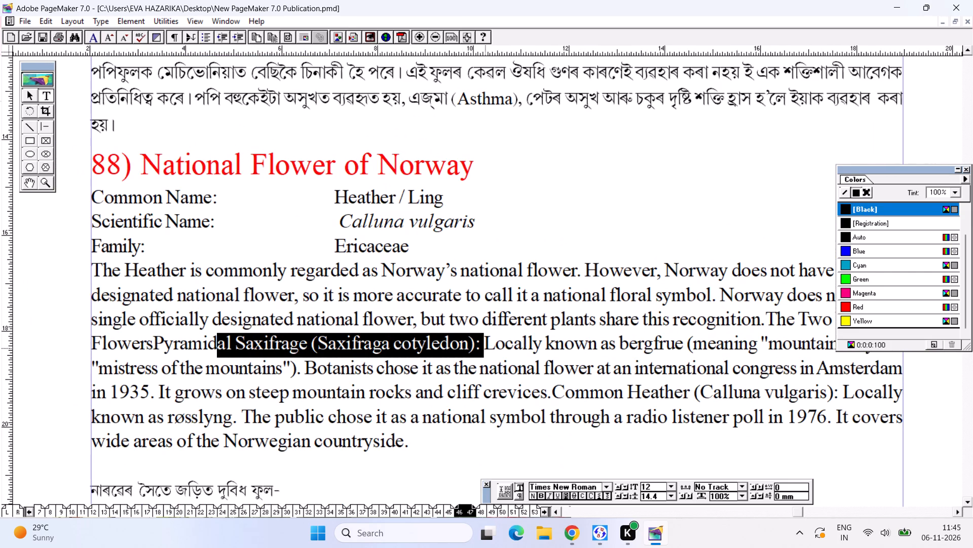
left_click_drag(206, 351, 309, 355)
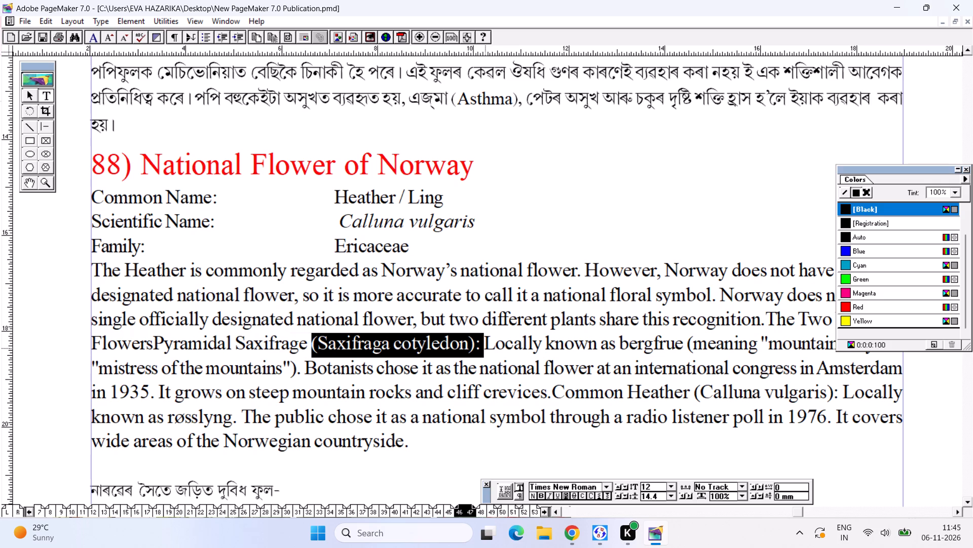
left_click_drag(309, 355, 310, 355)
key("BackSpace")
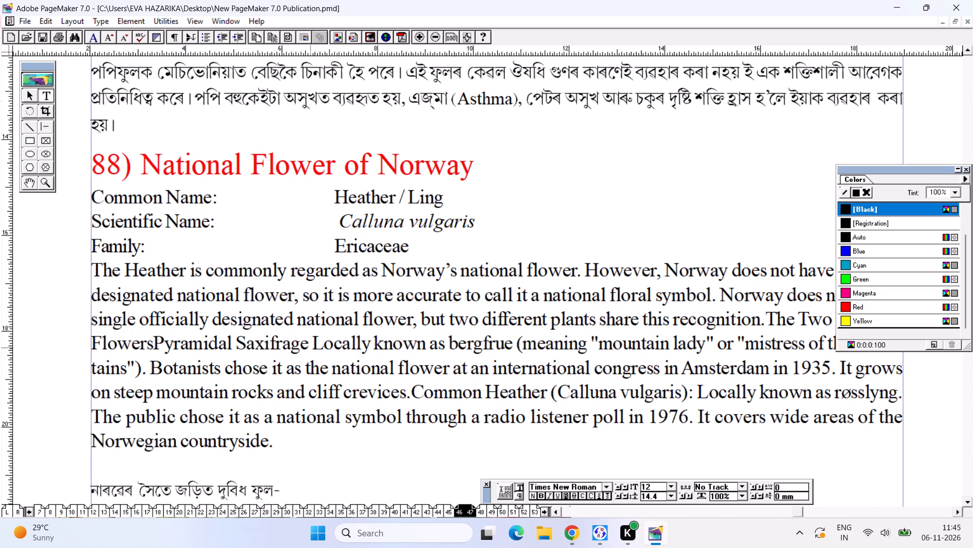
Delete "The Two National FlowersPyramidal Saxifrage" from the Norway description and insert a space before "Locally known as".
left_click_drag(310, 347, 93, 343)
left_click_drag(519, 381, 402, 398, "alt")
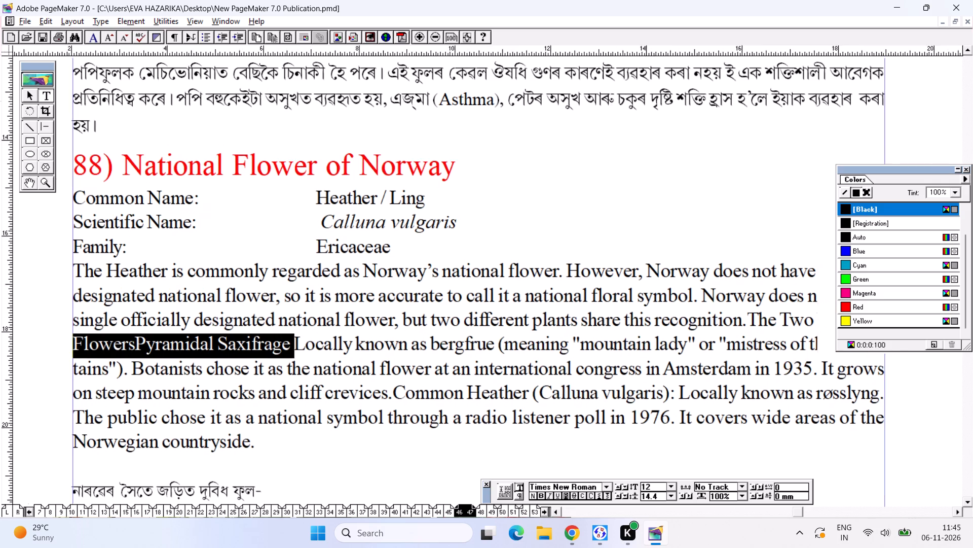
left_click_drag(402, 398, 400, 399, "alt")
left_click(649, 337, "shift")
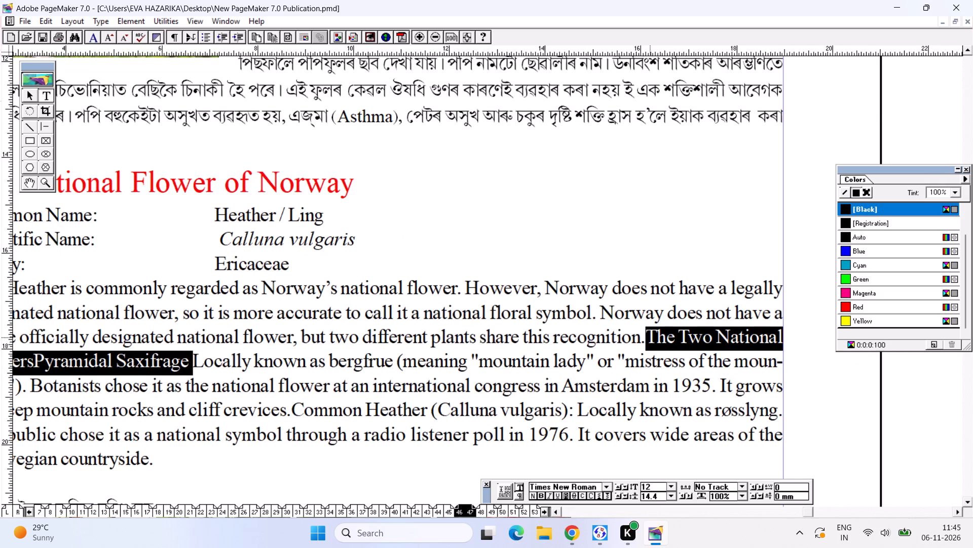
key("BackSpace")
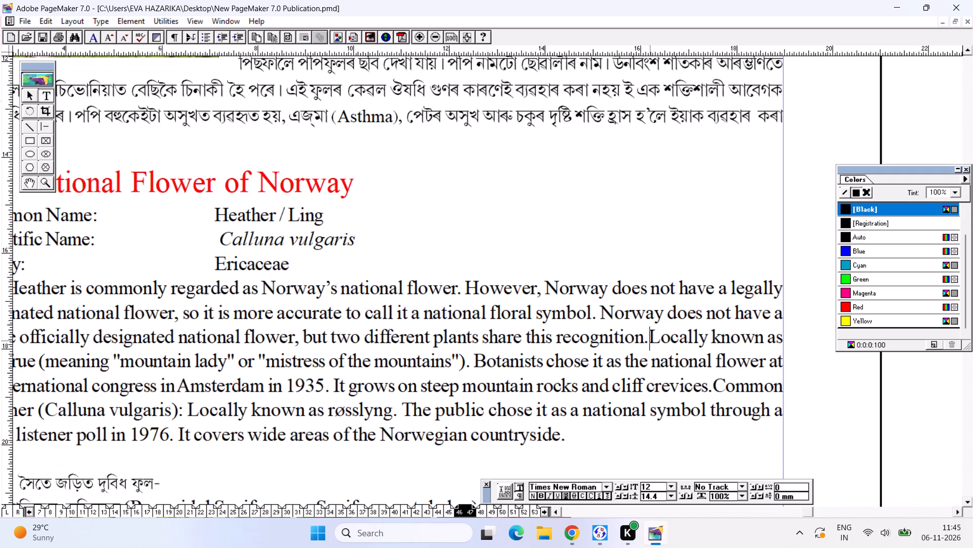
key("space")
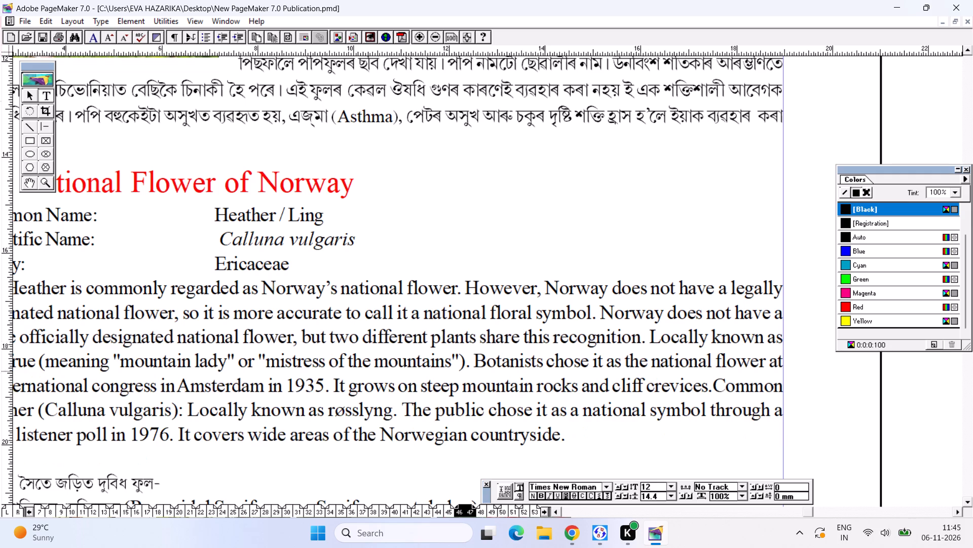
Remove the blank line between the English and Assamese text of the Norway entry.
left_click_drag(325, 462, 474, 387, "alt")
left_click_drag(366, 429, 364, 391, "alt")
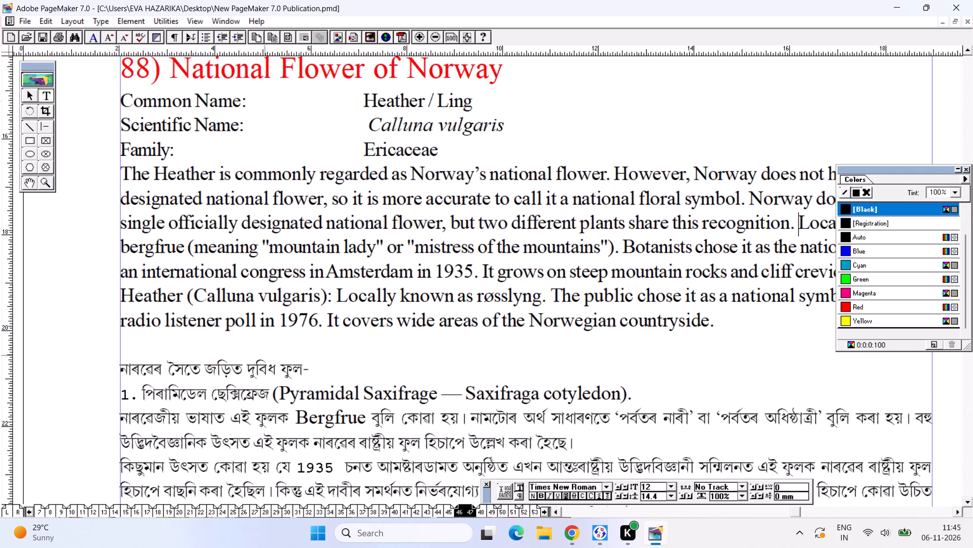
left_click(263, 346)
key("BackSpace")
left_click(168, 363)
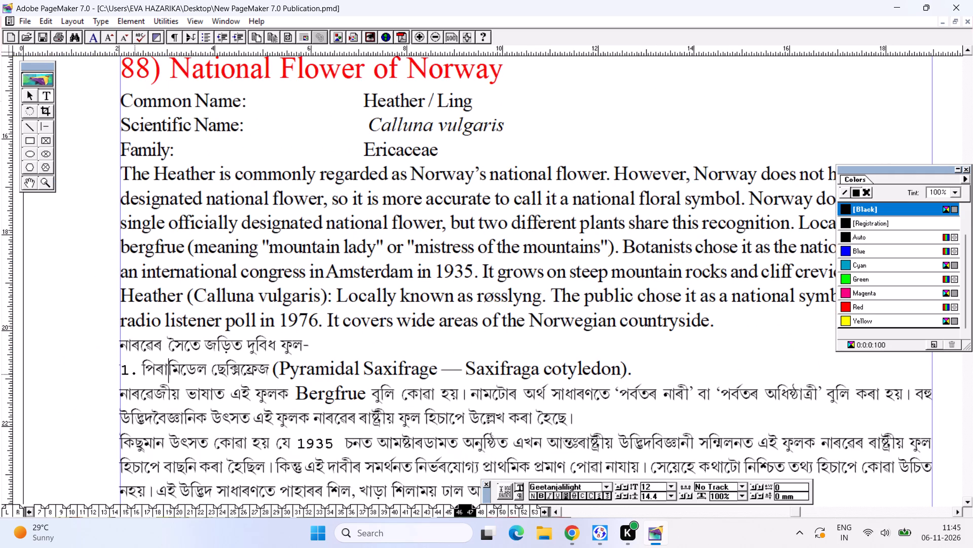
Enlarge all of the Norway entry's Assamese text to 13 pt.
left_click_drag(118, 348, 328, 344)
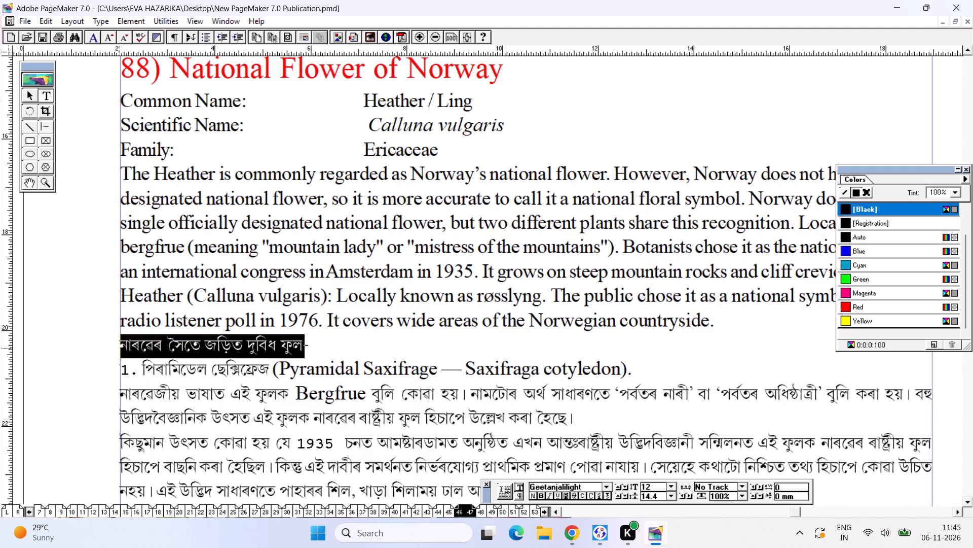
left_click_drag(328, 344, 758, 547)
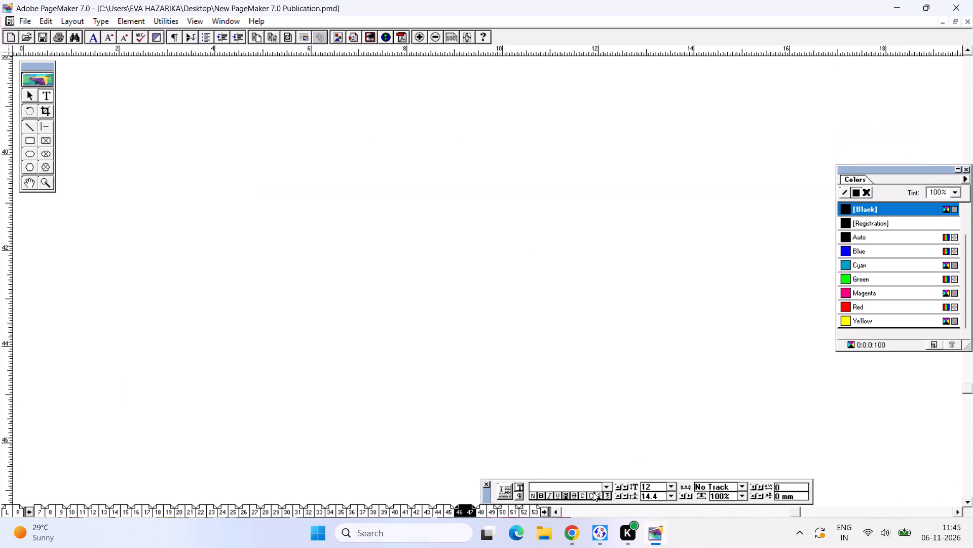
key("ctrl+shift+period")
key("ctrl+0")
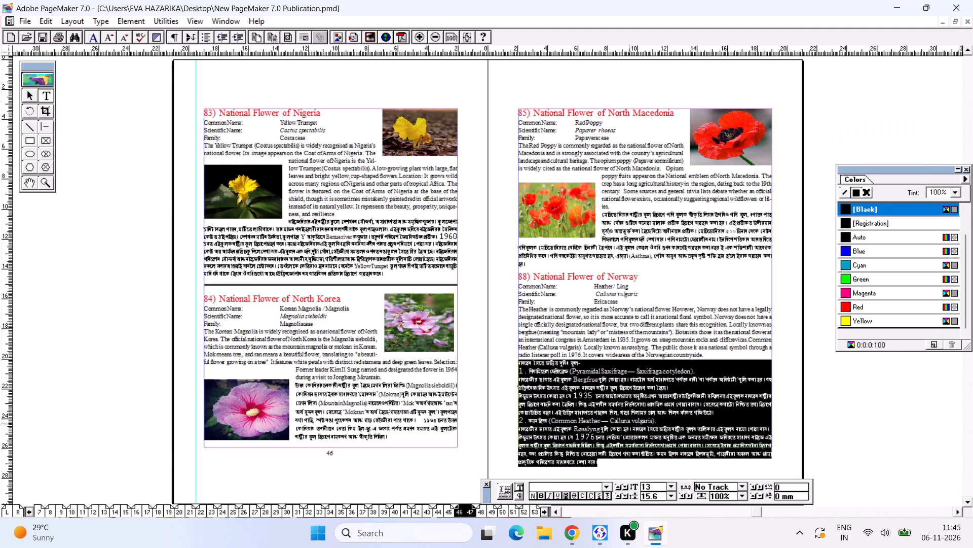
left_click(629, 418)
Change the font of the "1." item number in the Assamese Norway text to Geetanjalip.
key("ctrl+2")
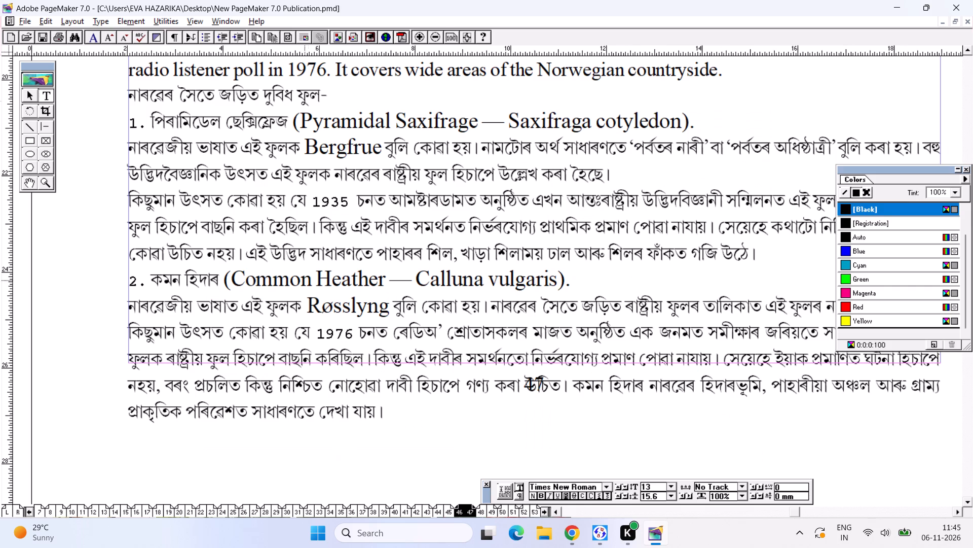
left_click_drag(293, 241, 253, 509, "alt")
left_click_drag(124, 395, 133, 365, "alt")
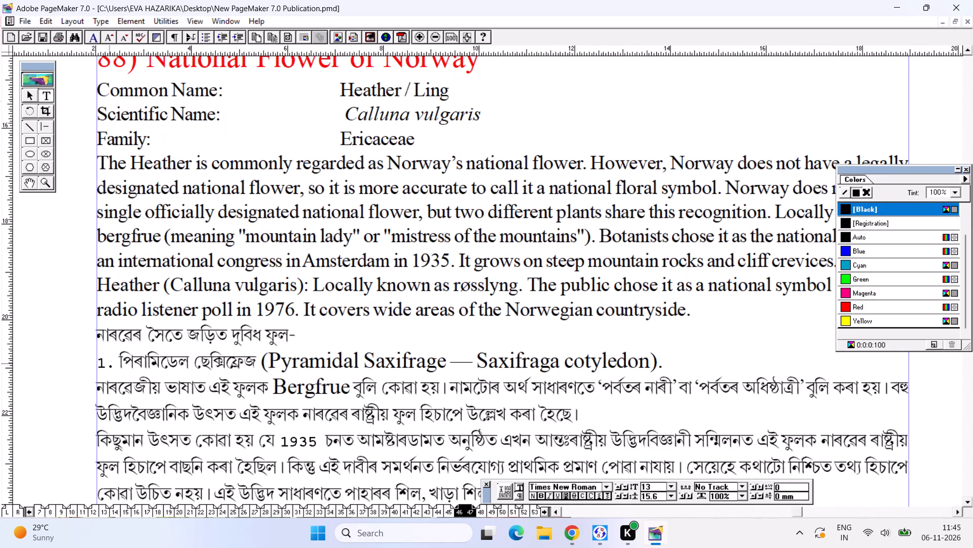
left_click_drag(112, 364, 87, 369)
left_click(336, 393)
left_click_drag(113, 359, 61, 366)
left_click(605, 487)
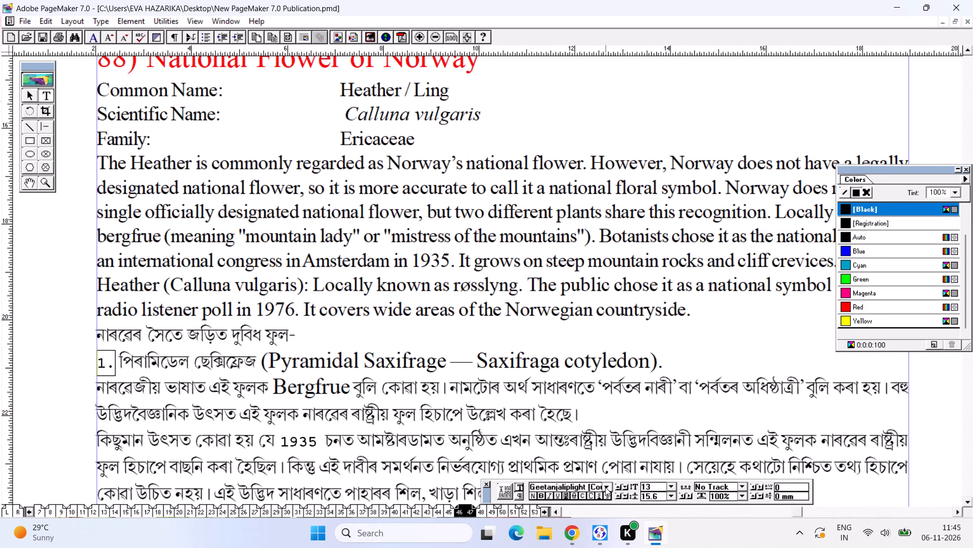
left_click(605, 451)
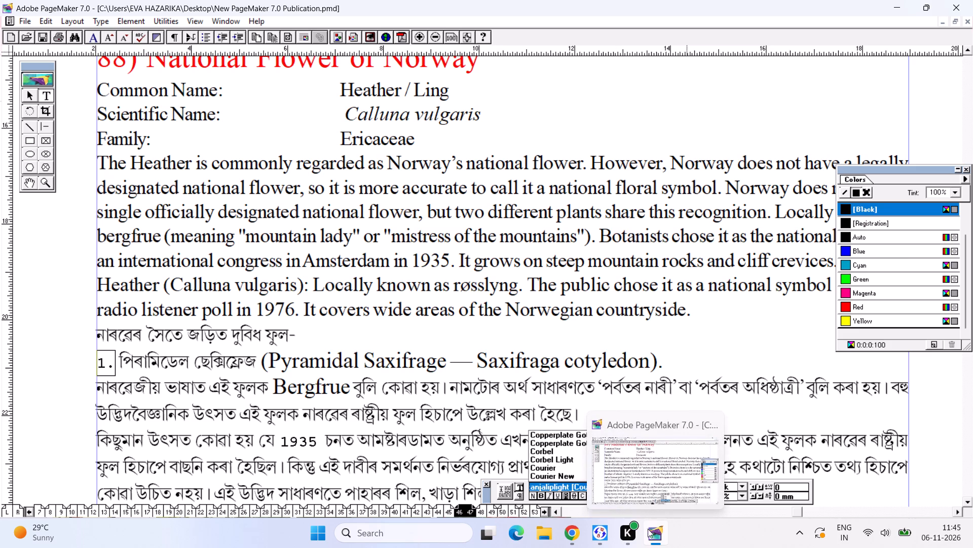
left_click(243, 368)
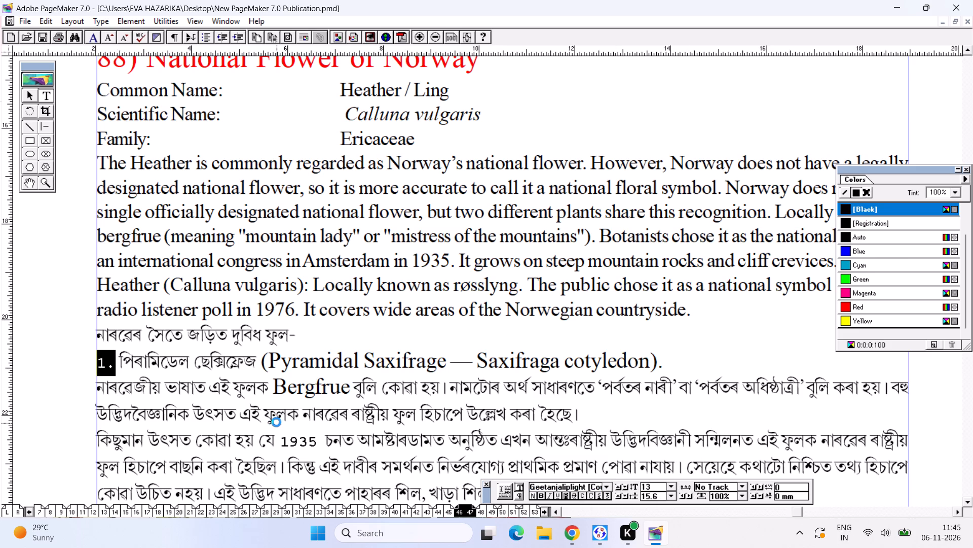
key("ctrl+t")
key("ctrl+Left")
key("ctrl+Left")
key("ctrl+Return")
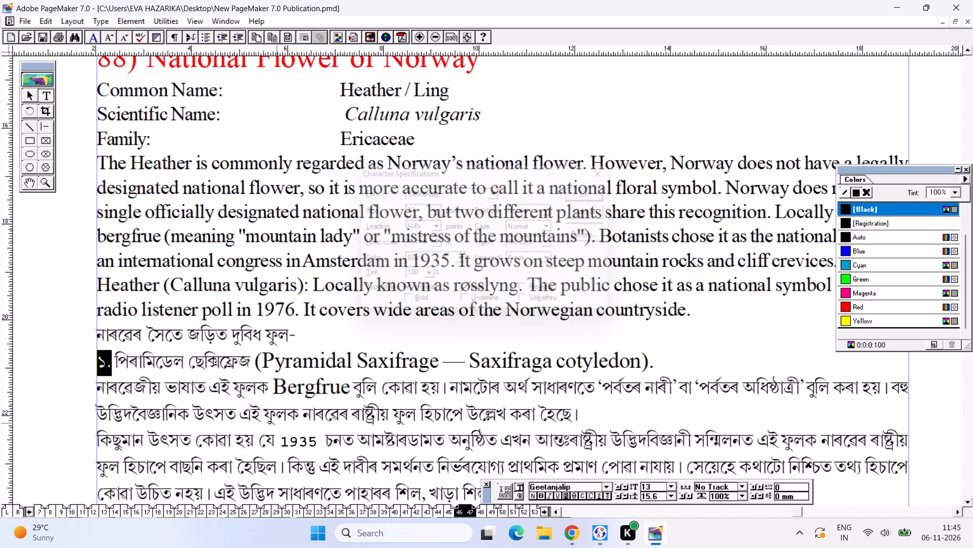
left_click(199, 360)
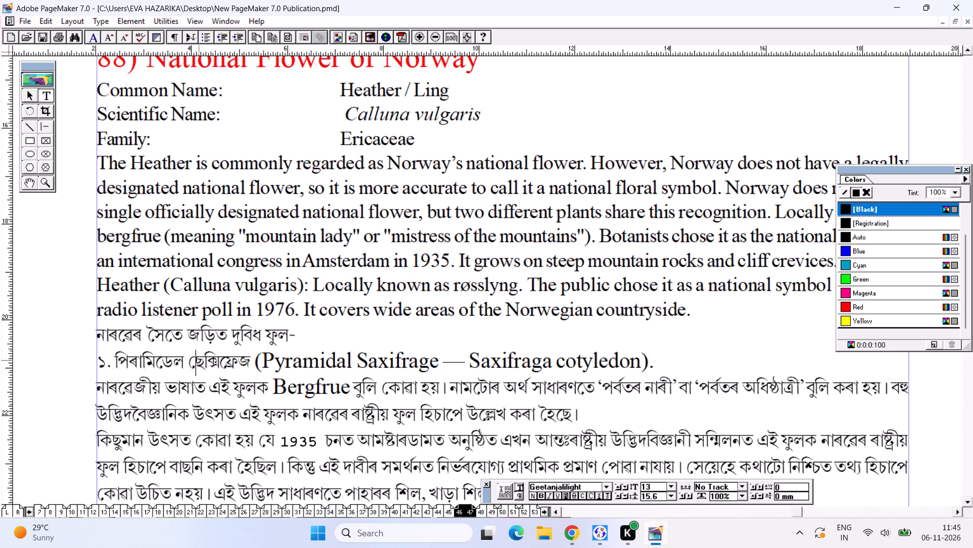
Reduce "(Pyramidal Saxifrage — Saxifraga cotyledon)." in the Assamese Norway text to 11 pt.
left_click_drag(253, 362, 654, 363)
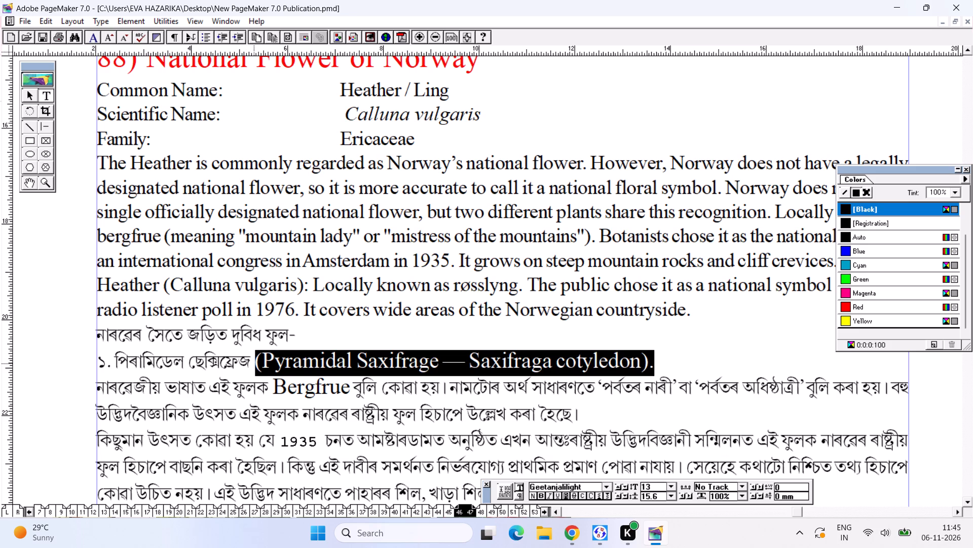
left_click_drag(654, 363, 659, 363)
key("ctrl+shift+comma")
key("ctrl+shift+comma")
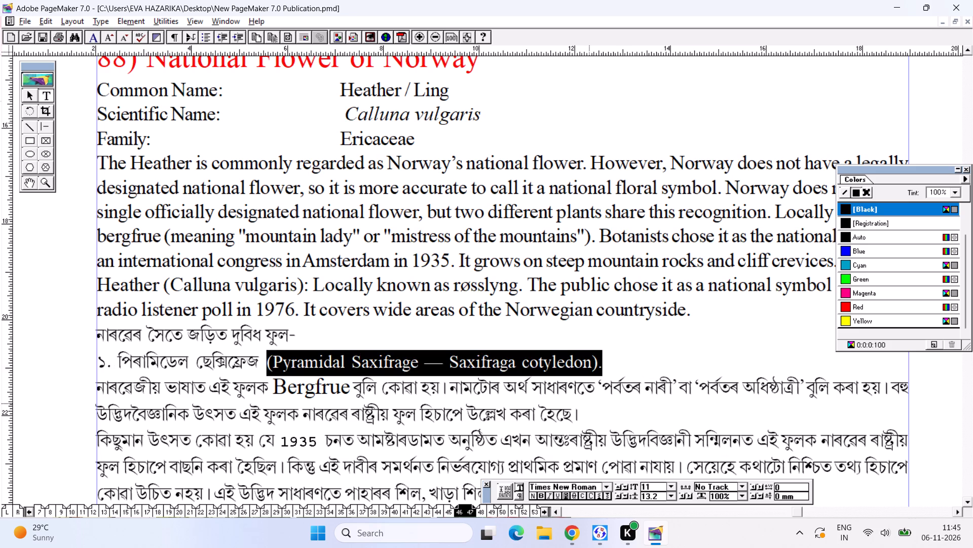
Reduce the word "Bergfrue" in the Assamese Norway text to 11 pt.
left_click_drag(588, 402, 574, 263, "alt")
left_click(450, 282, "alt")
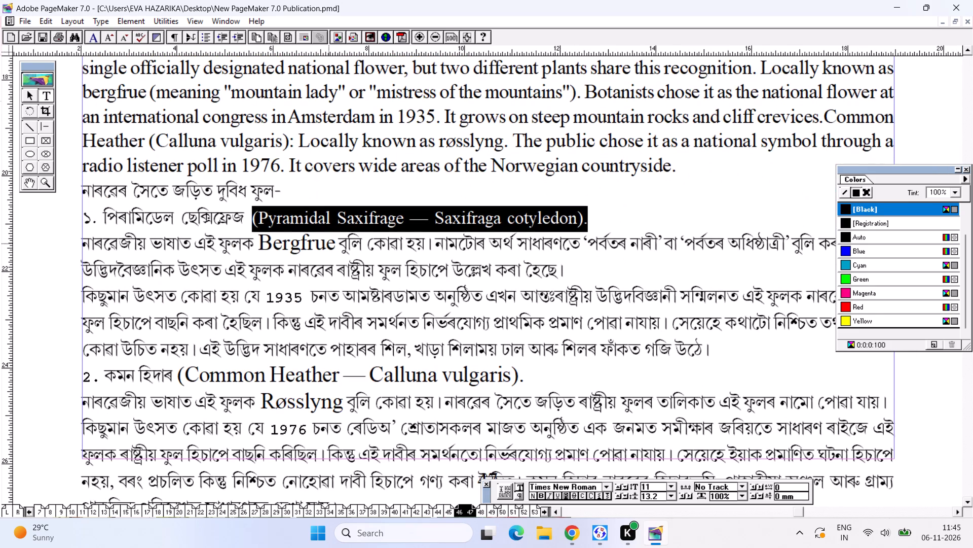
left_click_drag(333, 244, 255, 238)
left_click(255, 238, "ctrl+shift")
key("ctrl+shift+comma")
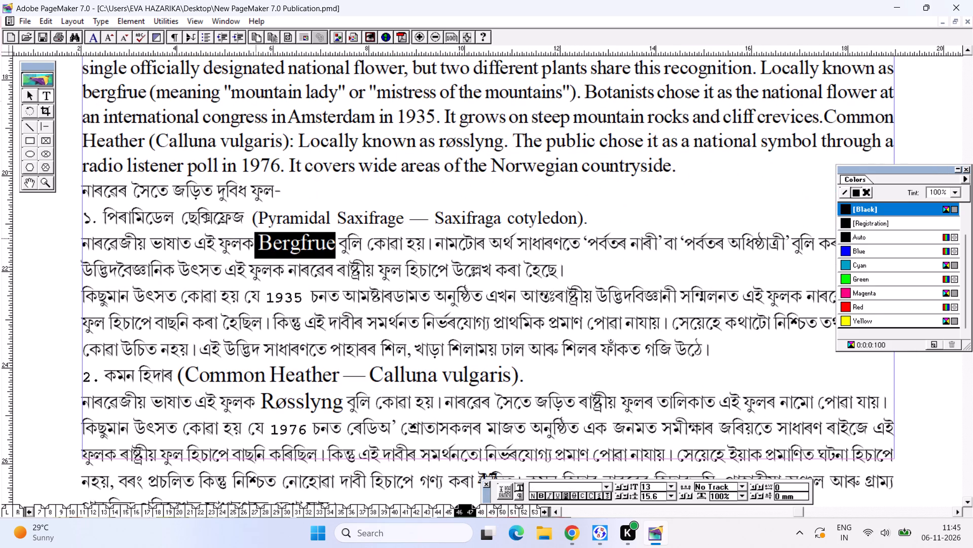
key("ctrl+shift+comma")
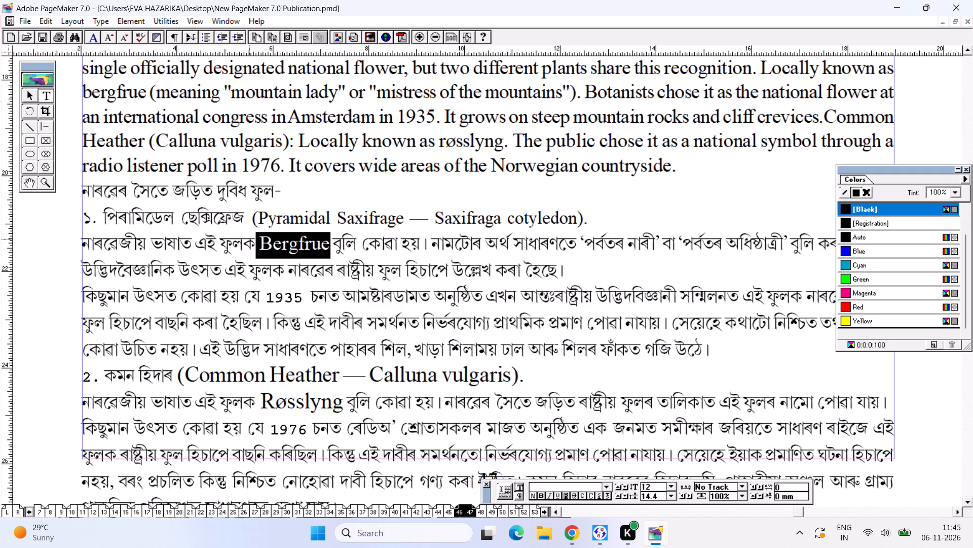
key("ctrl+shift+comma")
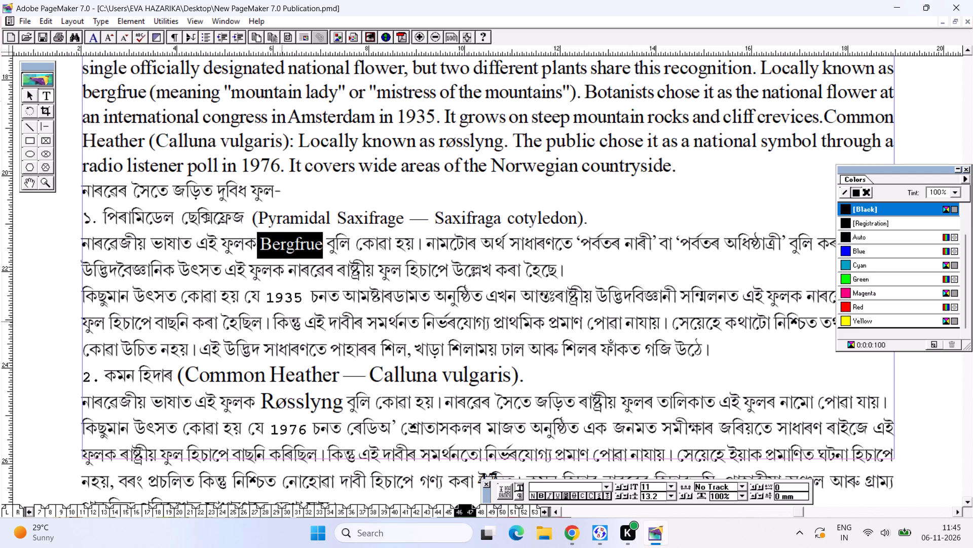
Change the font of the year "1935" in the Assamese Norway text to Geetanjalip.
left_click_drag(298, 295, 263, 298)
key("ctrl+t")
key("ctrl+Left")
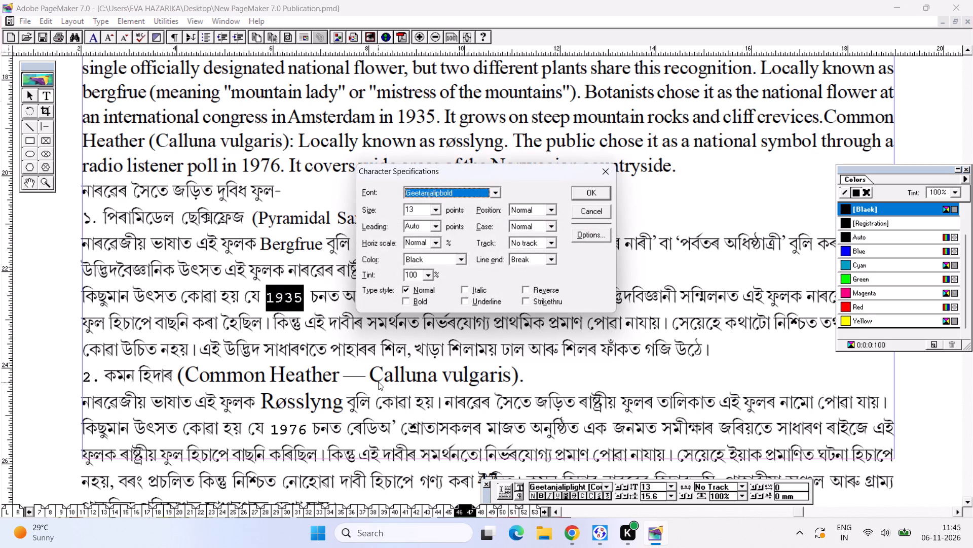
key("ctrl+Left")
key("ctrl+Return")
Save the publication.
key("ctrl+s")
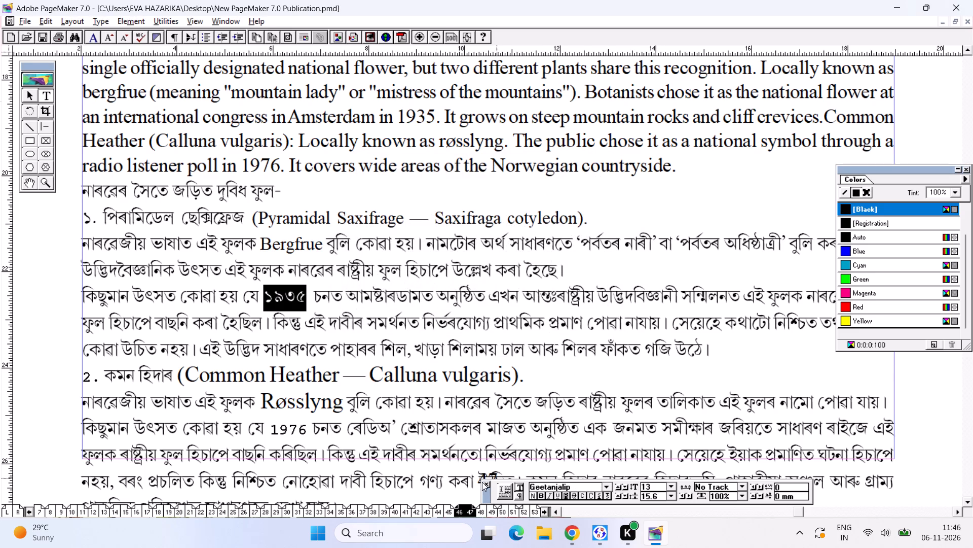
Change the font of the item number "2." in the Assamese Norway text to Geetanjalip.
left_click_drag(437, 418, 470, 276, "alt")
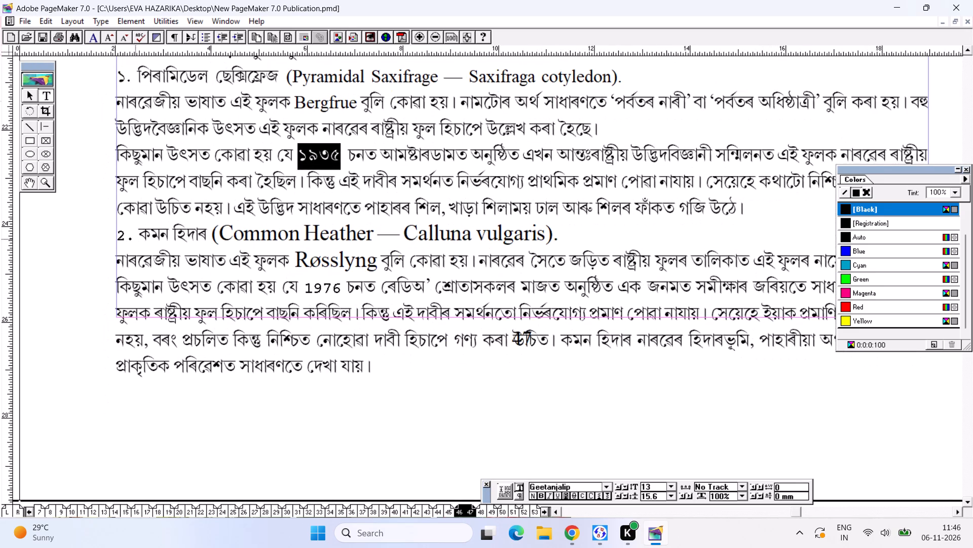
left_click_drag(130, 239, 113, 242)
left_click_drag(134, 236, 100, 237)
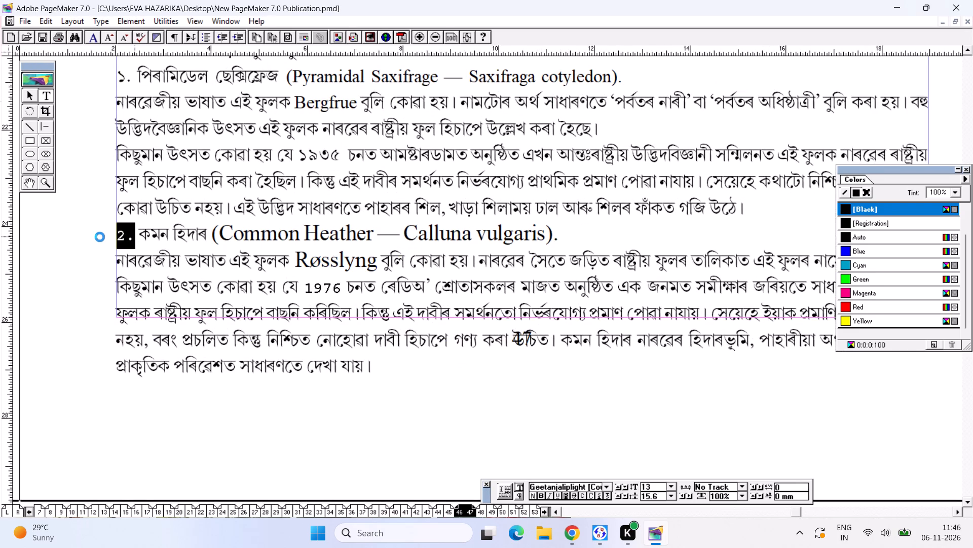
key("ctrl+t")
key("ctrl+Left")
key("ctrl+Left")
key("ctrl+Right")
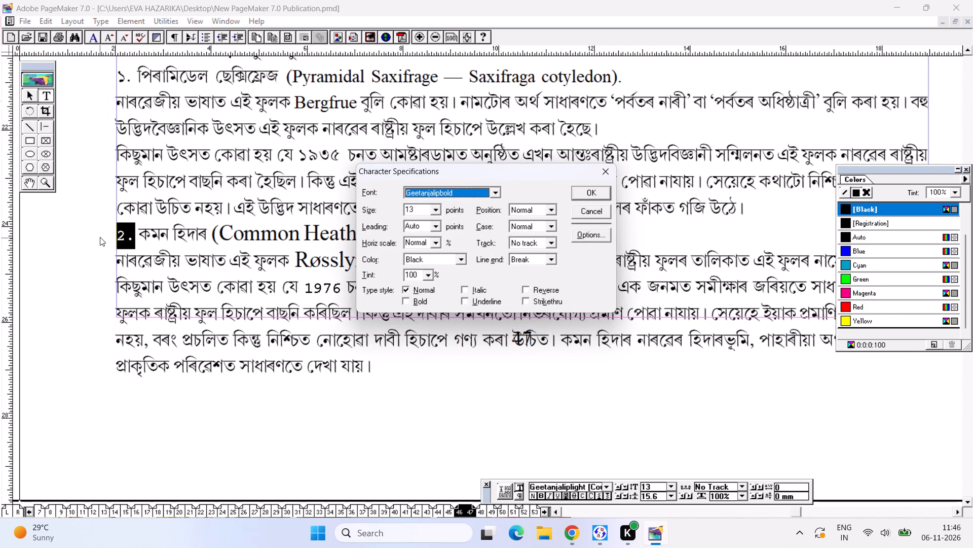
key("ctrl+Left")
key("ctrl+Return")
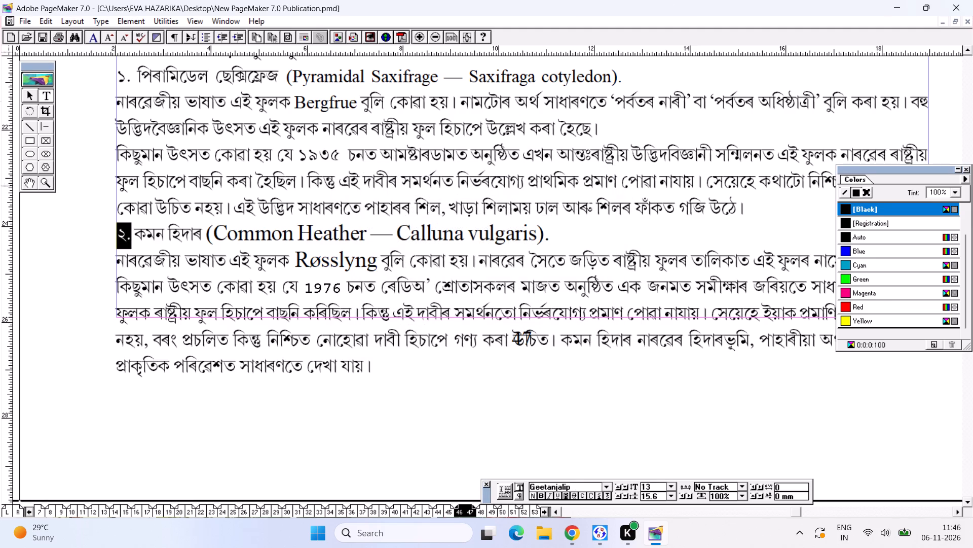
Reduce "(Common Heather — Calluna vulgaris)." in the Assamese Norway text to 11 pt.
left_click(33, 199)
left_click_drag(203, 233, 473, 236)
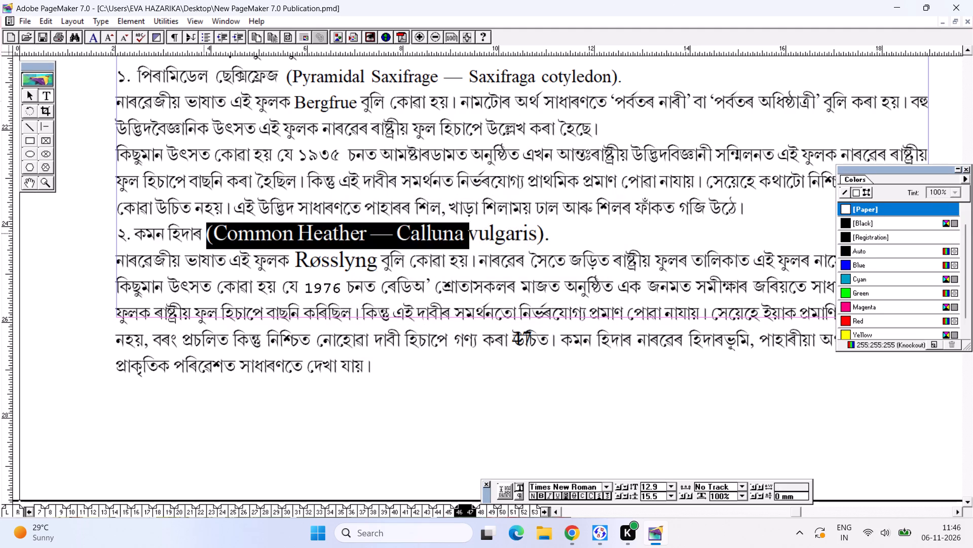
left_click_drag(473, 236, 560, 243)
key("ctrl+shift+comma")
key("ctrl+shift+comma")
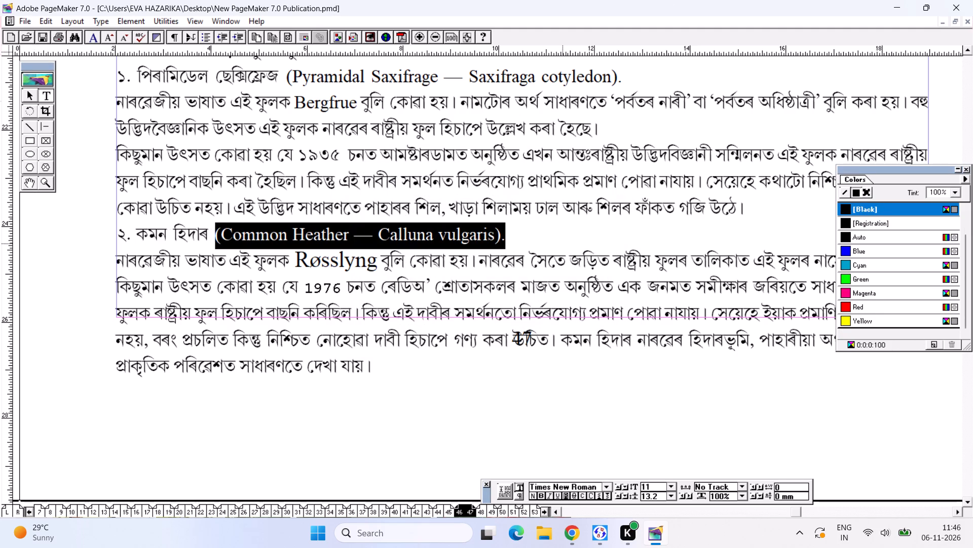
Join both numbered flower headings to their following Assamese Norway paragraphs, and merge the 1976 paragraph into item 2, separating each with a space.
left_click(116, 96)
key("BackSpace")
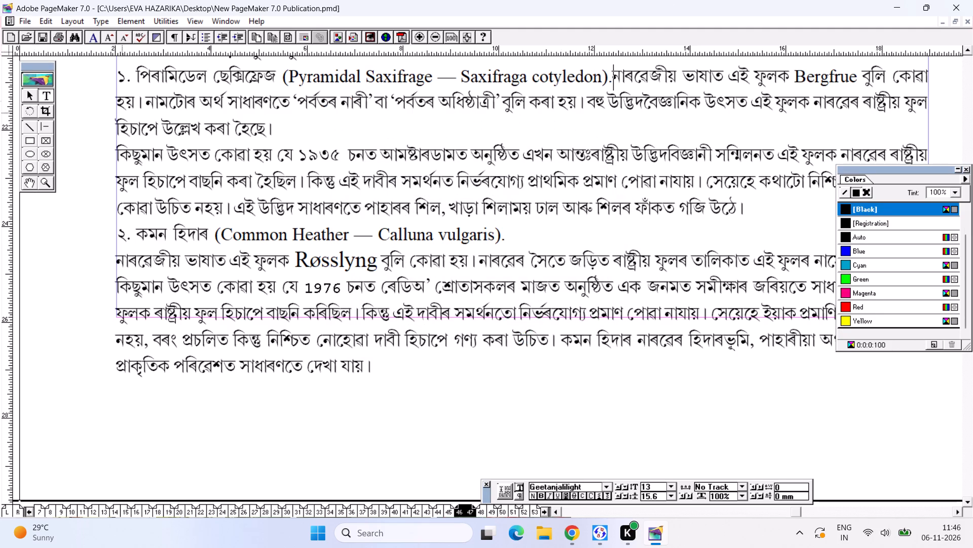
key("space")
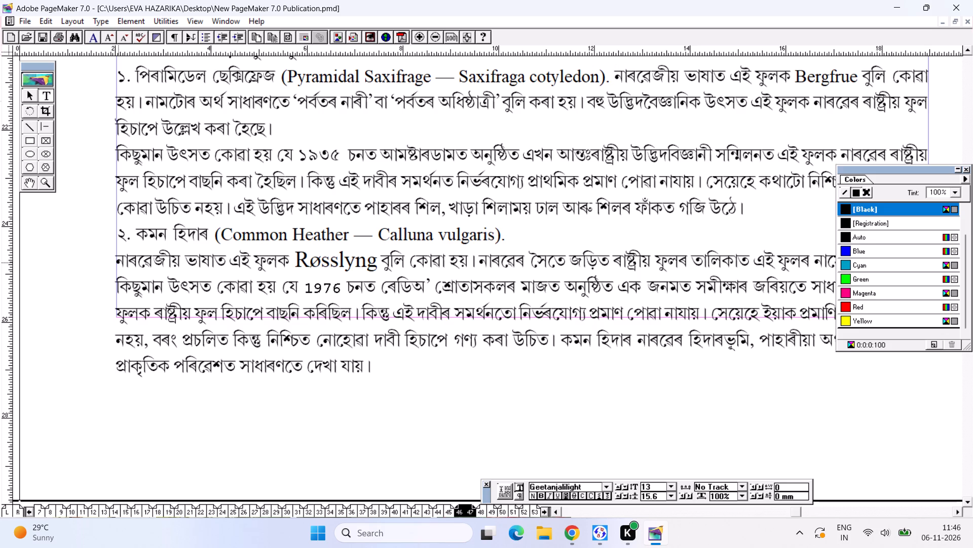
left_click(118, 262)
key("BackSpace")
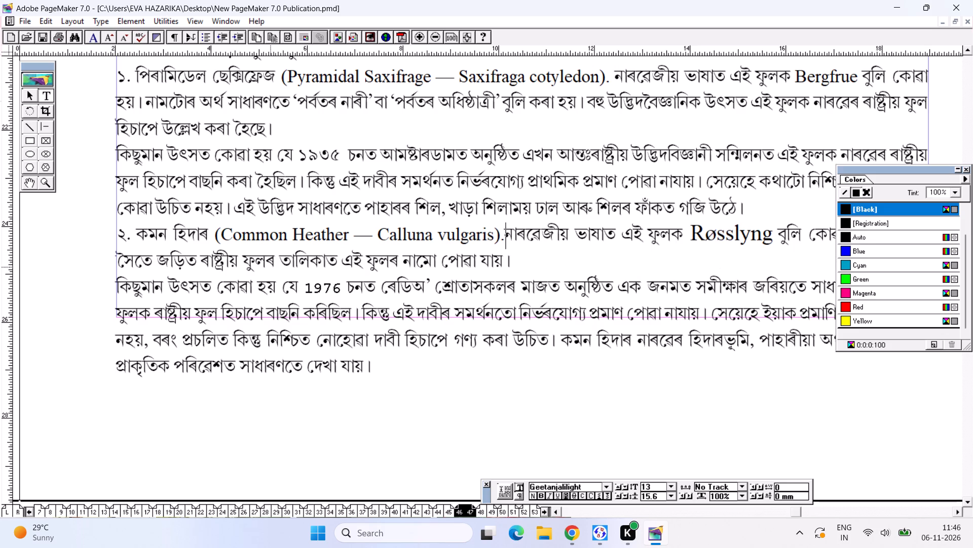
key("space")
left_click(119, 284)
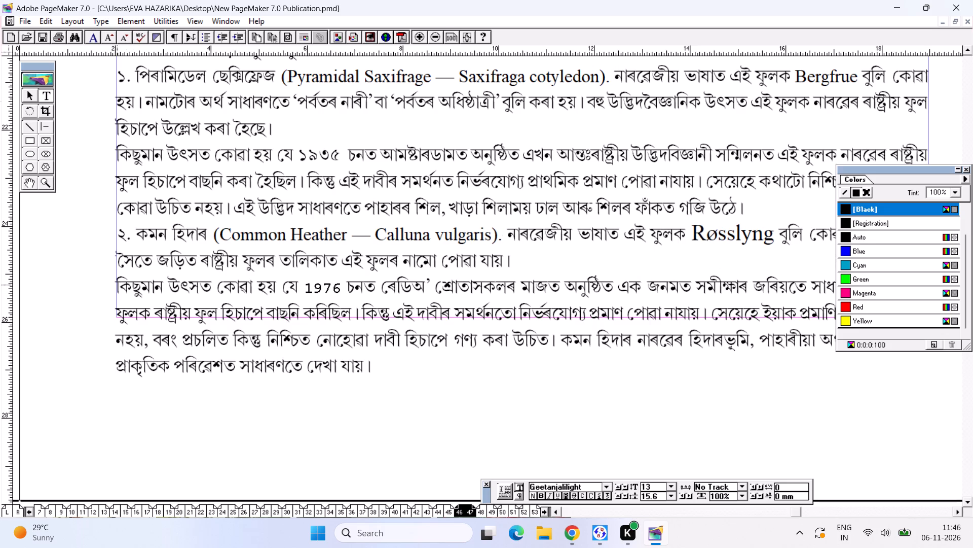
left_click(112, 285)
left_click(115, 282)
key("BackSpace")
key("space")
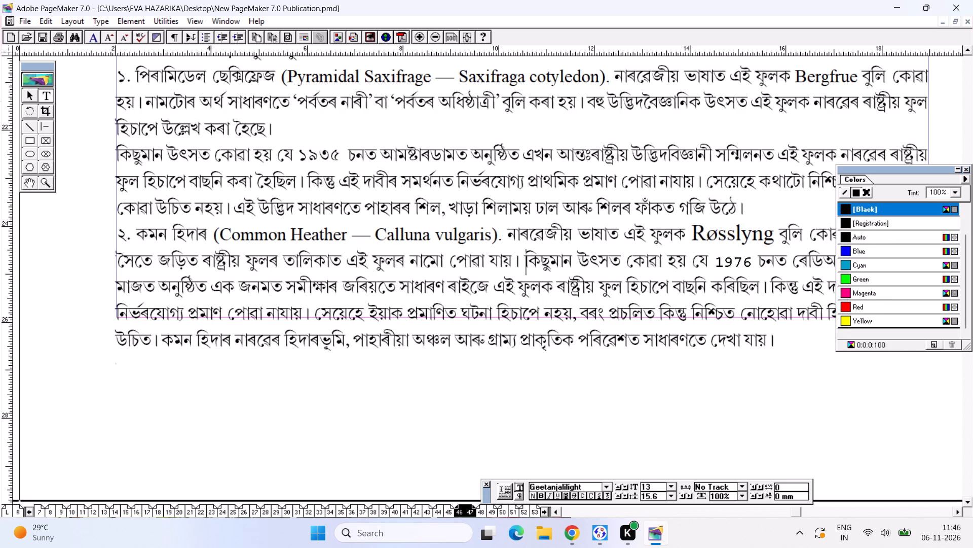
Reduce the word "Røsslyng" in the Assamese Norway text to 11 pt.
left_click_drag(695, 231, 751, 236)
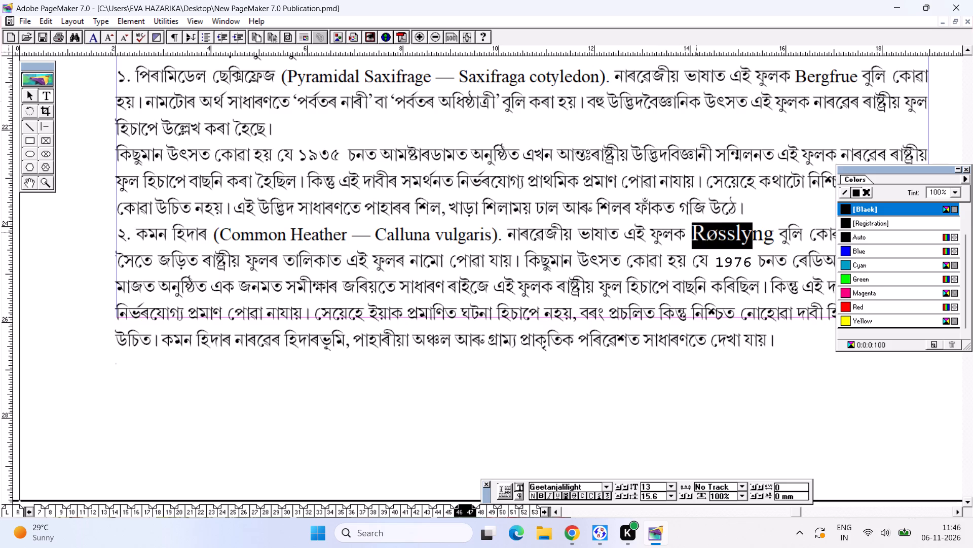
left_click_drag(751, 236, 770, 243)
key("ctrl+shift+comma")
key("ctrl+shift+comma")
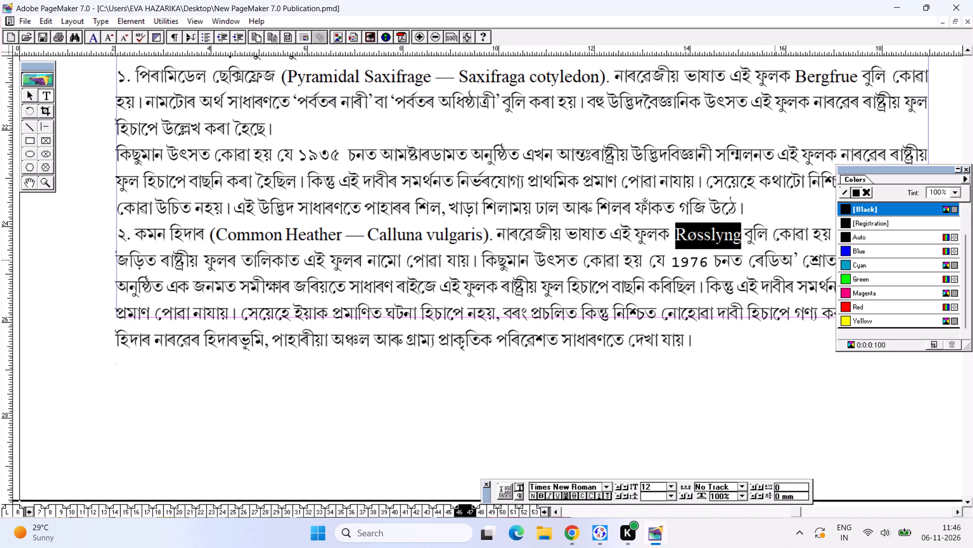
Save the publication with the whole spread in view.
key("ctrl+0")
key("ctrl+s")
key("ctrl+s")
key("ctrl+s")
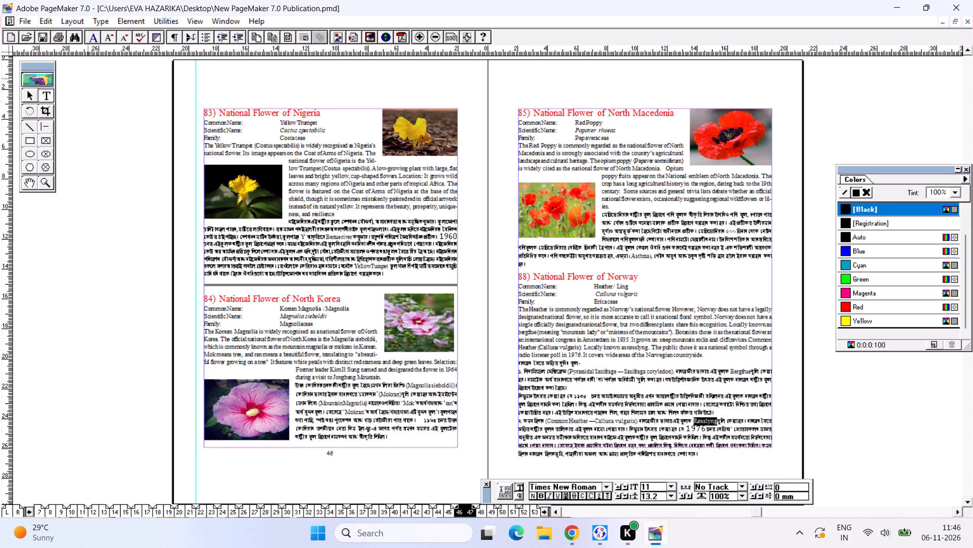
Move the Norway text block off page 47 onto the pasteboard beside the spread.
left_click(31, 98)
left_click_drag(650, 386, 959, 422)
left_click_drag(883, 414, 869, 416)
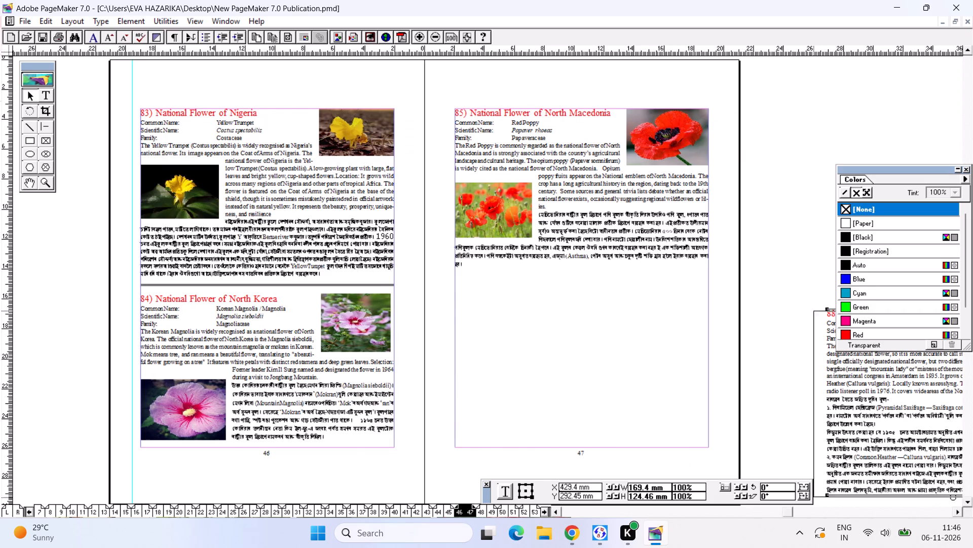
left_click_drag(869, 416, 864, 417)
Renumber the Norway heading as 87 and save the publication.
left_click(43, 95)
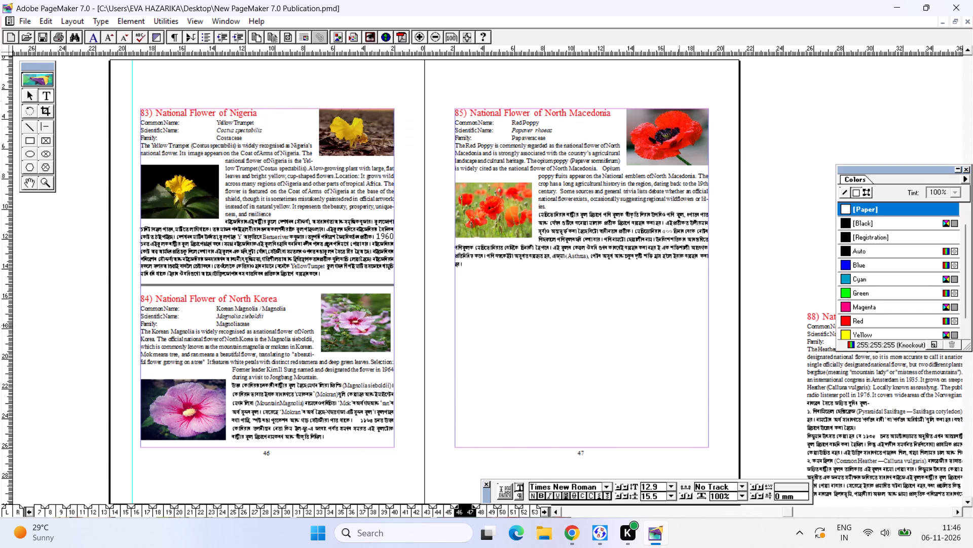
left_click_drag(809, 312, 814, 318)
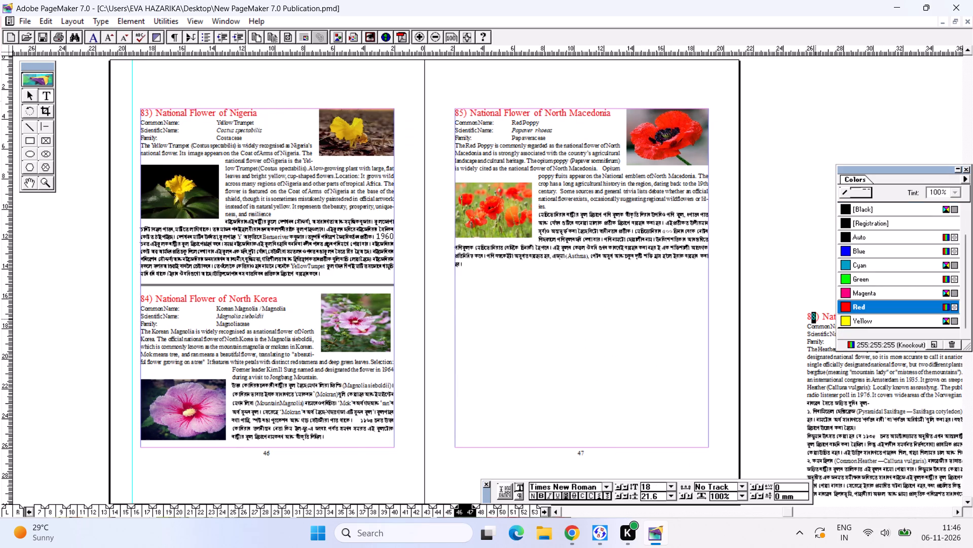
key("7")
key("ctrl+s")
Switch to the "national flowers (2)" publication and copy the entire Oman text.
key("ctrl+Tab")
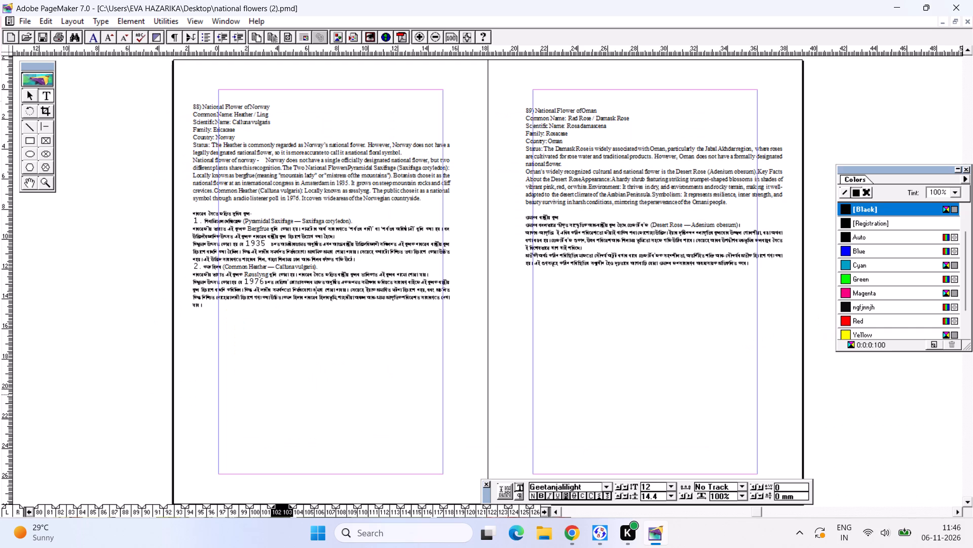
left_click(297, 229)
left_click(562, 181)
key("ctrl+a")
key("ctrl+c")
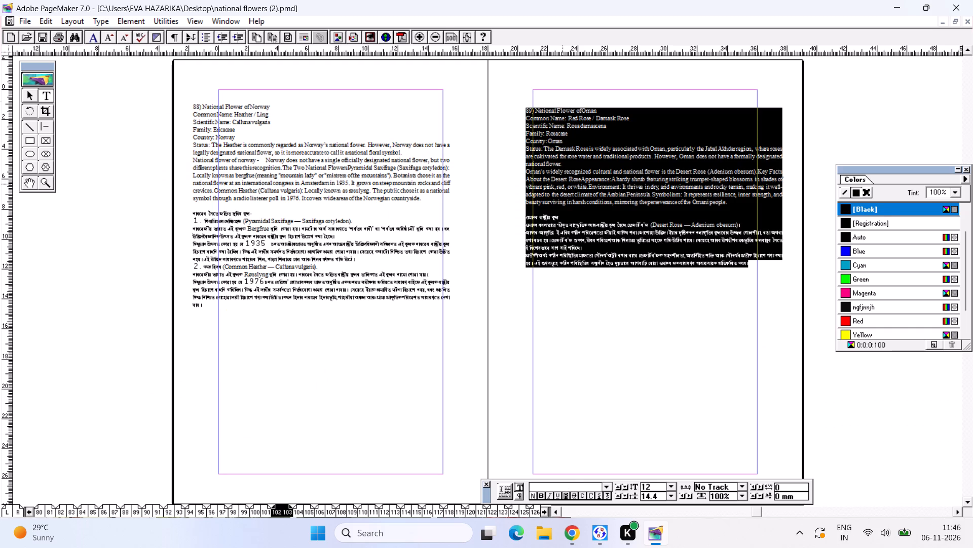
Paste the Oman text into the New PageMaker 7.0 Publication and place it below the North Macedonia entry on page 47.
key("ctrl+Tab")
left_click(27, 95)
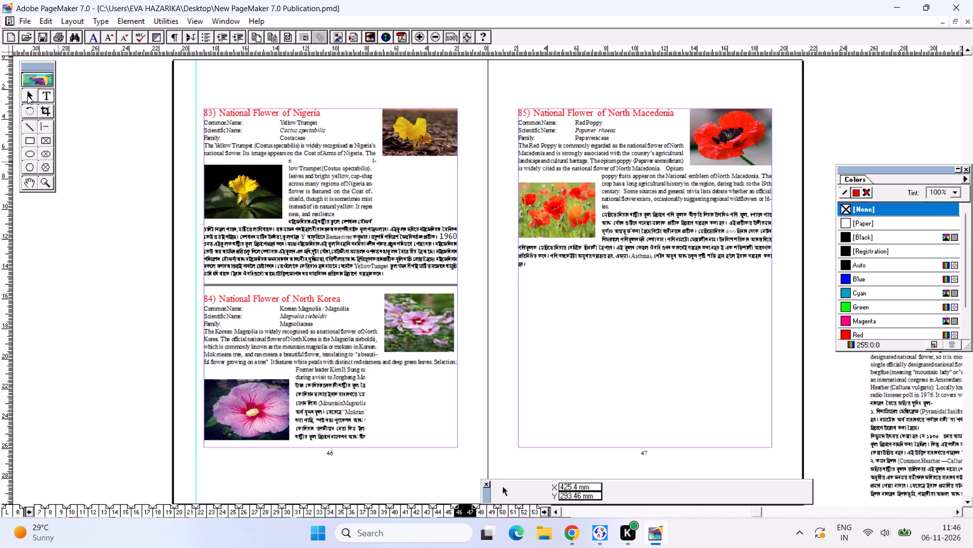
key("ctrl+v")
left_click_drag(569, 271, 805, 444)
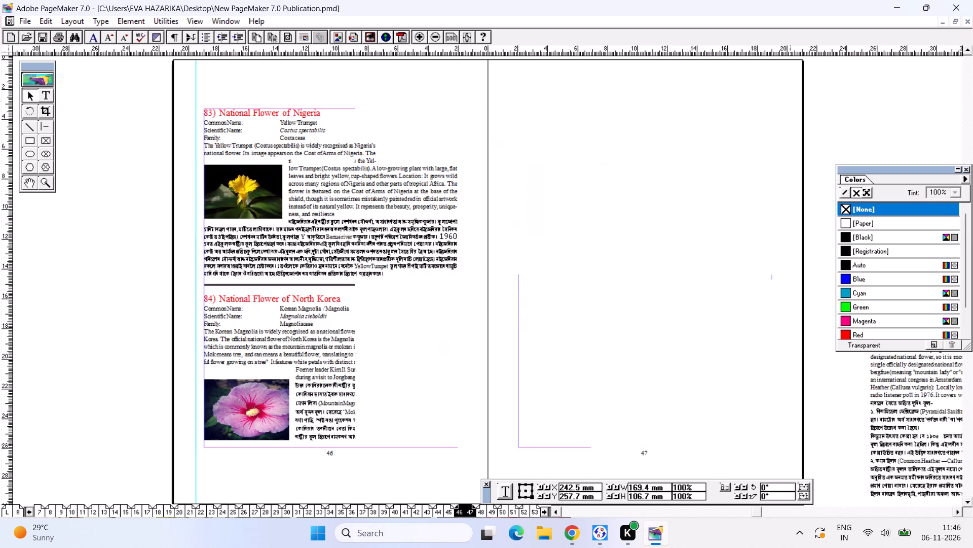
left_click_drag(754, 426, 674, 426)
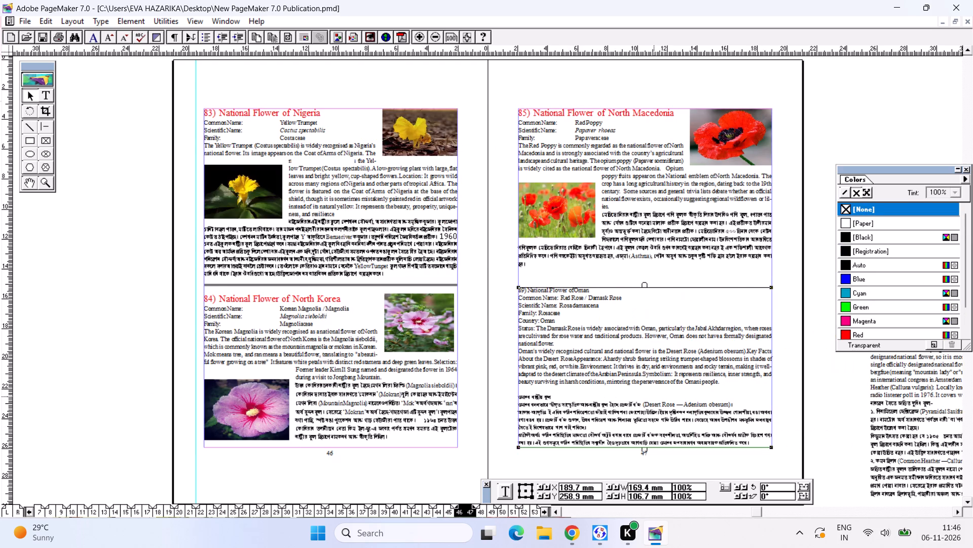
Renumber the Oman heading as 86.
key("ctrl+2")
left_click_drag(350, 283, 390, 441, "alt")
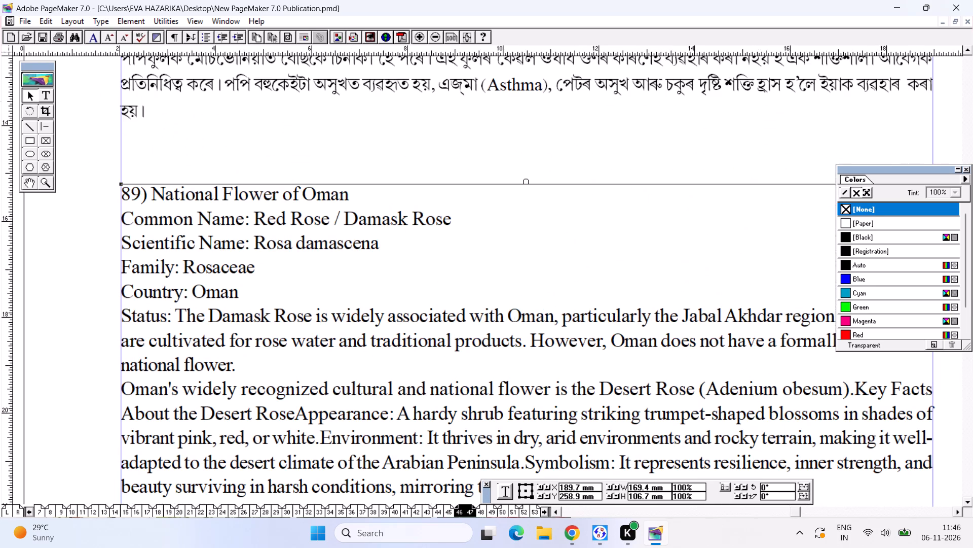
left_click(45, 93)
left_click_drag(393, 230, 419, 527, "alt")
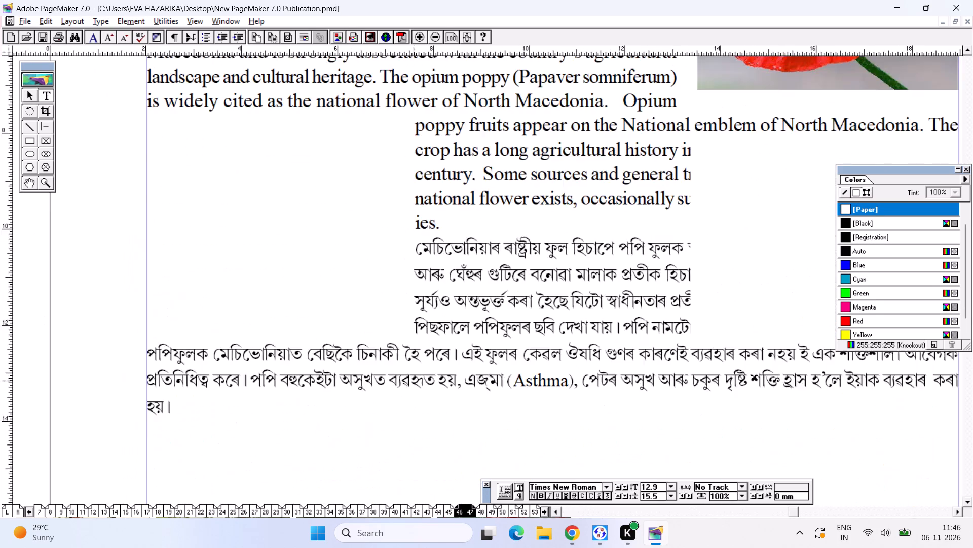
left_click_drag(399, 321, 391, 475, "alt")
left_click_drag(316, 396, 296, 156, "alt")
left_click_drag(349, 315, 343, 259, "alt")
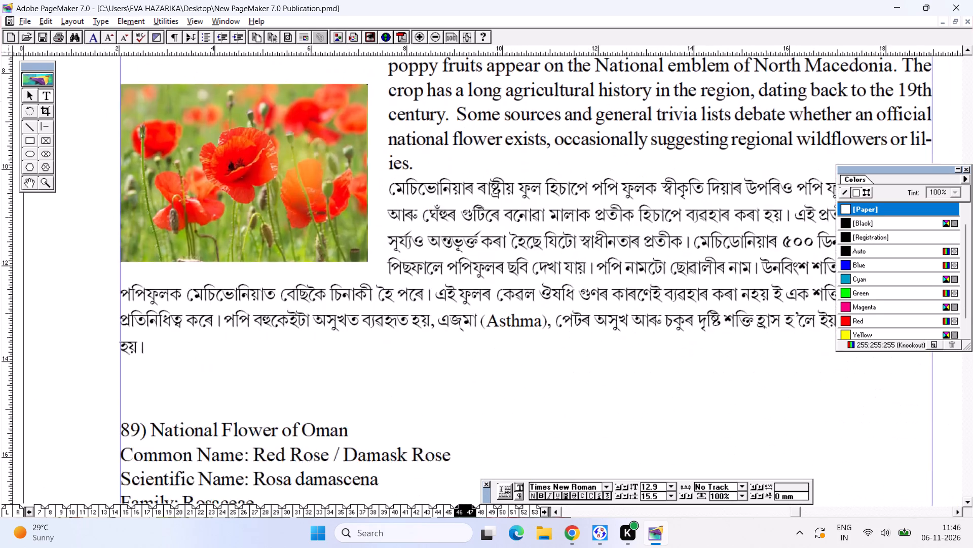
left_click_drag(343, 259, 321, 170, "alt")
left_click_drag(109, 287, 102, 285)
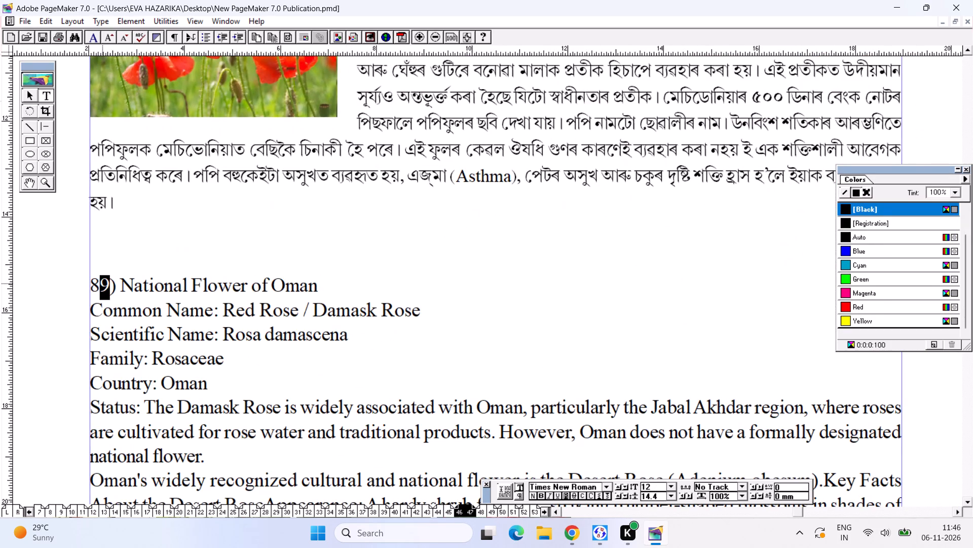
key("6")
Format the heading "86) National Flower of Oman" at 18 pt in Red.
left_click_drag(344, 290, 0, 251)
key("ctrl+0")
key("ctrl+2")
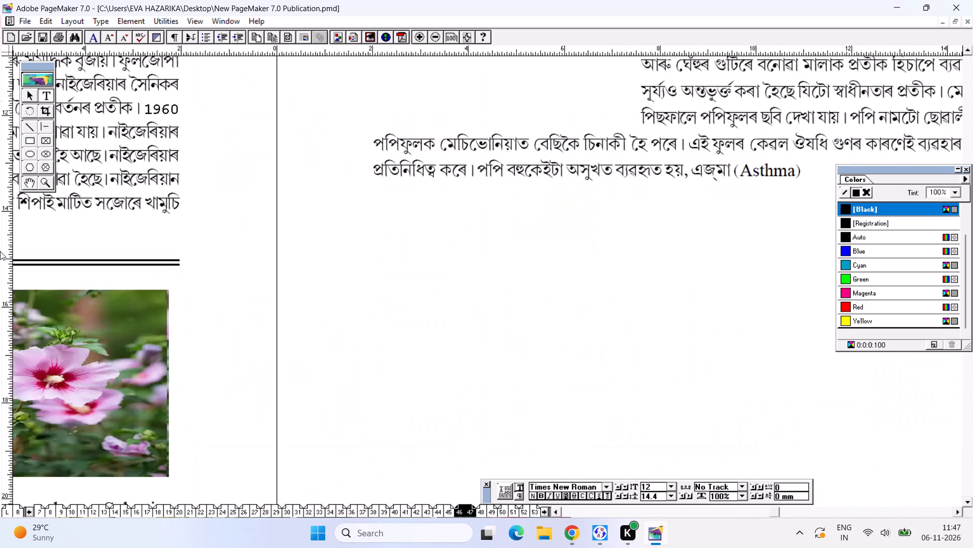
left_click_drag(366, 269, 0, 188, "alt")
left_click_drag(76, 214, 201, 233, "alt")
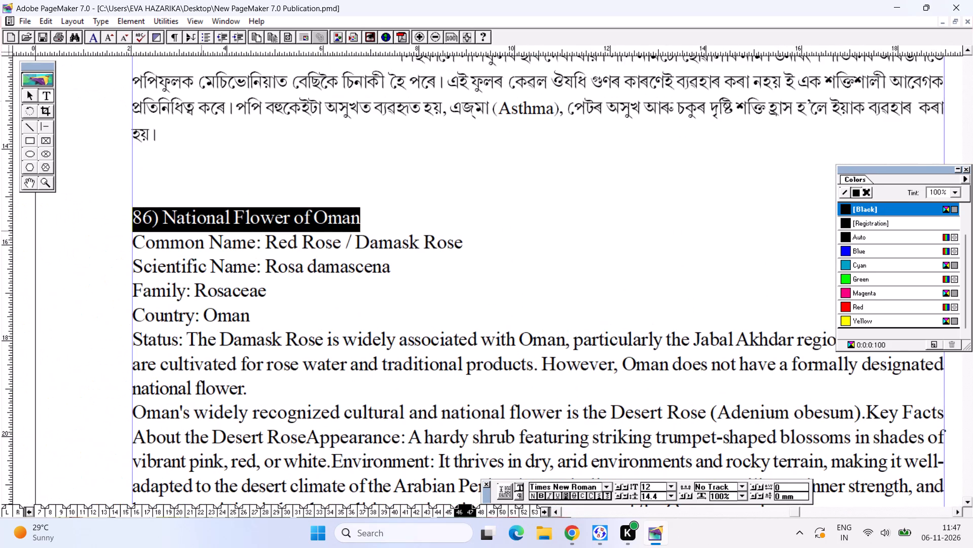
key("ctrl+shift+period")
key("ctrl+shift+period")
key("ctrl+shift+period")
key("ctrl+shift+period")
key("ctrl+shift+period")
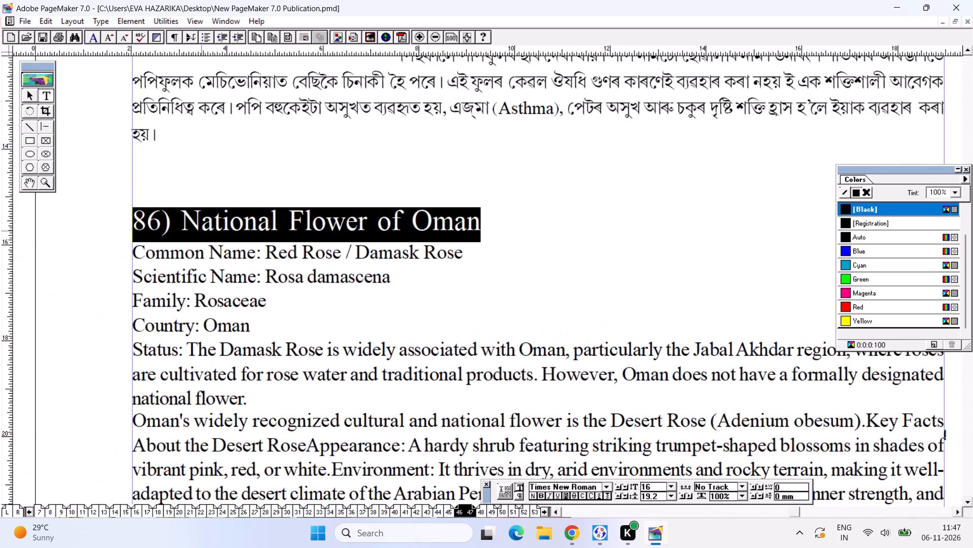
key("ctrl+shift+period")
scroll(248, 233, "up", 1)
scroll(795, 504, "down", 1)
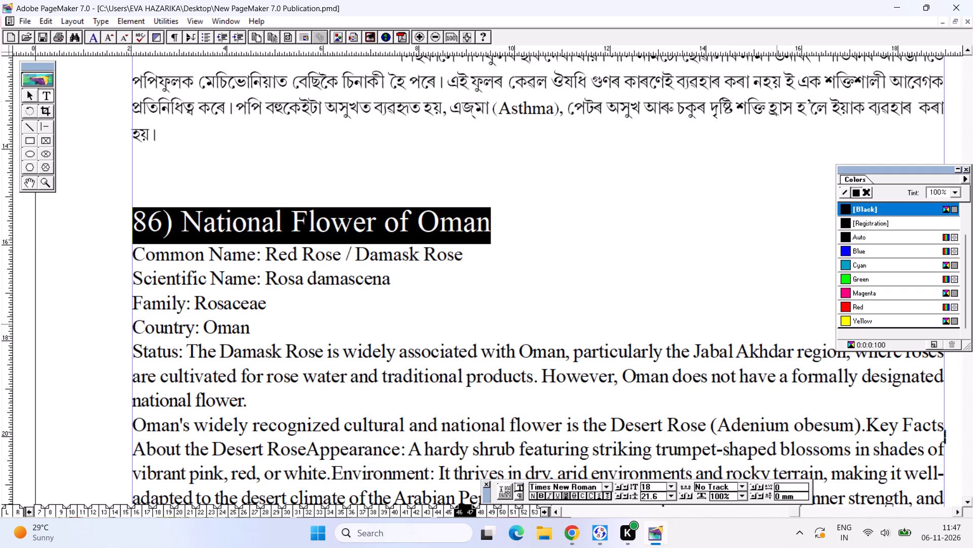
left_click(871, 311)
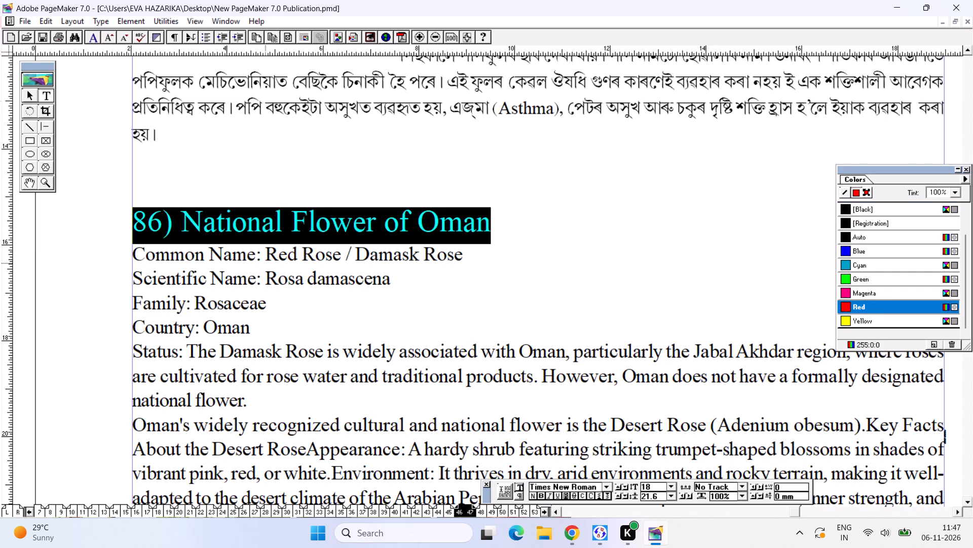
Align Oman's Common Name, Scientific Name and Family values in one column using tab spacing.
left_click(266, 262)
key("Tab")
key("Tab")
left_click(269, 273)
key("Tab")
key("Tab")
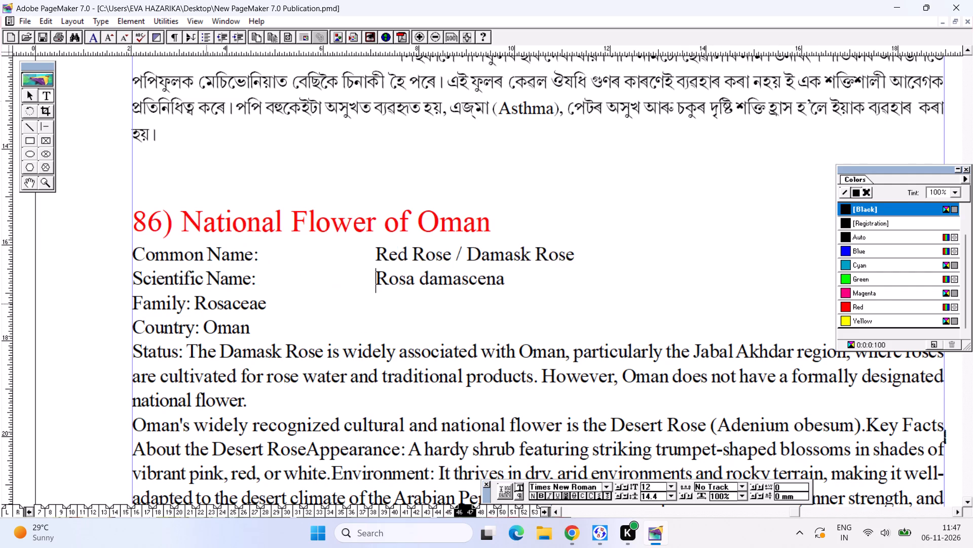
left_click(199, 302)
key("Tab")
key("Tab")
key("Tab")
key("Tab")
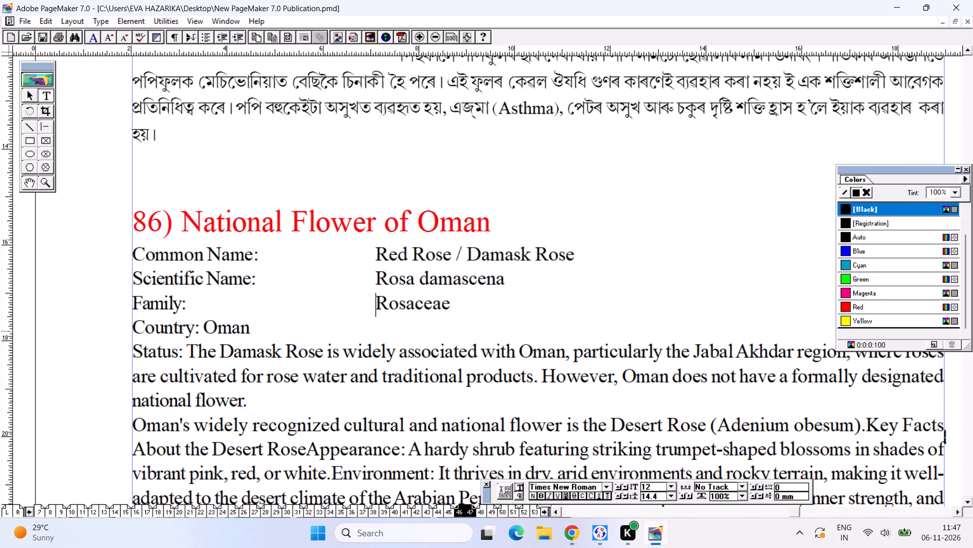
Delete the "Country: Oman" line and the "Status:" label from the Oman entry.
left_click_drag(263, 330, 123, 322)
key("BackSpace")
key("BackSpace")
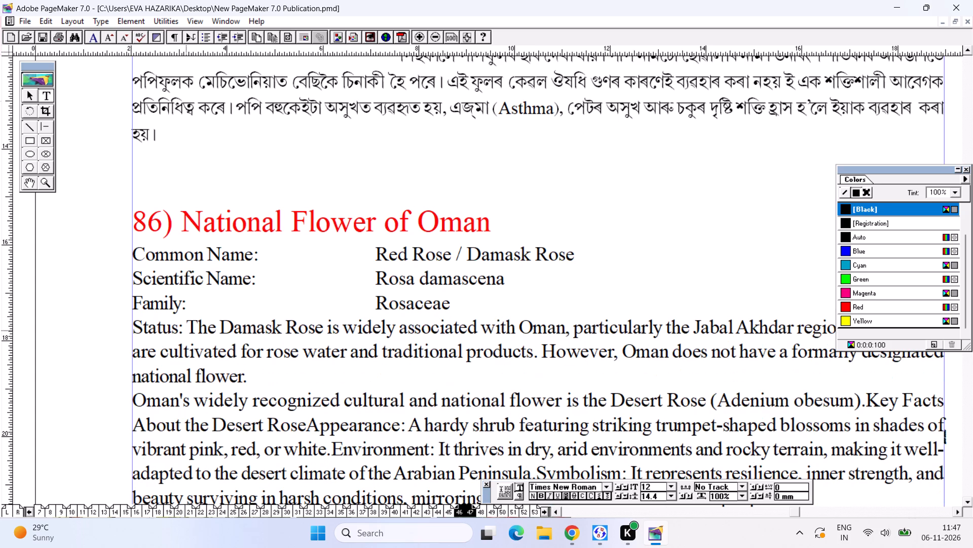
left_click_drag(187, 330, 128, 331)
key("BackSpace")
Join the "Oman's widely recognized cultural and national flower" paragraph onto the preceding paragraph, separated by a space.
left_click(130, 399)
key("BackSpace")
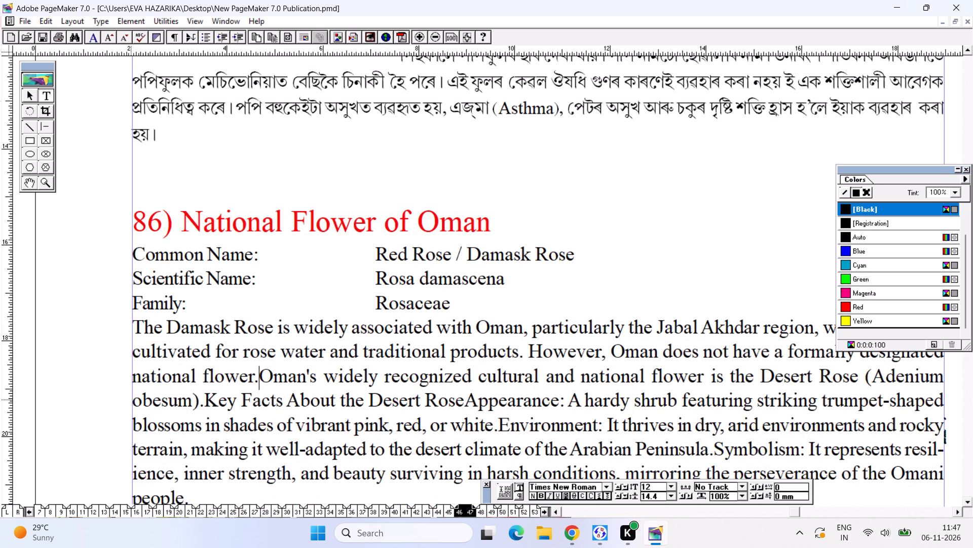
key("space")
Italicise the scientific name "Rosa damascena" in the Oman entry and save the publication.
left_click_drag(360, 288, 508, 288)
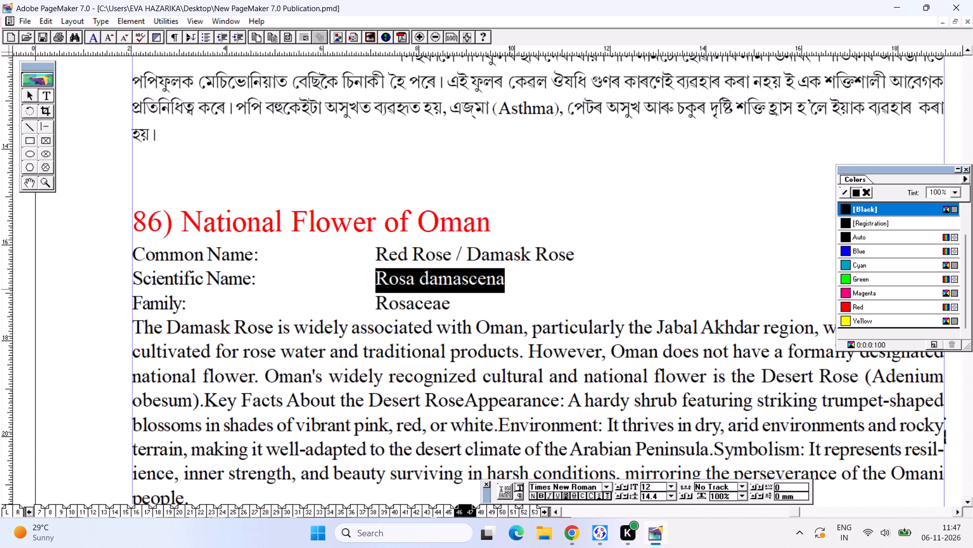
key("ctrl+shift+i")
key("ctrl+s")
Delete the Assamese heading "ওমানৰ ৰাষ্ট্ৰীয় ফুল" and the blank line above it in the Oman entry.
left_click_drag(403, 365, 230, 248, "alt")
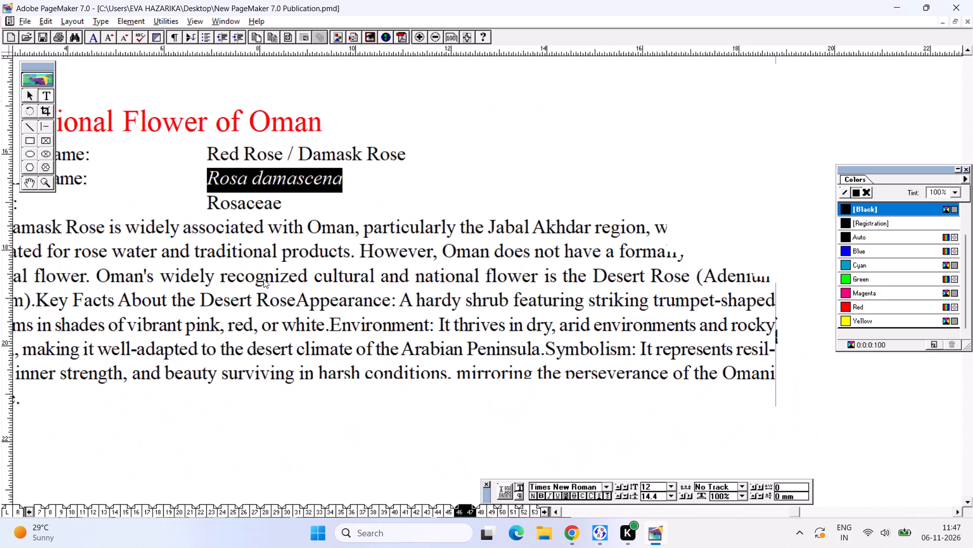
left_click_drag(316, 378, 365, 303, "alt")
left_click_drag(350, 401, 382, 317, "alt")
left_click_drag(338, 381, 348, 352, "alt")
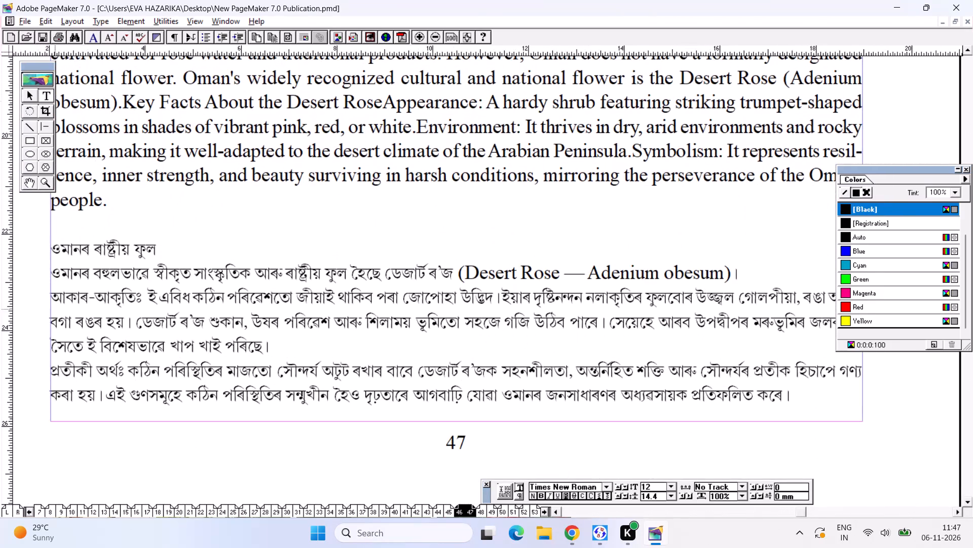
left_click_drag(50, 251, 173, 244)
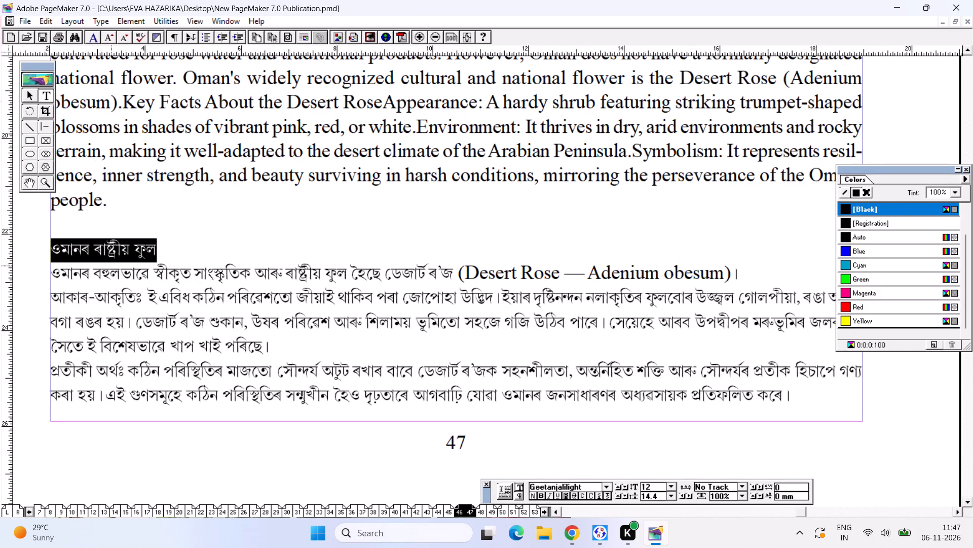
key("BackSpace")
key("BackSpace")
key("BackSpace")
Increase the Oman entry's Assamese text to 13 pt.
left_click_drag(62, 224, 798, 356)
key("ctrl+shift+period")
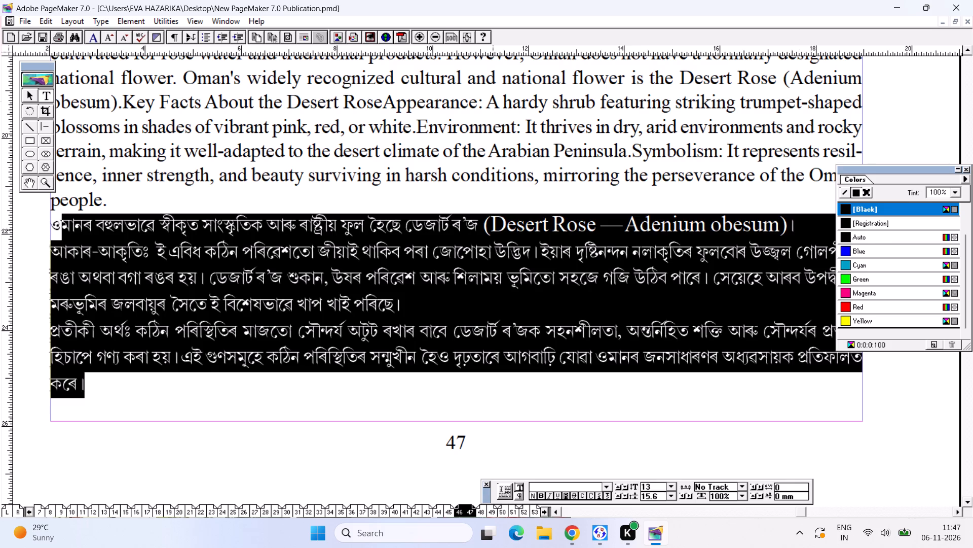
Reduce the English phrase "(Desert Rose — Adenium obesum)" in Oman's Assamese text to 11 pt and save the publication.
left_click(486, 227, "shift")
left_click(485, 224, "shift")
left_click_drag(485, 224, 625, 220)
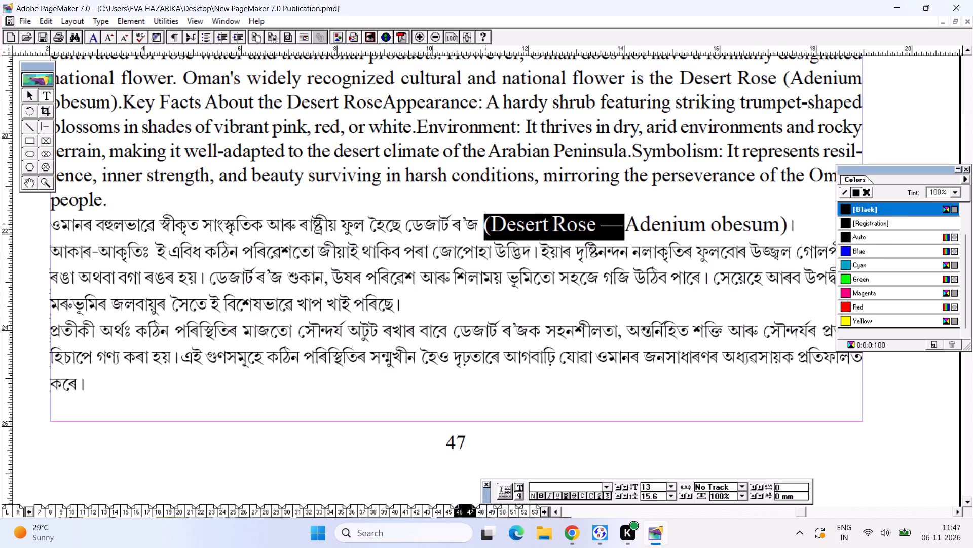
left_click_drag(625, 220, 776, 228)
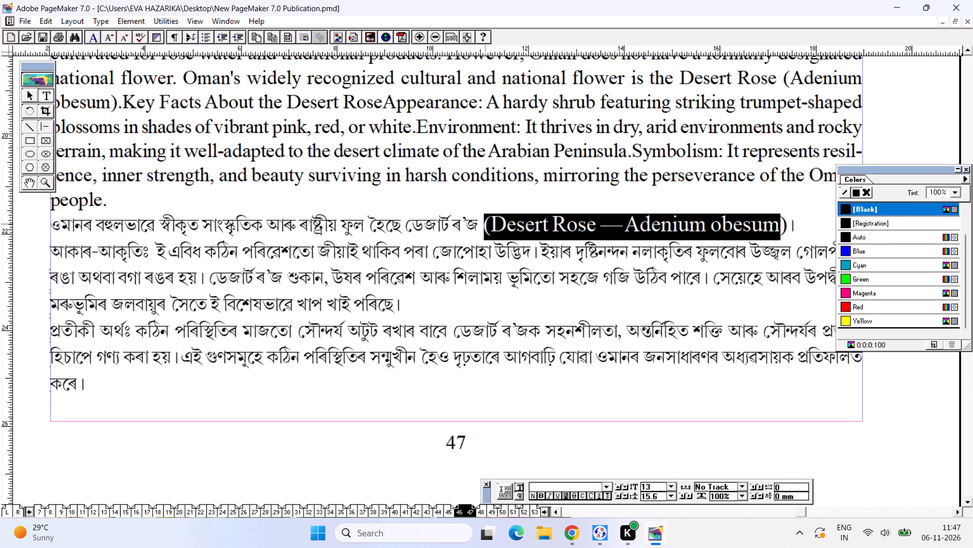
left_click_drag(776, 228, 789, 230)
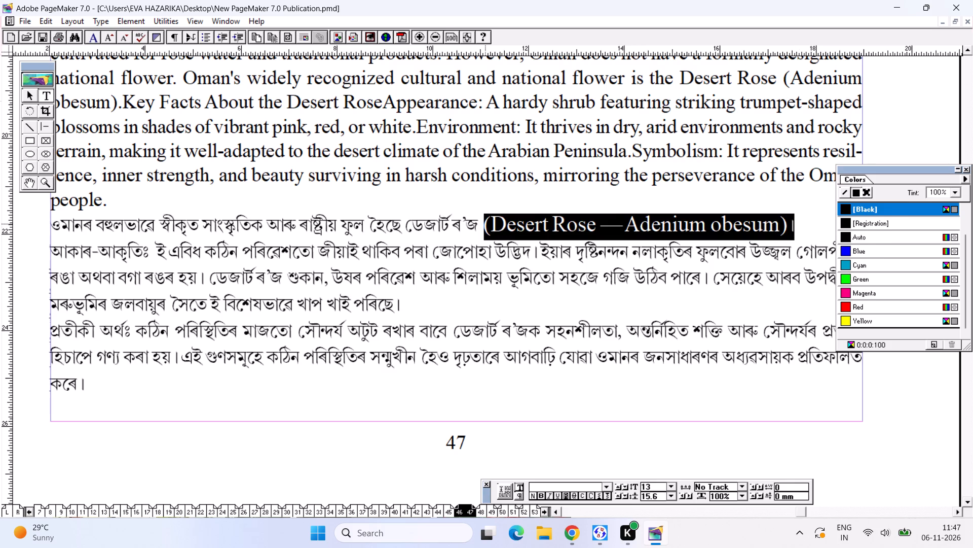
left_click(789, 230, "shift")
left_click(788, 229, "shift")
left_click(795, 217, "shift")
left_click(780, 219, "shift")
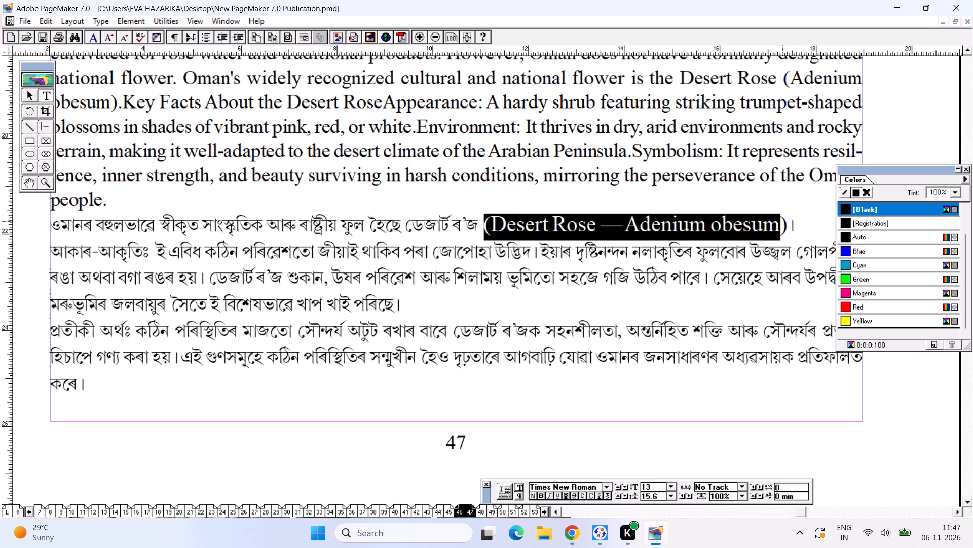
left_click(782, 222, "shift")
left_click(783, 231, "shift")
left_click(785, 226, "shift")
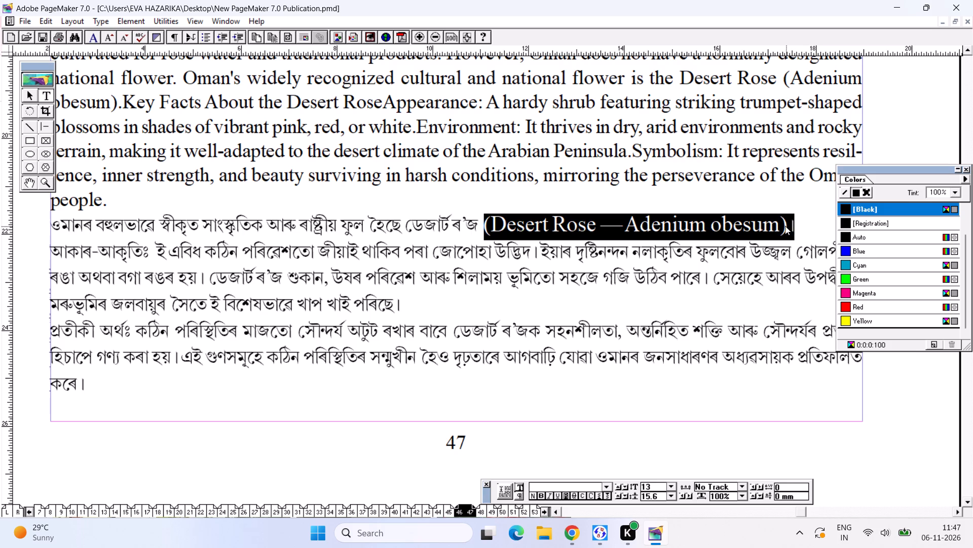
left_click(779, 224, "shift")
key("ctrl+shift+comma")
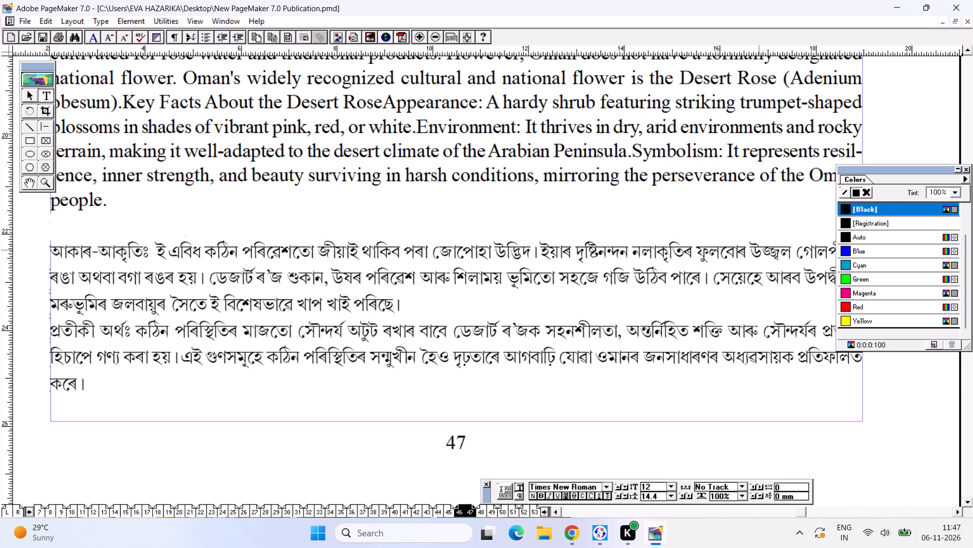
key("ctrl+shift+comma")
key("ctrl+0")
key("ctrl+s")
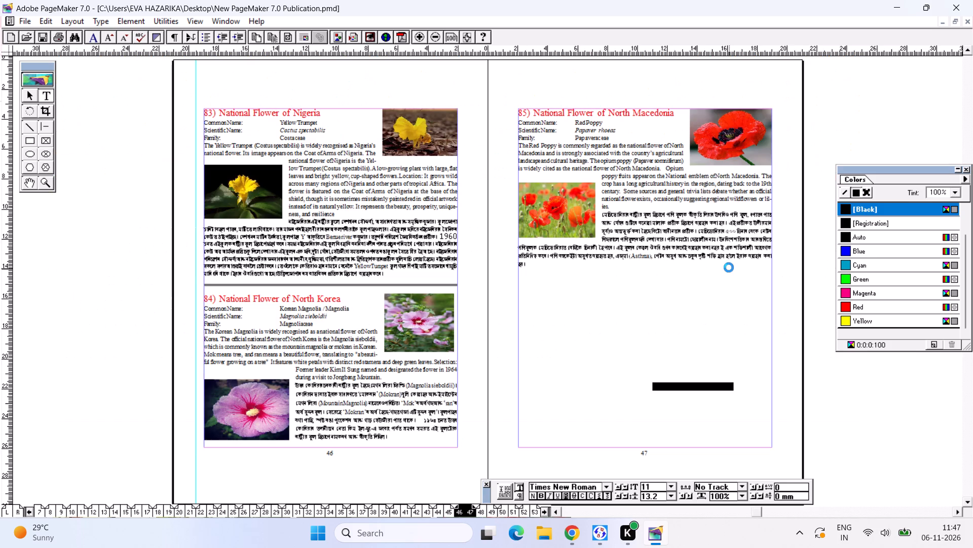
key("ctrl+s")
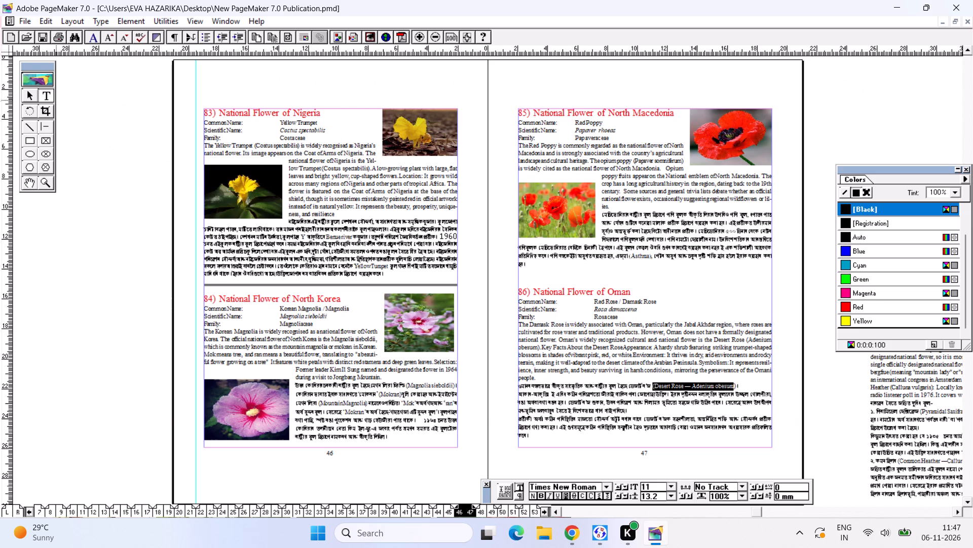
Move the Colors palette clear of the Norway text on the pasteboard.
left_click(35, 95)
left_click(41, 95)
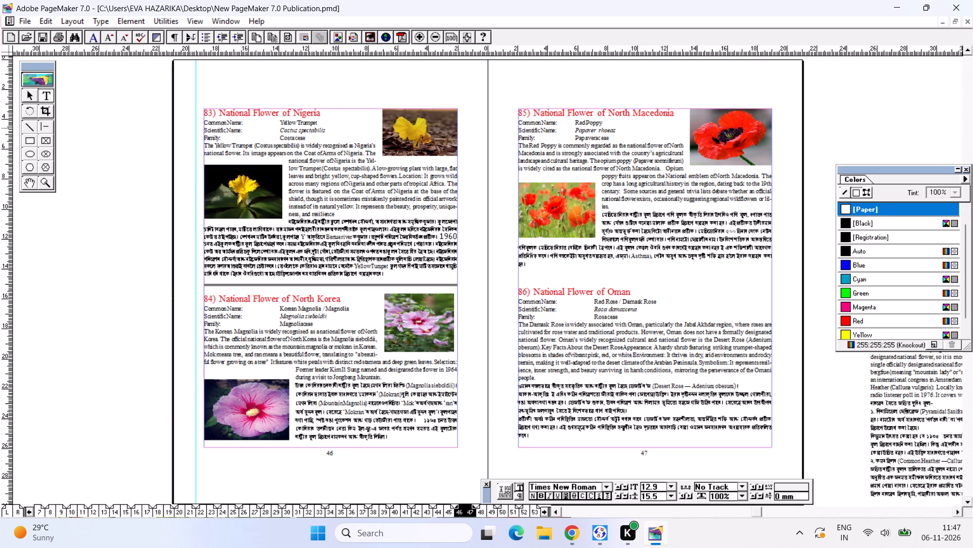
left_click_drag(893, 176, 912, 124)
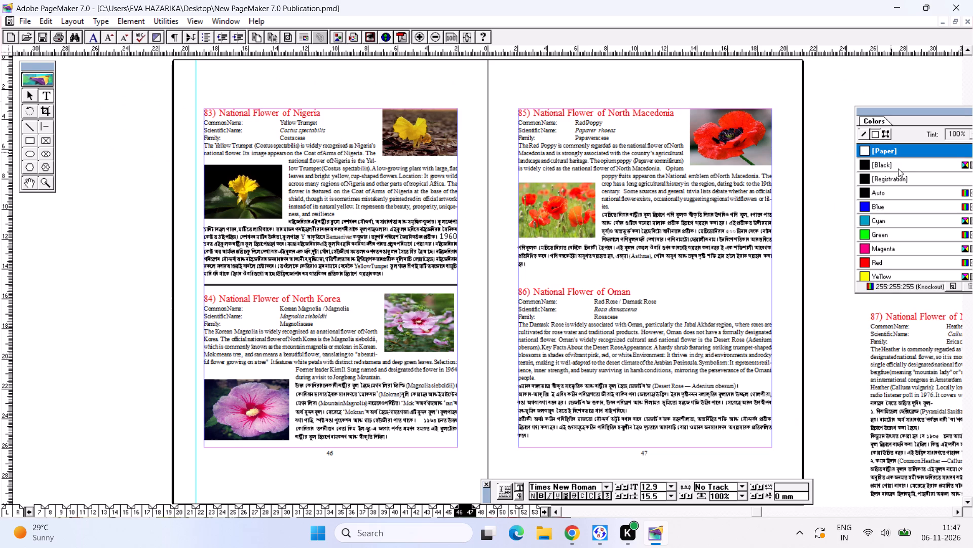
left_click_drag(807, 327, 671, 322, "alt")
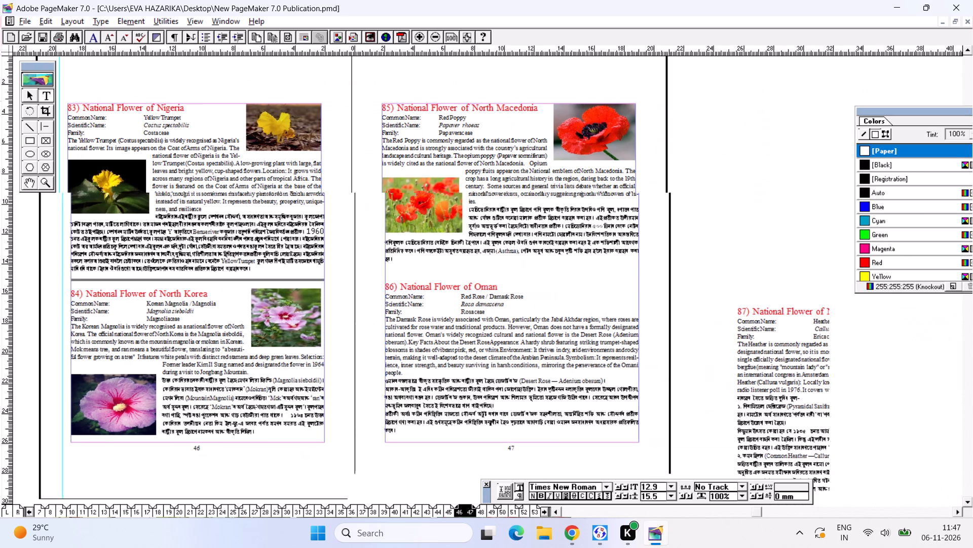
left_click_drag(674, 322, 701, 322, "alt")
left_click_drag(575, 313, 585, 305, "alt")
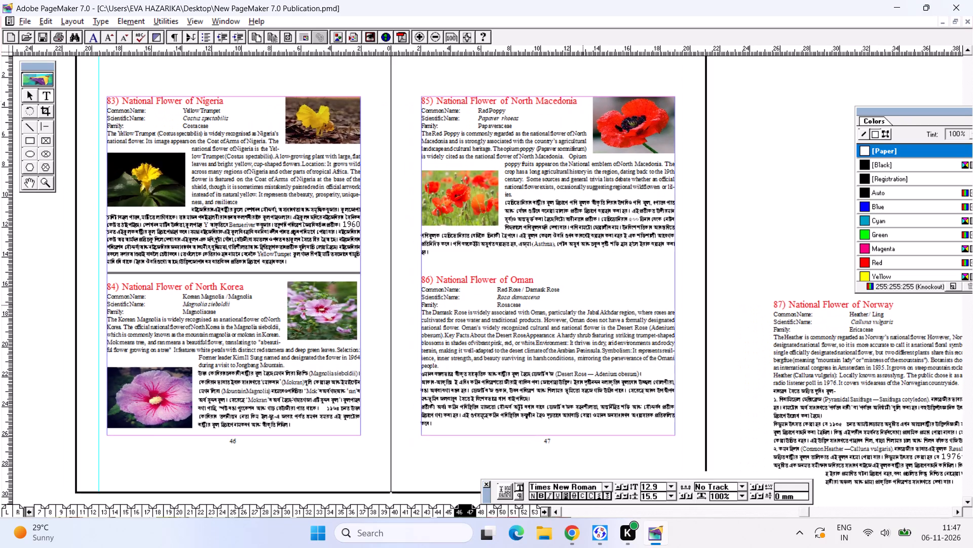
Copy "National Flower of Oman" from heading 86 and search Google Images for it in Chrome.
left_click(41, 94)
left_click(431, 278)
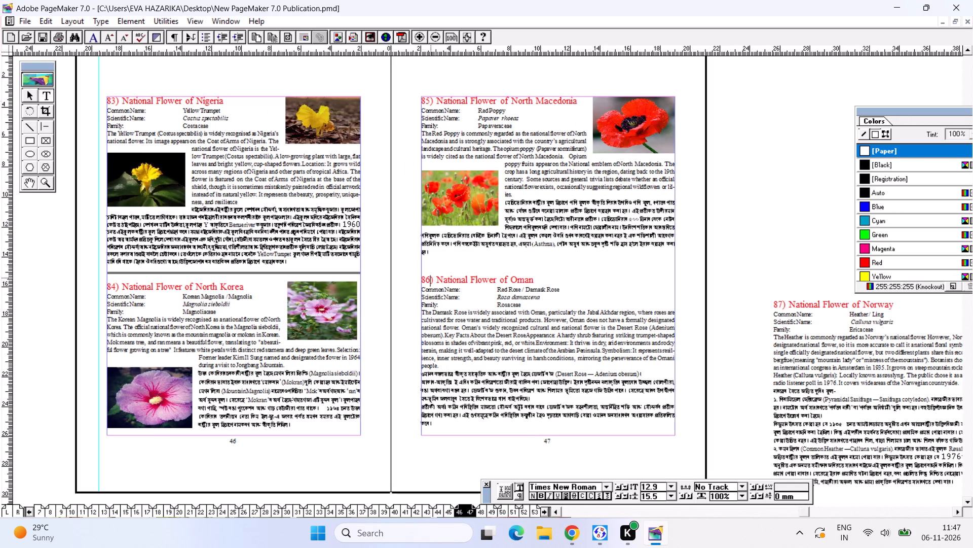
left_click_drag(435, 279, 569, 285)
key("ctrl+c")
key("ctrl+c")
key("ctrl+c")
left_click(577, 526)
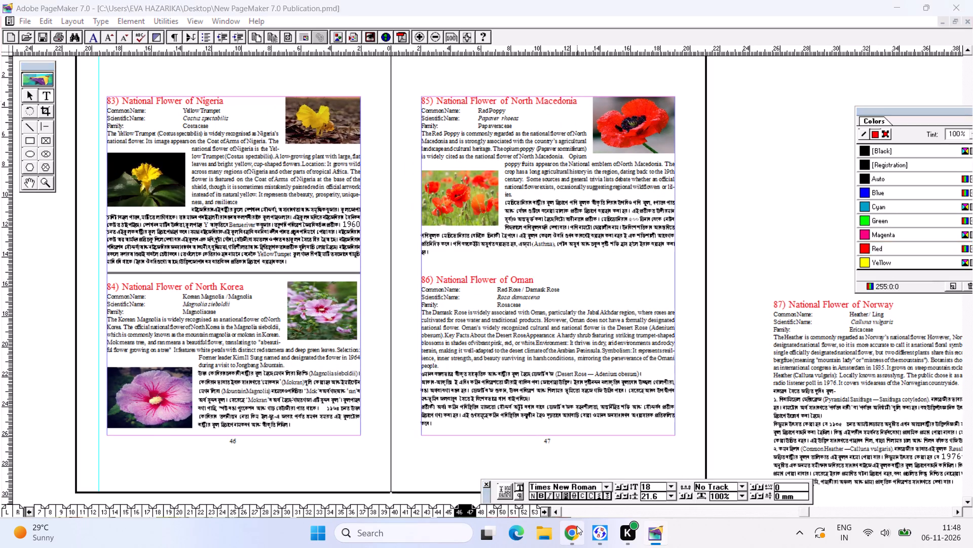
left_click_drag(388, 67, 111, 73)
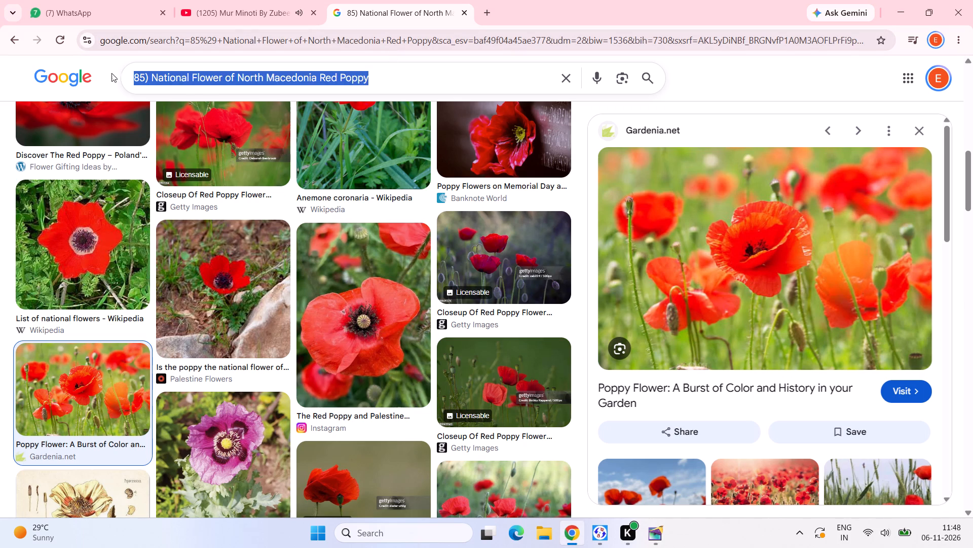
left_click_drag(111, 73, 101, 73)
key("ctrl+v")
key("Return")
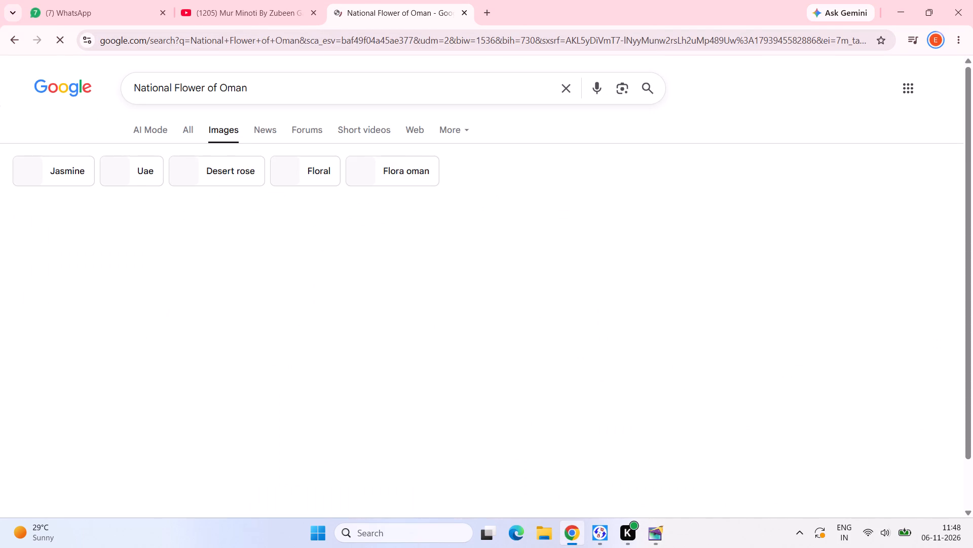
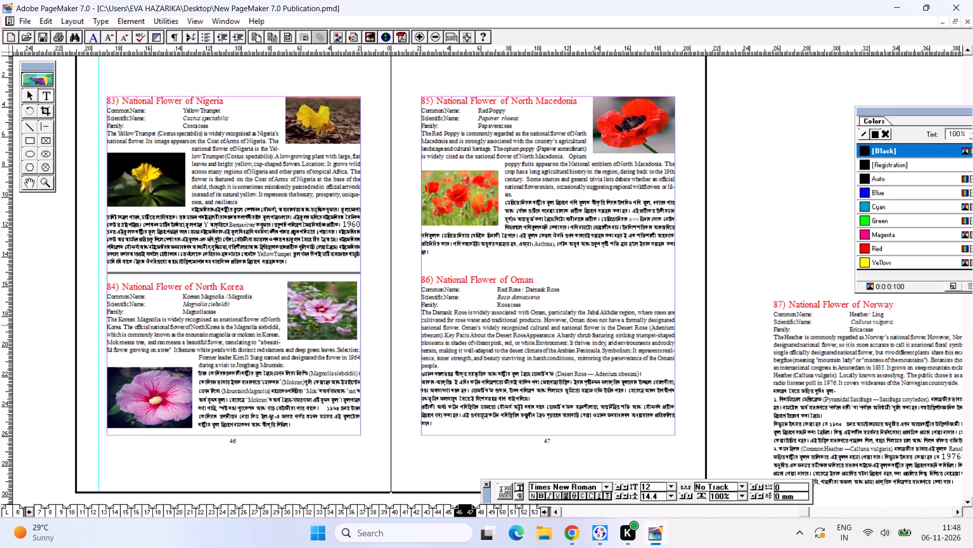
Copy Oman's common name "Red Rose / Damask Rose" and search Google Images in Chrome for "National Flower of Oman Red Rose / Damask Rose".
left_click_drag(495, 290, 555, 283)
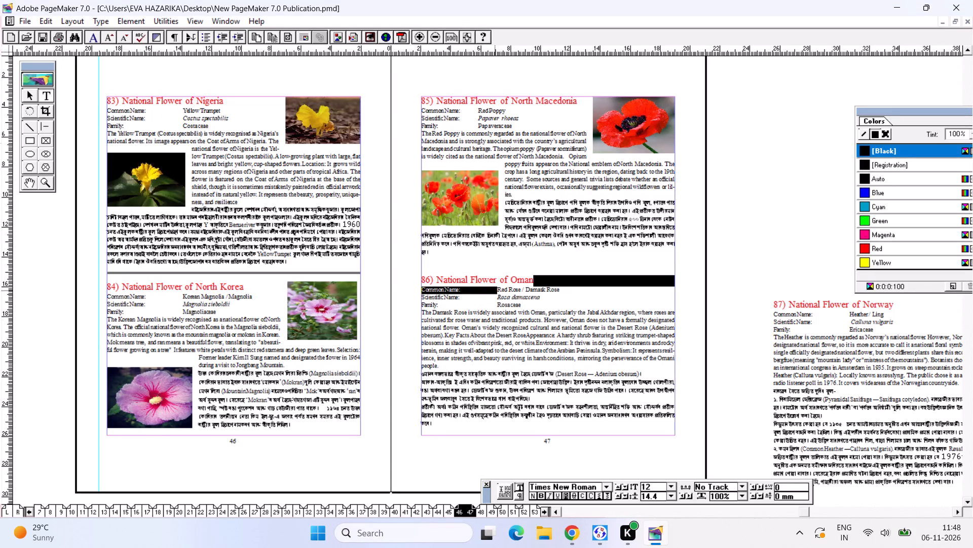
left_click_drag(555, 283, 558, 288)
key("ctrl+c")
key("ctrl+c")
key("ctrl+c")
key("ctrl+c")
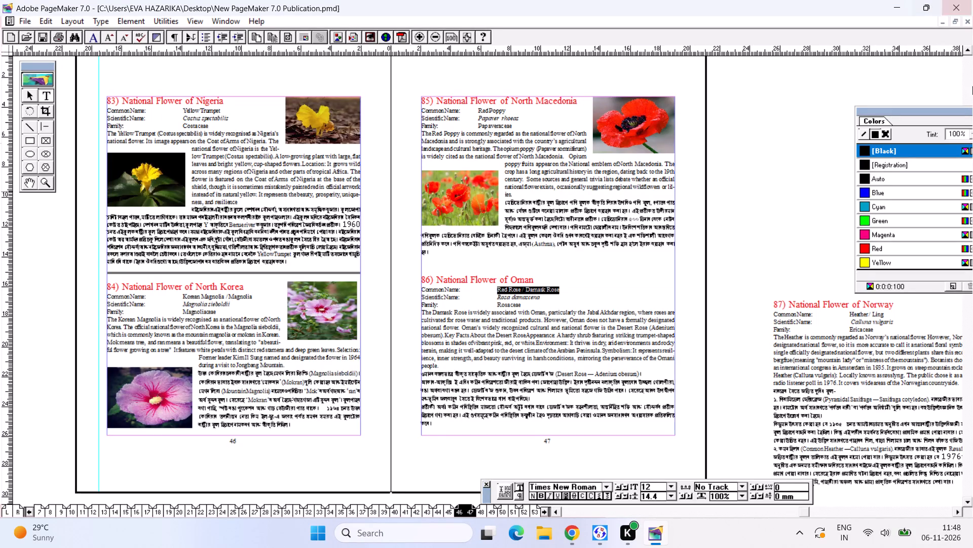
key("ctrl+c")
left_click(570, 536)
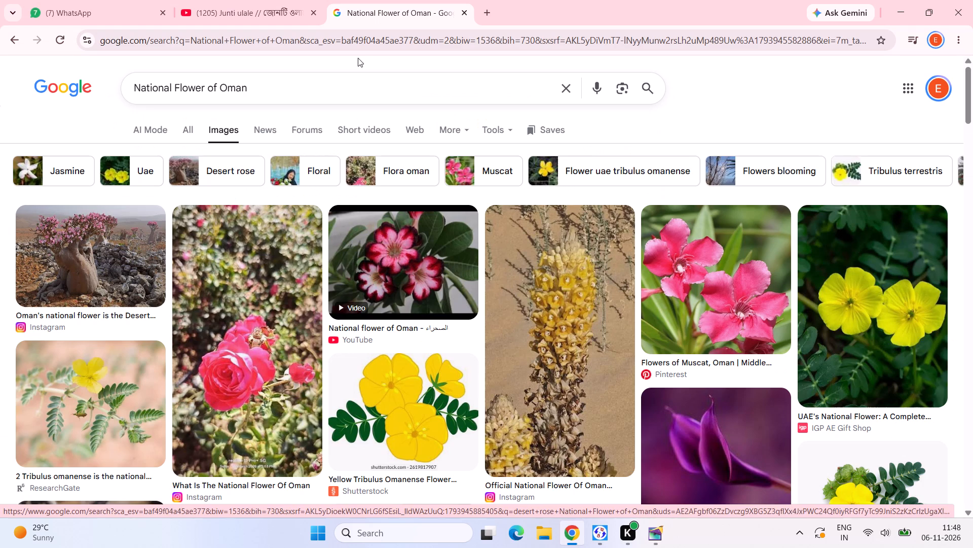
left_click(293, 87)
key("space")
key("ctrl+v")
key("Return")
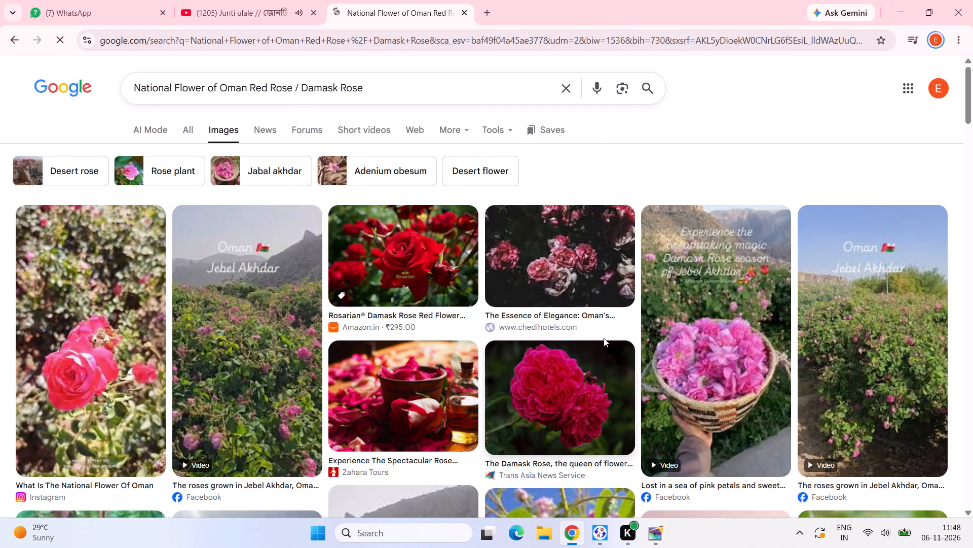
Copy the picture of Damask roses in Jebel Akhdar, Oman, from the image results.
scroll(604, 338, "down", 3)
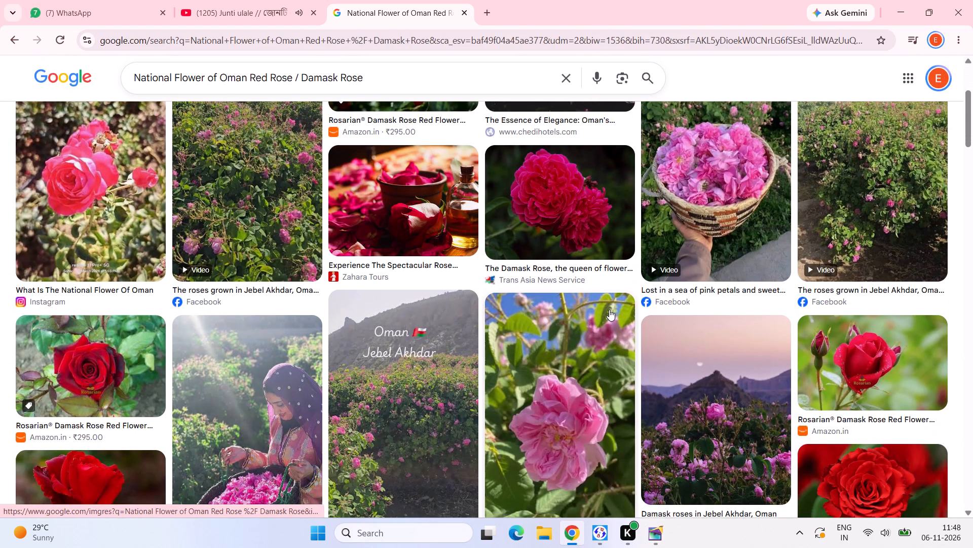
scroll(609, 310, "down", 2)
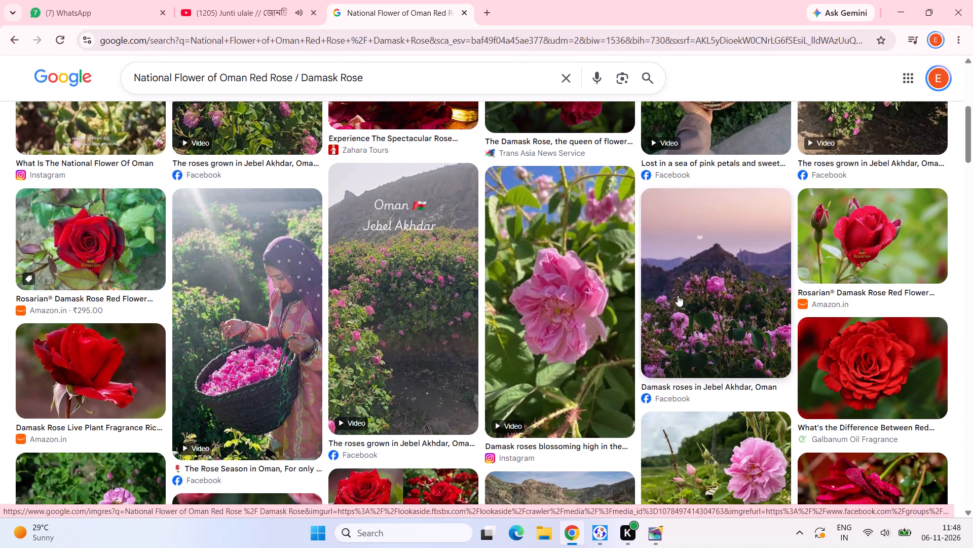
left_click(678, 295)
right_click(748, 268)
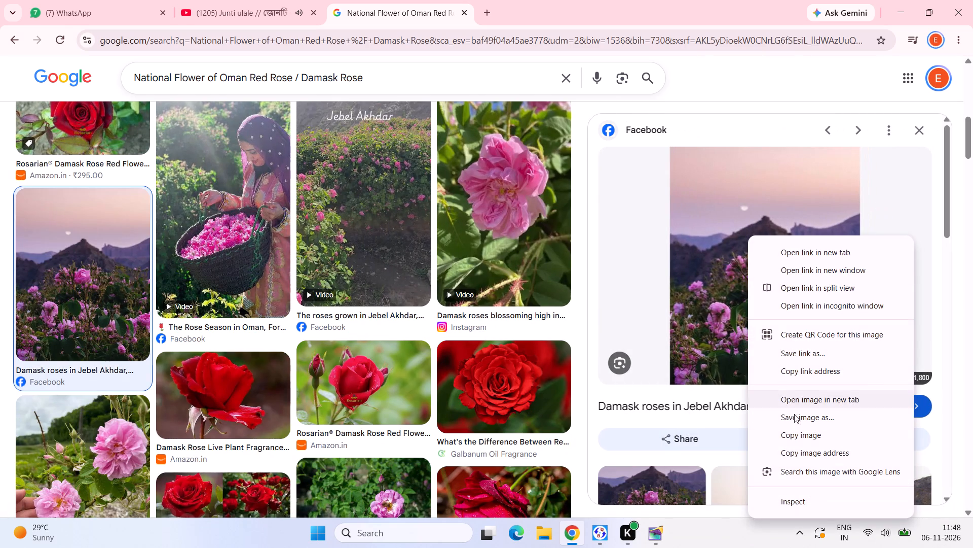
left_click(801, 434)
In PageMaker, delete the opening label "আকাৰ-আকৃতিঃ" from the second Assamese paragraph of the Oman entry on page 47.
left_click(653, 530)
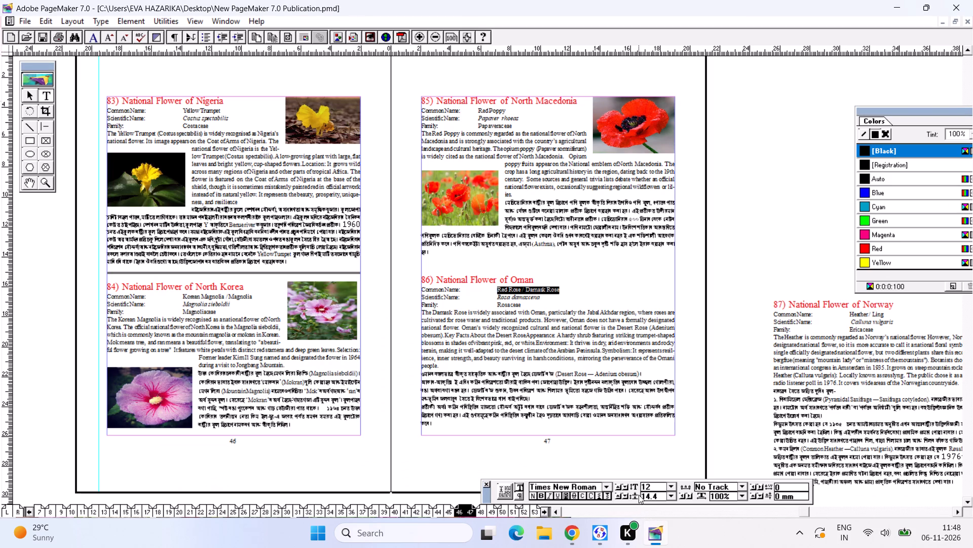
key("ctrl+2")
left_click_drag(507, 346, 285, 87, "alt")
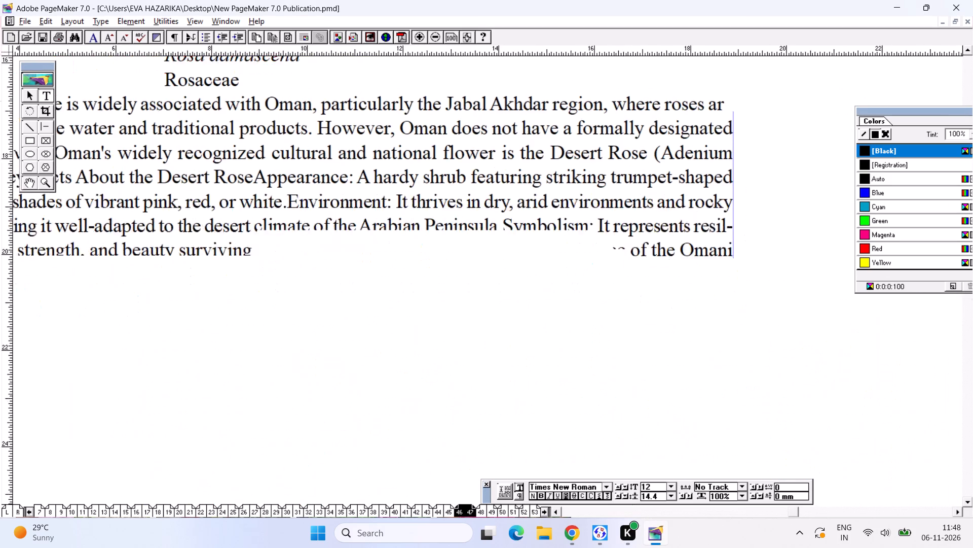
left_click_drag(377, 236, 476, 199, "alt")
left_click_drag(480, 235, 548, 234, "alt")
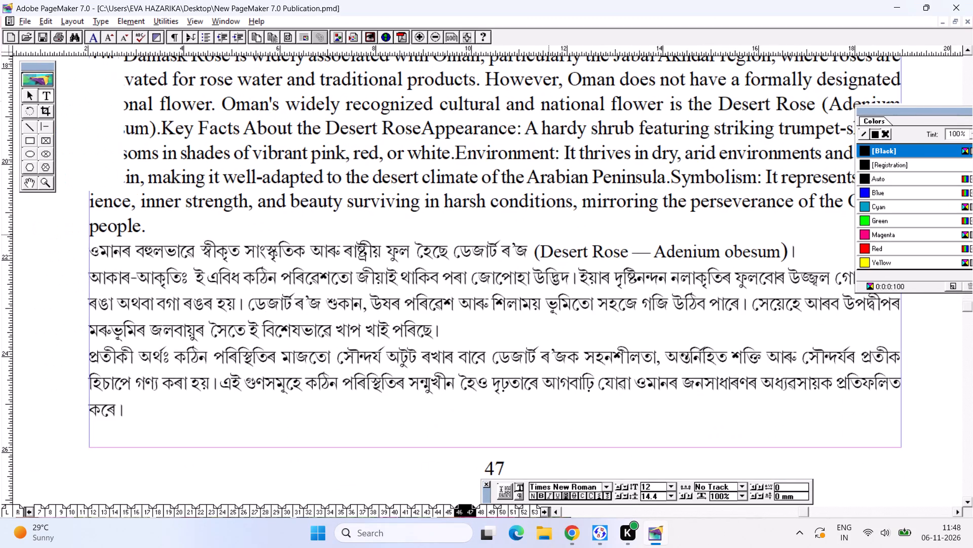
left_click_drag(195, 280, 134, 271)
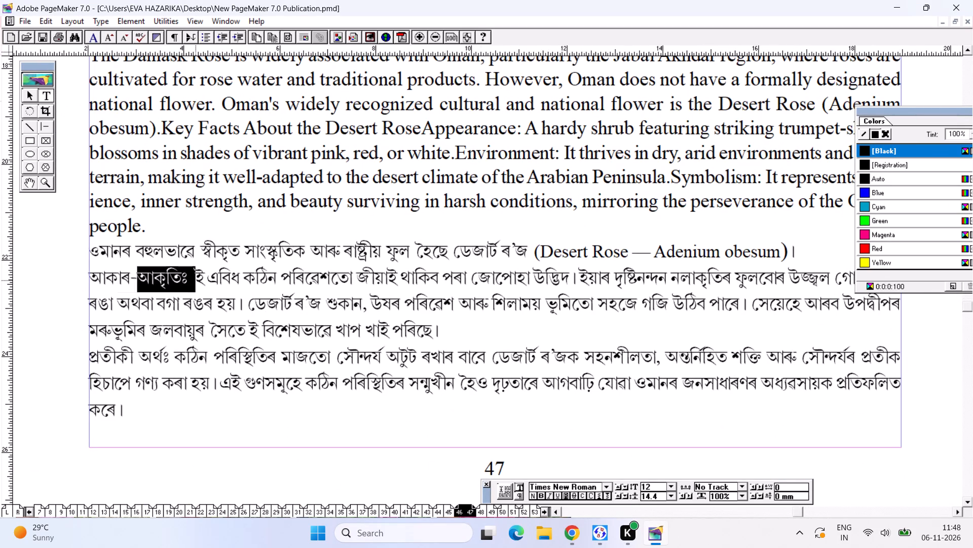
left_click_drag(134, 271, 72, 272)
key("BackSpace")
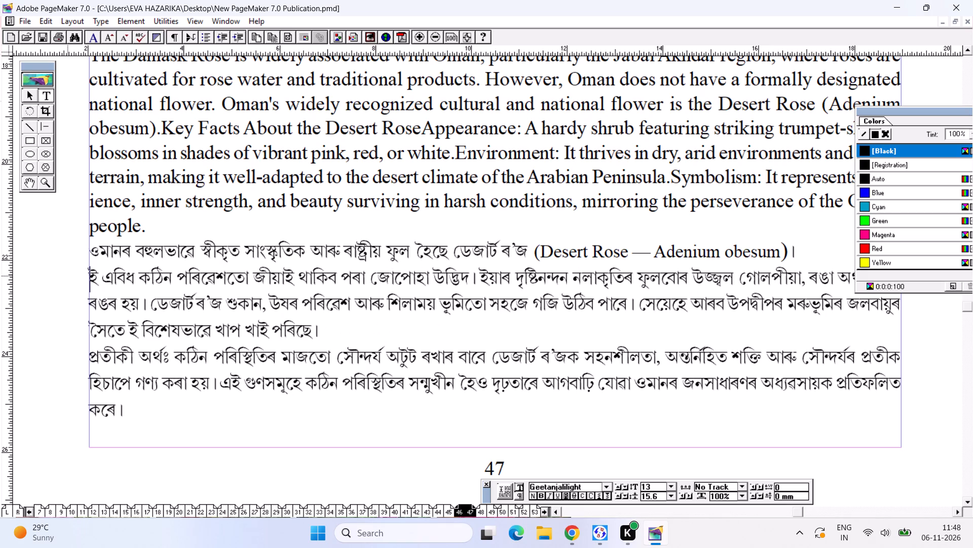
left_click_drag(311, 318, 193, 302, "alt")
left_click_drag(250, 303, 271, 316, "alt")
key("ctrl+0")
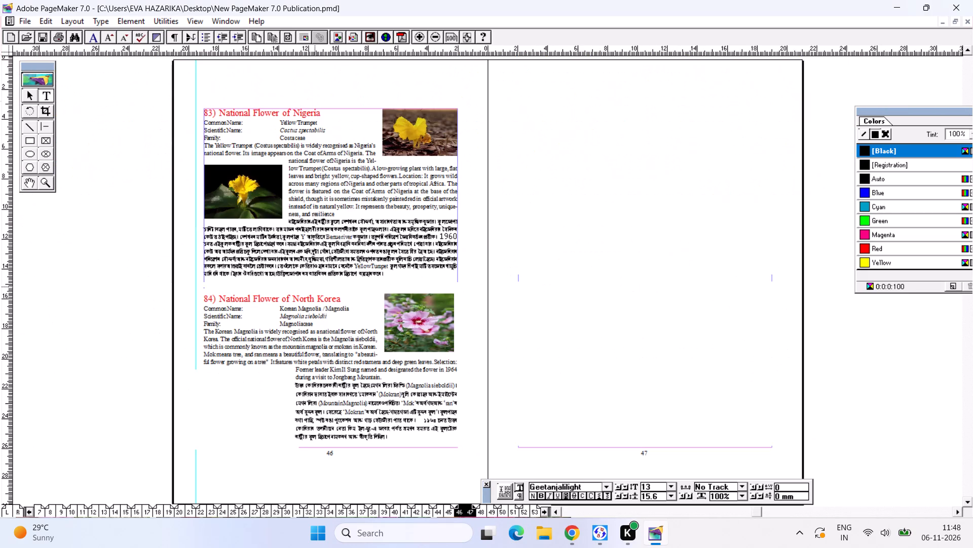
Switch to Chrome and copy the Galbanum Oil Fragrance picture of the single red rose.
left_click(578, 540)
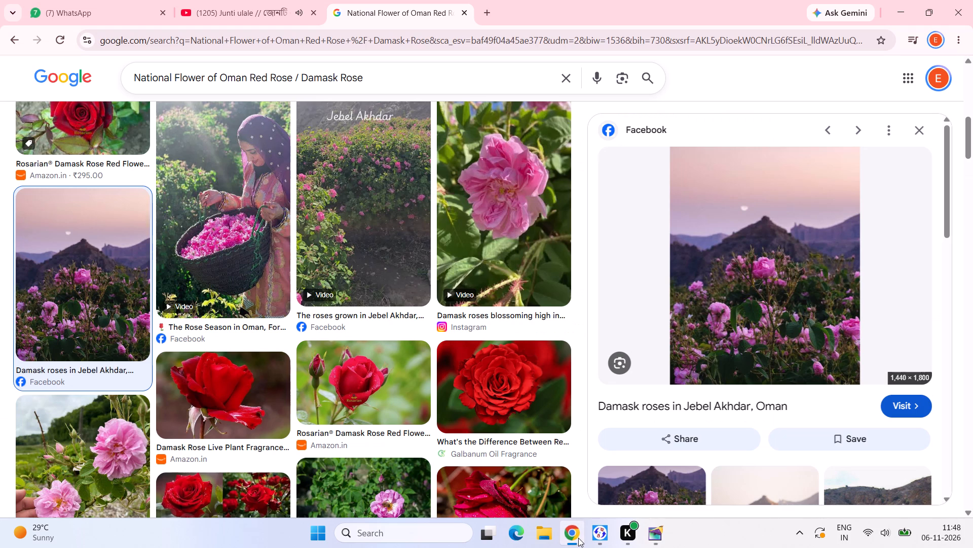
left_click(532, 407)
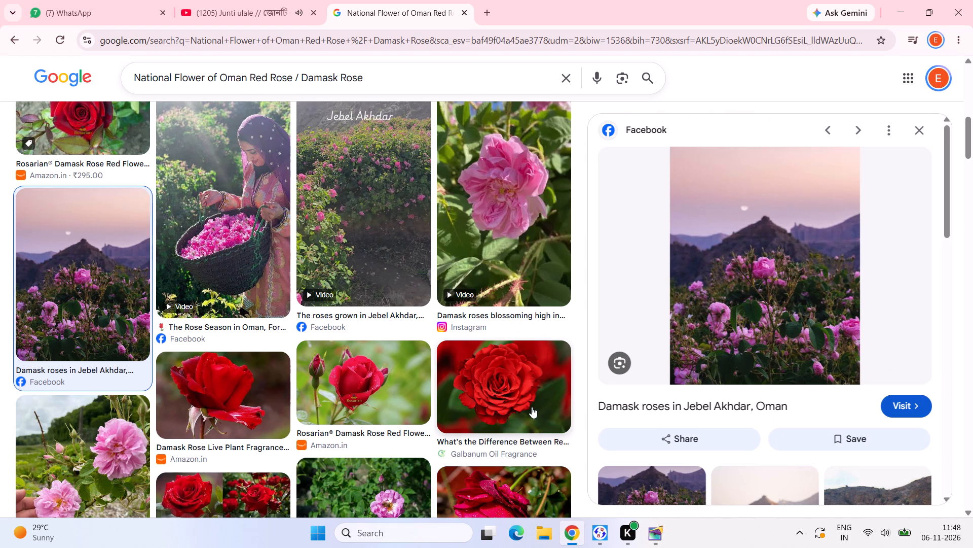
right_click(727, 214)
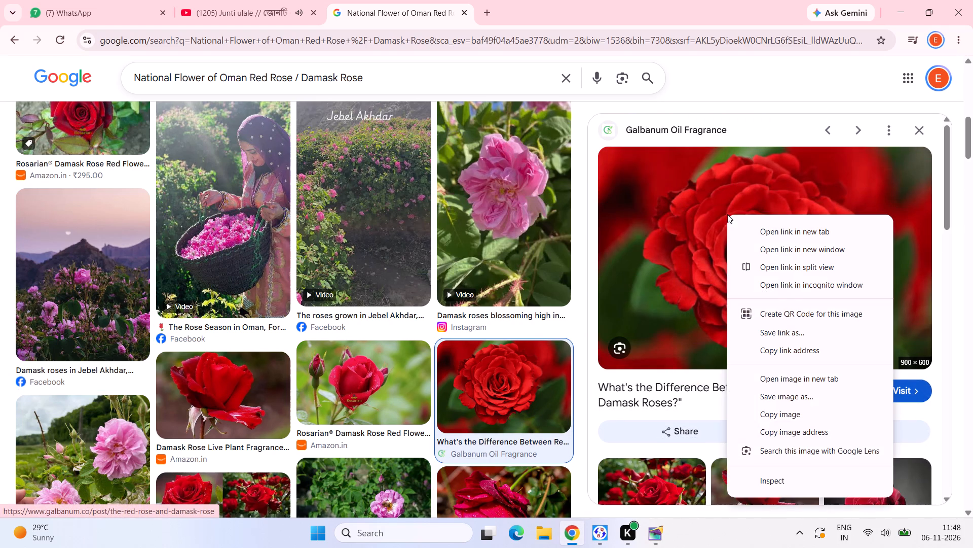
left_click(800, 415)
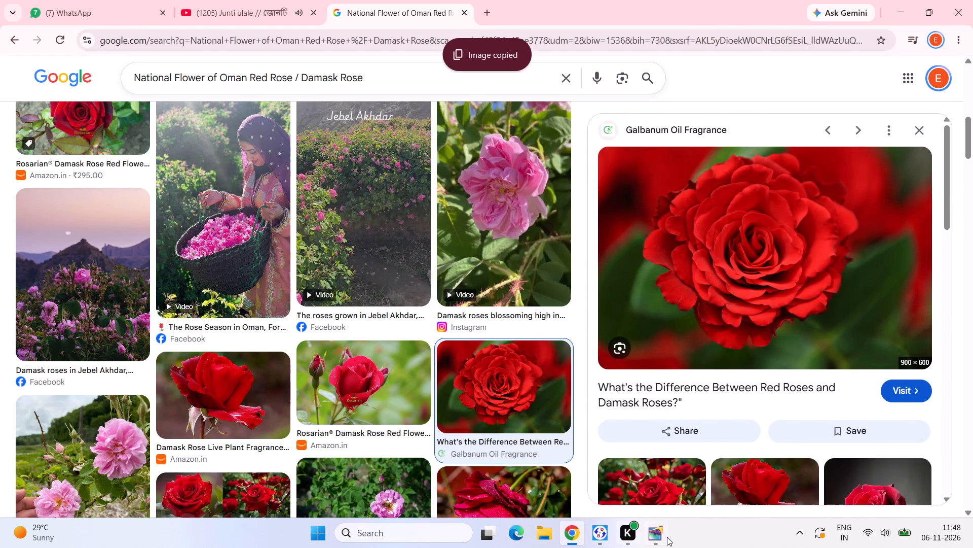
Paste the red rose into PageMaker, scale it to about 49 x 38 mm and place it beside the Oman heading at the right margin.
left_click(667, 537)
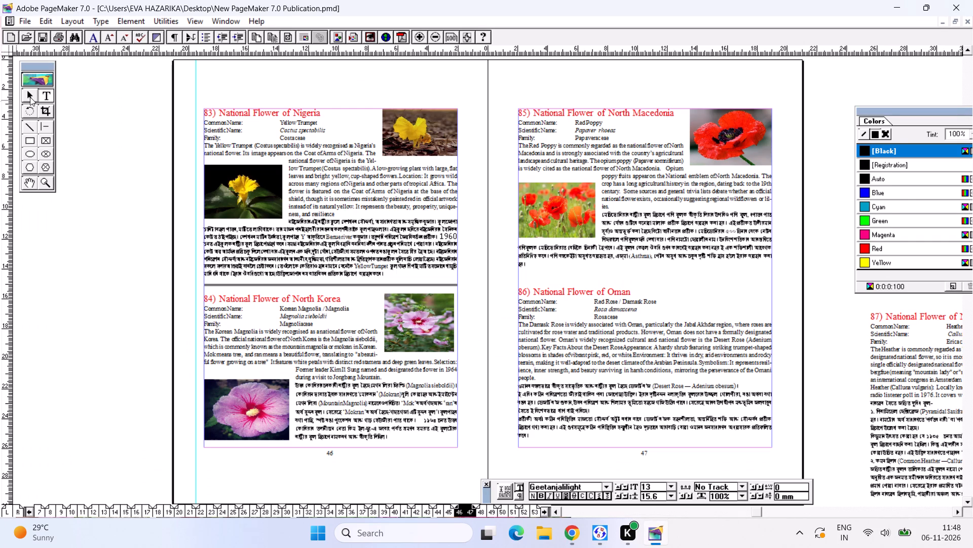
left_click(30, 97)
key("ctrl+v")
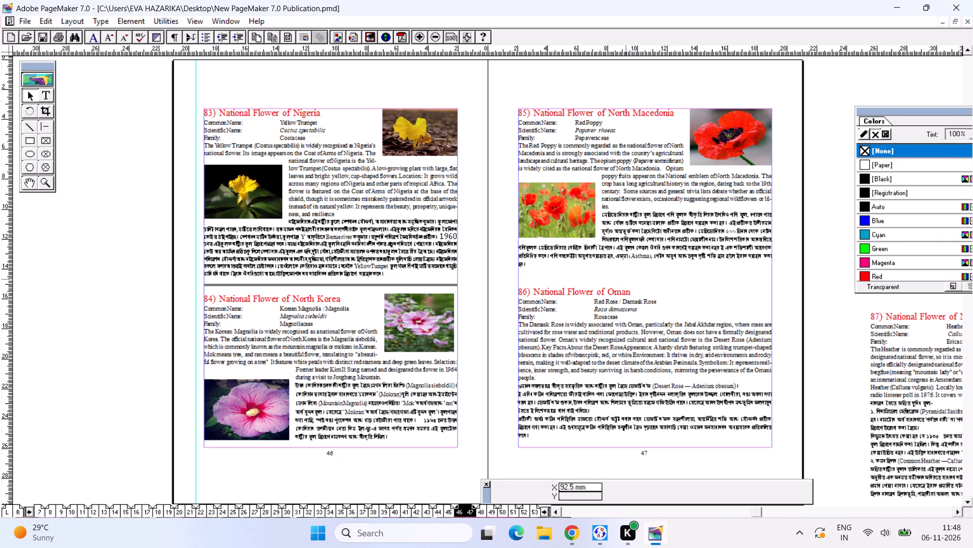
left_click_drag(315, 166, 611, 334)
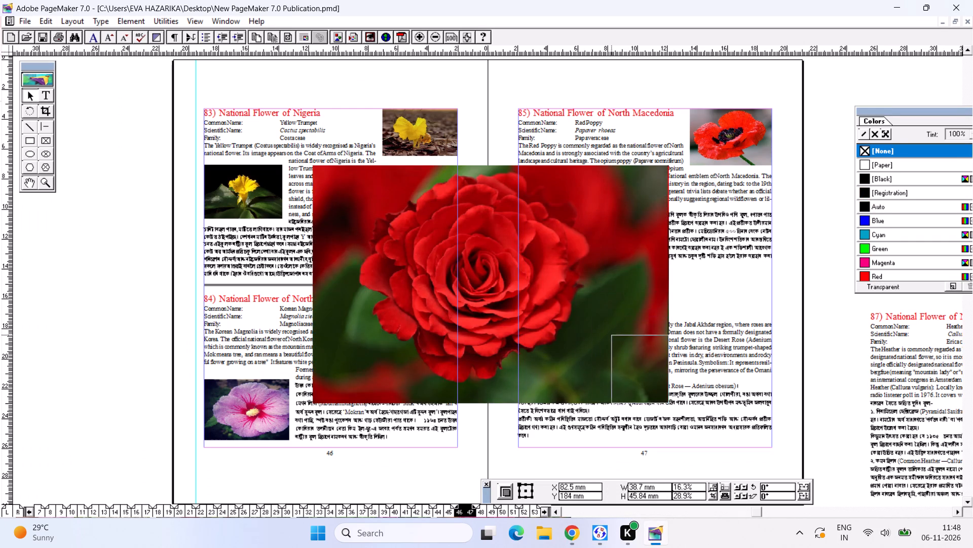
left_click_drag(611, 334, 602, 338)
left_click_drag(635, 359, 741, 301)
left_click(709, 346)
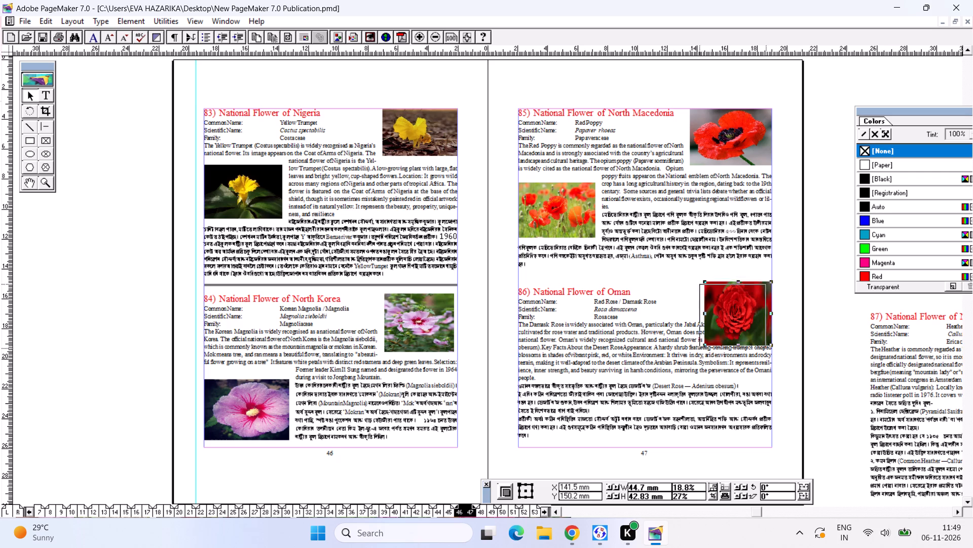
left_click_drag(705, 345, 698, 335)
left_click_drag(722, 314, 723, 320)
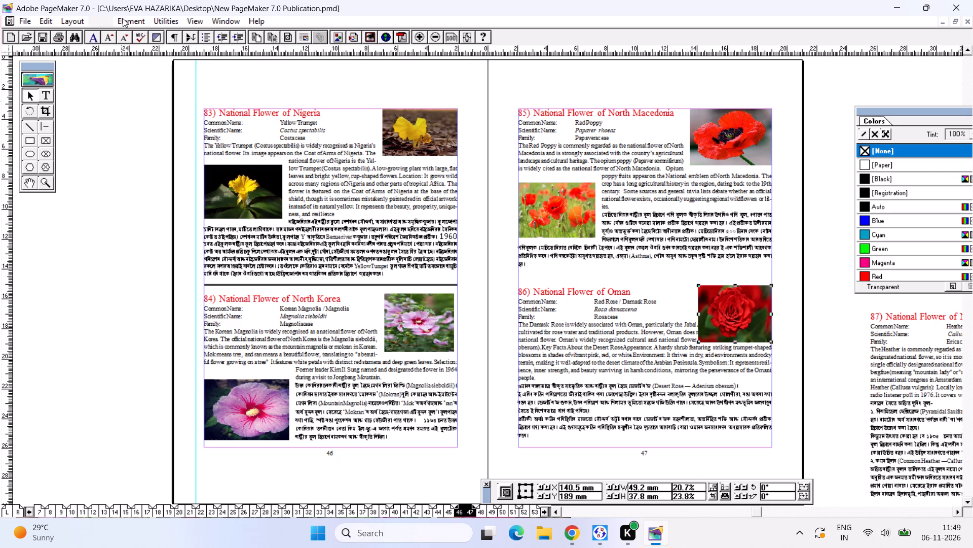
Apply rectangular text wrap to the red rose picture beside the Oman heading.
left_click(125, 18)
left_click_drag(176, 133, 180, 135)
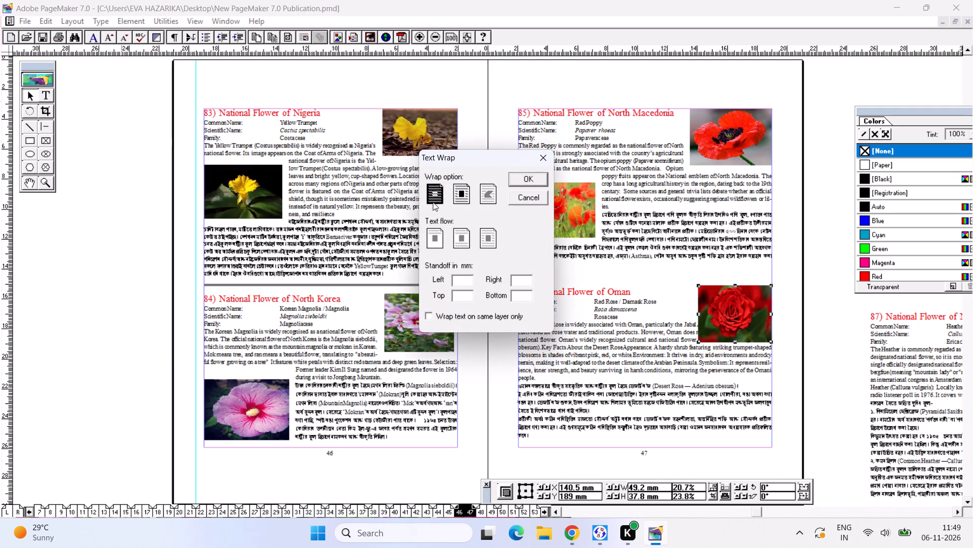
left_click(449, 197)
left_click(456, 194)
left_click(527, 174)
left_click(707, 299)
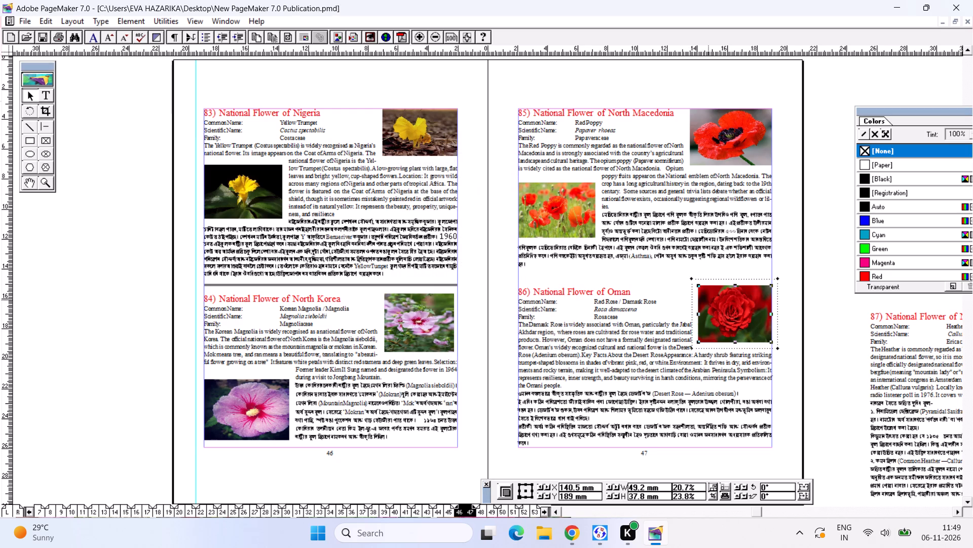
Switch to Chrome and copy the Dreamstime picture of an orange-red damask rose among green leaves from the image results.
left_click(582, 538)
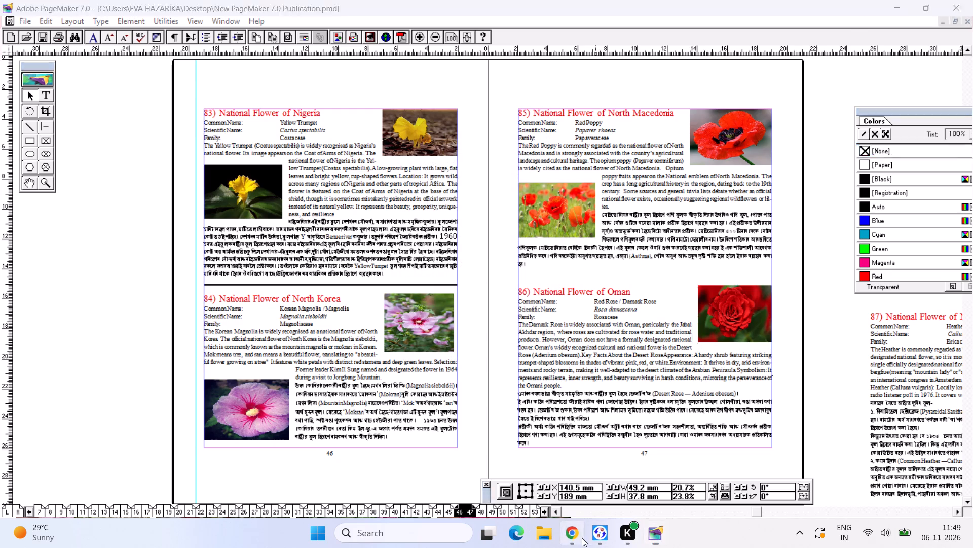
left_click(928, 127)
scroll(835, 300, "down", 4)
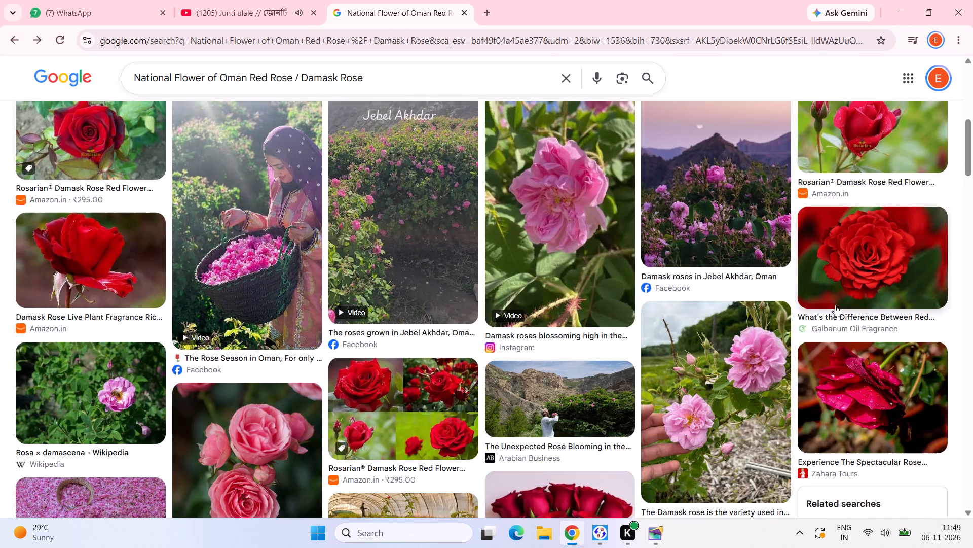
scroll(835, 305, "down", 1)
scroll(528, 297, "down", 4)
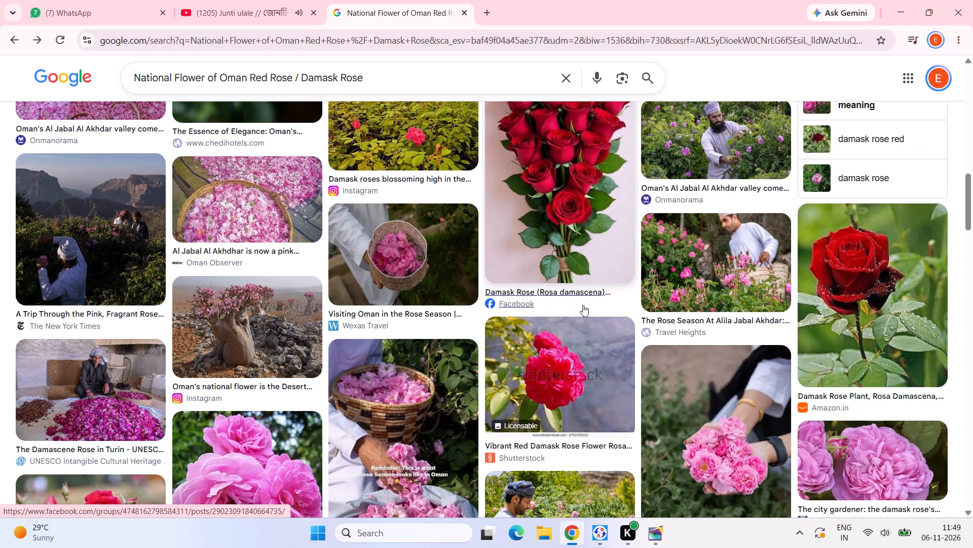
scroll(586, 306, "down", 7)
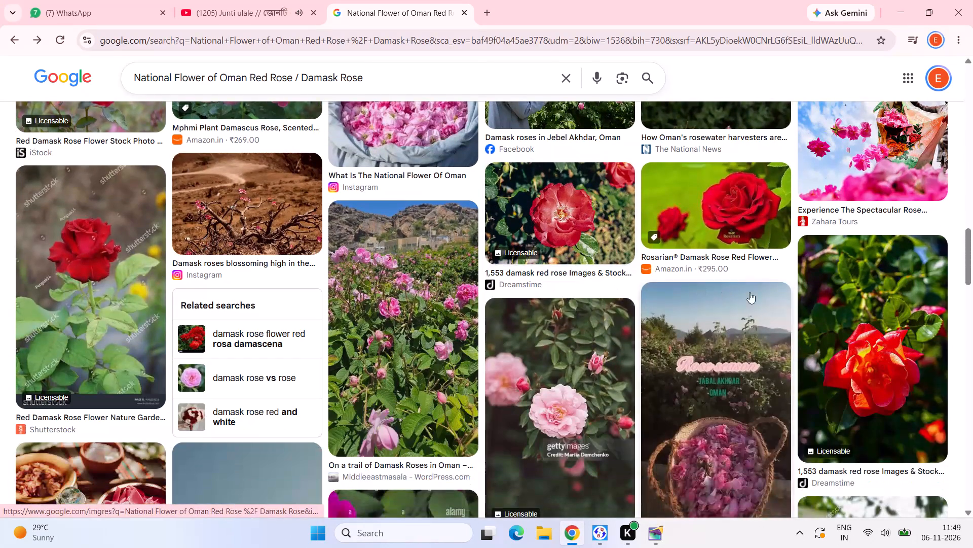
left_click(866, 358)
right_click(710, 255)
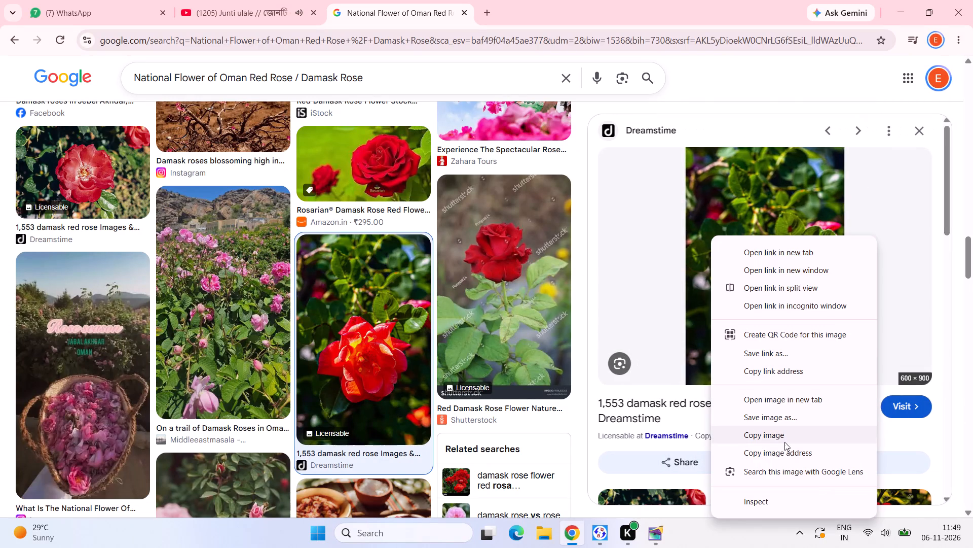
left_click(784, 435)
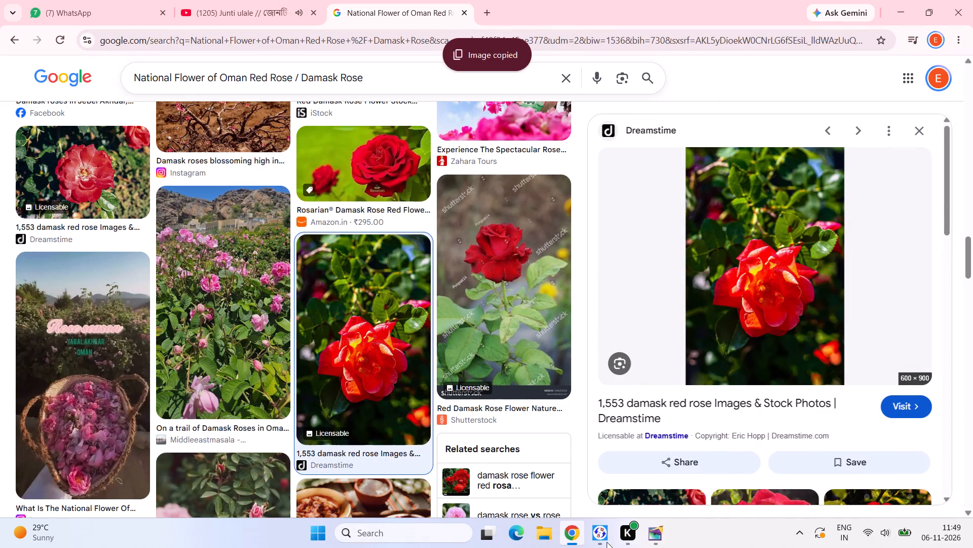
Paste the Dreamstime rose into PageMaker, scale it to about 44 x 52 mm and place it at the Oman entry's left margin.
left_click(656, 530)
key("ctrl+v")
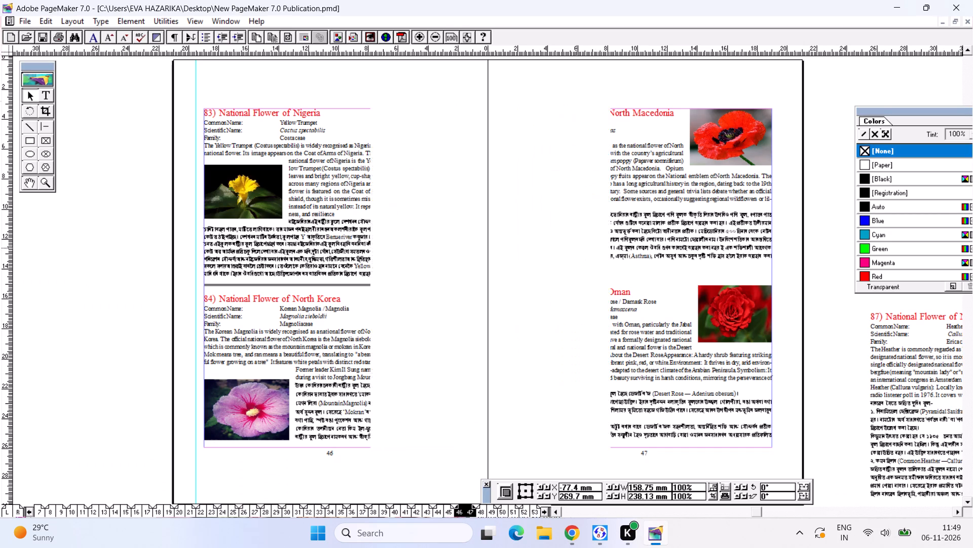
left_click_drag(371, 107, 532, 377)
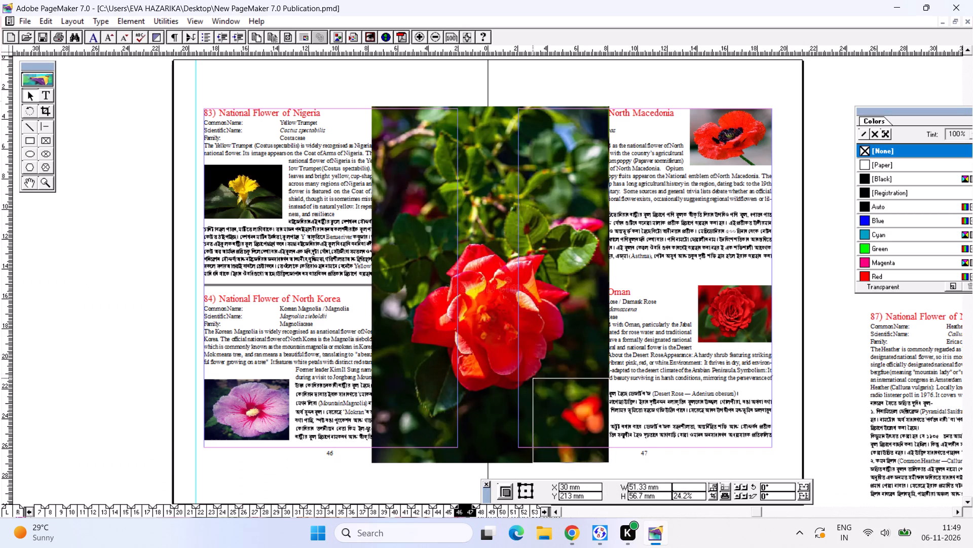
left_click_drag(532, 377, 543, 384)
left_click_drag(594, 411, 568, 377)
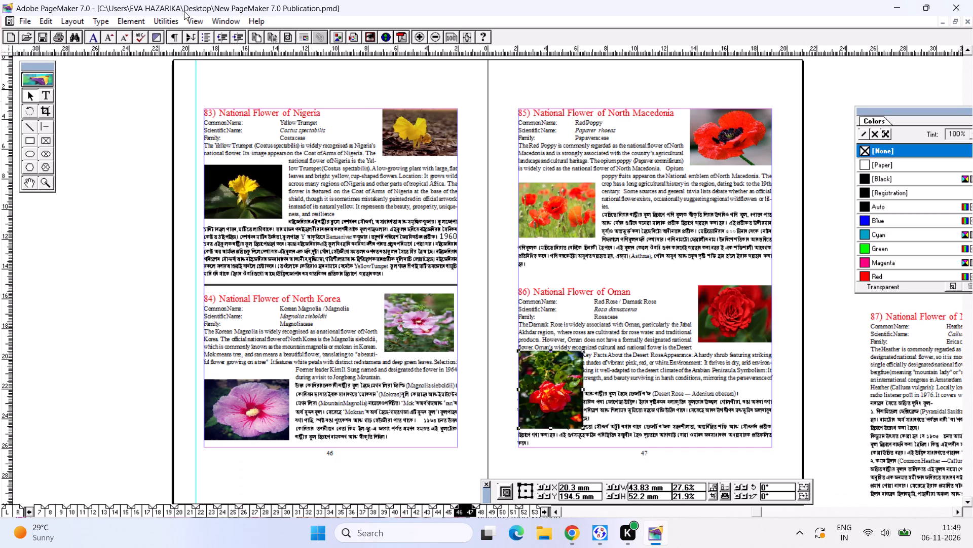
Apply rectangular text wrap with the 4.23 mm standoff to the orange-red rose picture in the Oman entry.
left_click(158, 21)
left_click(142, 15)
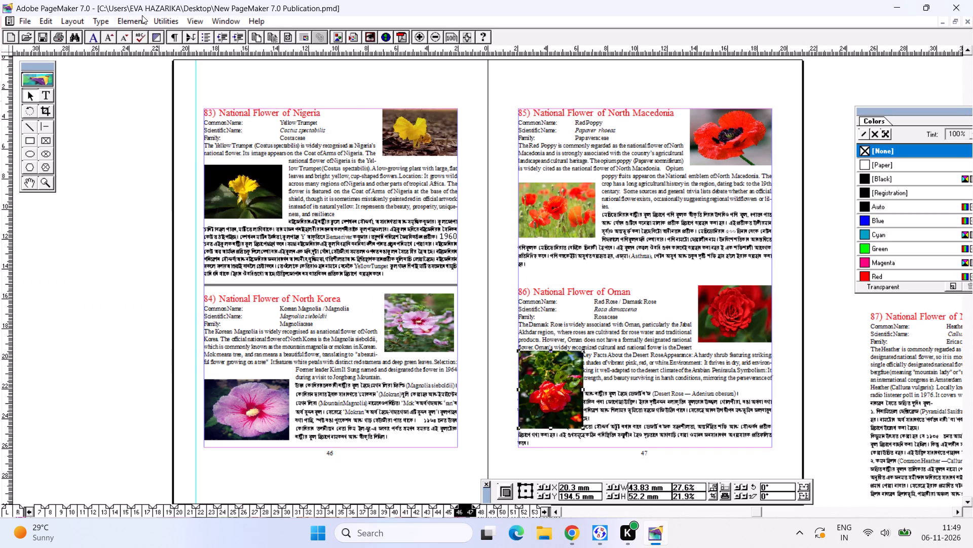
left_click(138, 26)
left_click(189, 104)
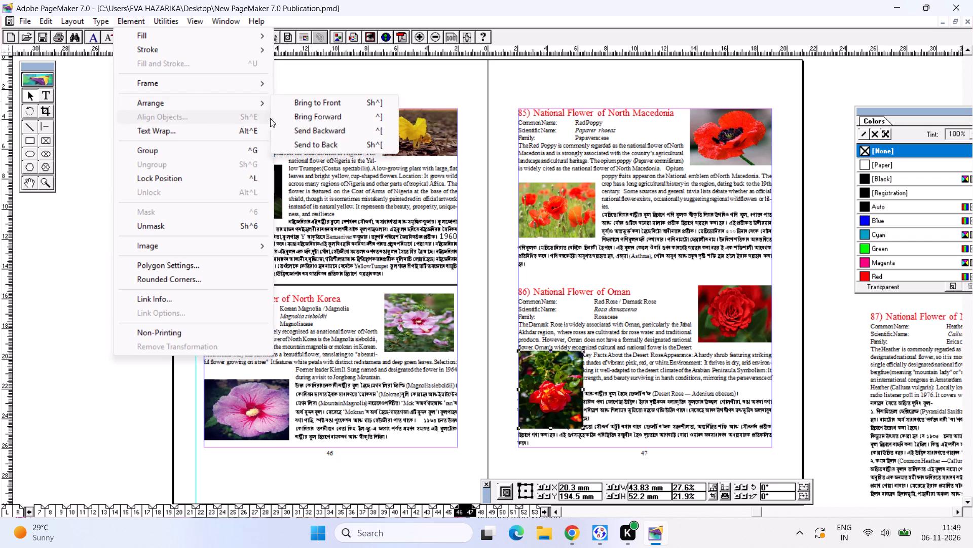
left_click(198, 133)
left_click(462, 185)
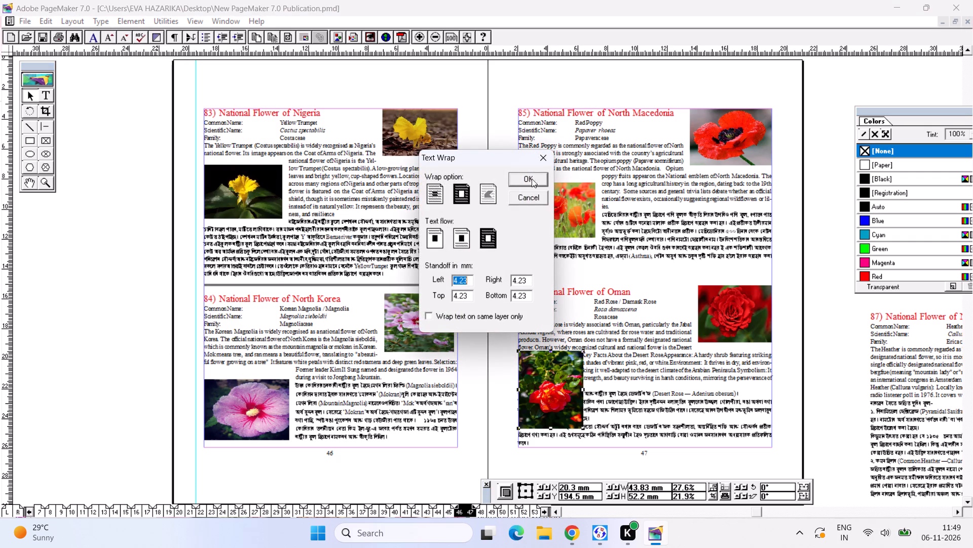
left_click(535, 177)
Resize the orange-red rose to about 47 x 45 mm and place it beneath the red rose at the right margin.
left_click_drag(567, 369, 569, 381)
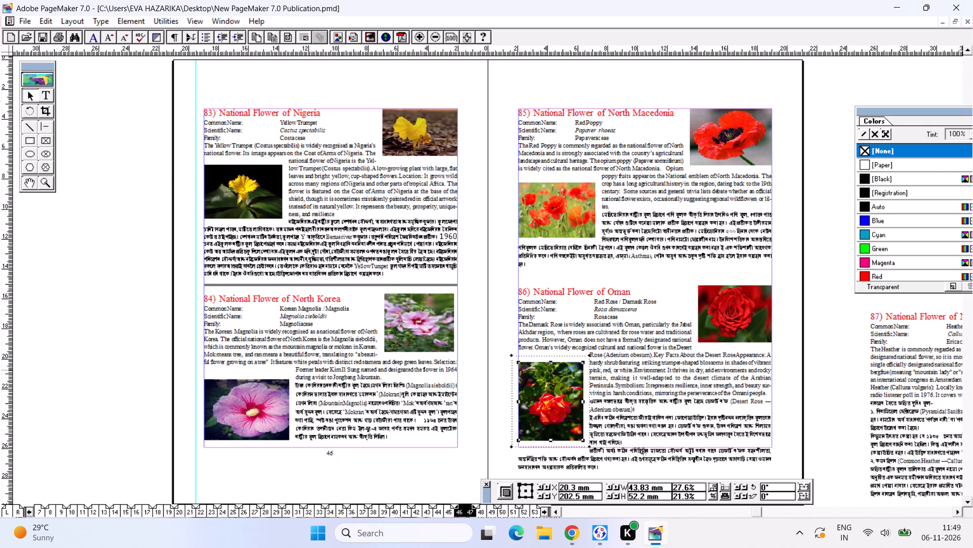
left_click_drag(551, 387, 551, 405)
left_click_drag(553, 402, 553, 396)
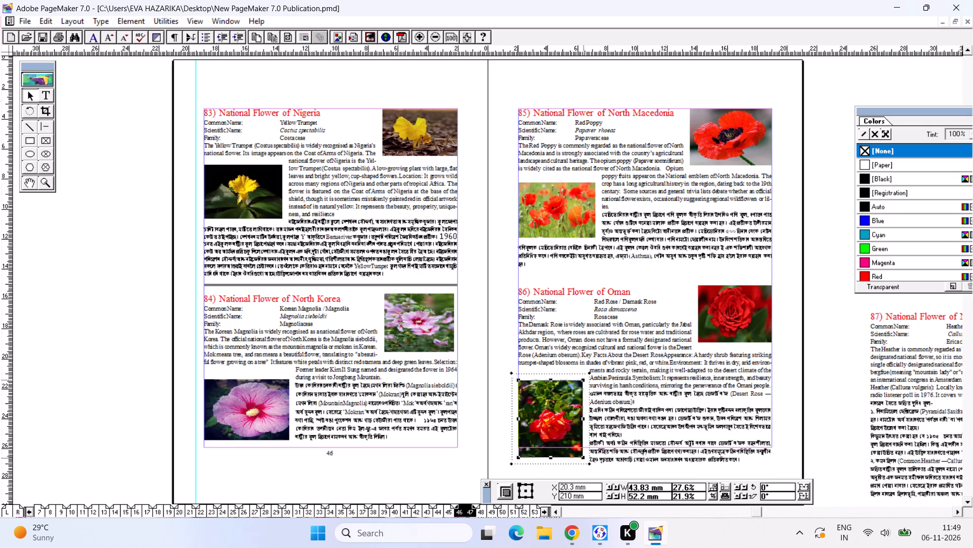
left_click_drag(553, 396, 553, 396)
left_click_drag(546, 414, 730, 417)
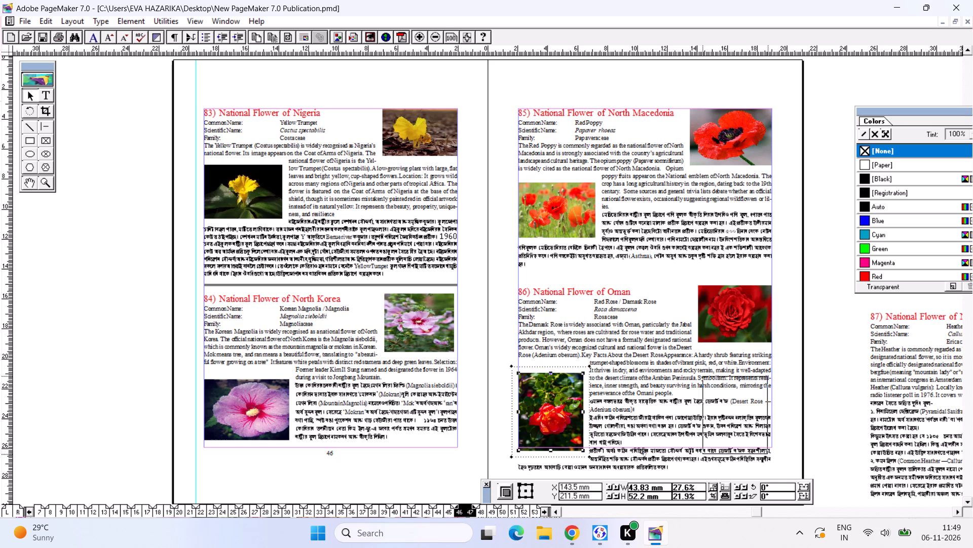
left_click_drag(730, 417, 733, 414)
left_click_drag(704, 449, 704, 438)
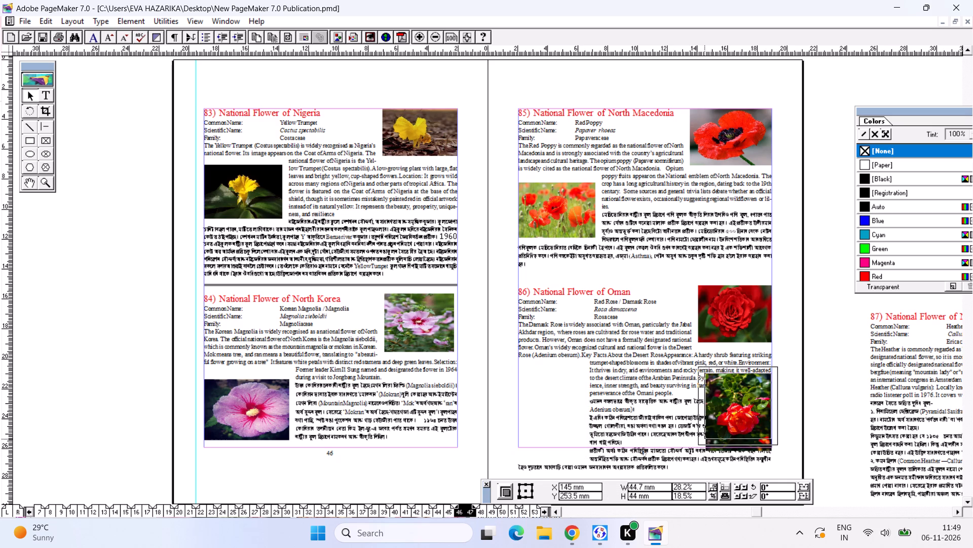
left_click_drag(704, 438, 704, 438)
left_click_drag(721, 420, 721, 397)
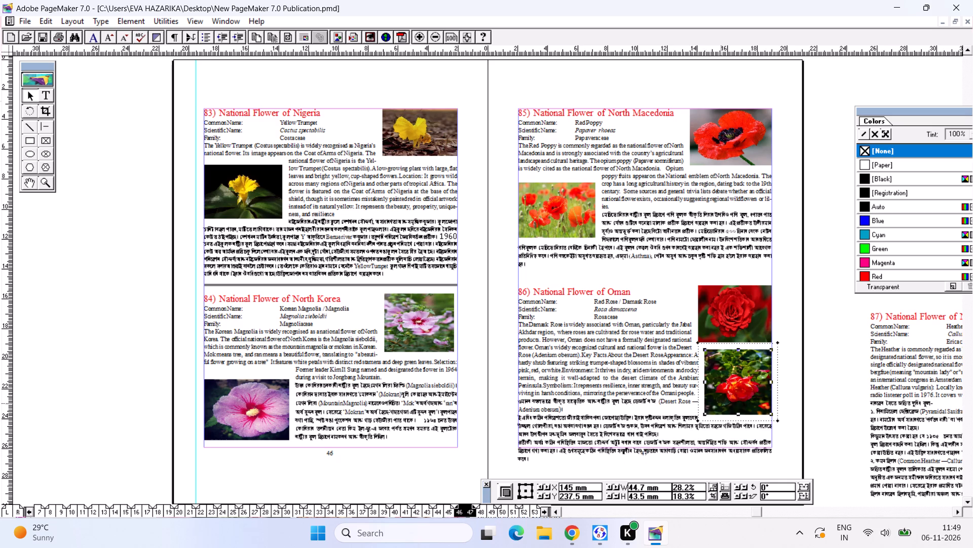
left_click(722, 403)
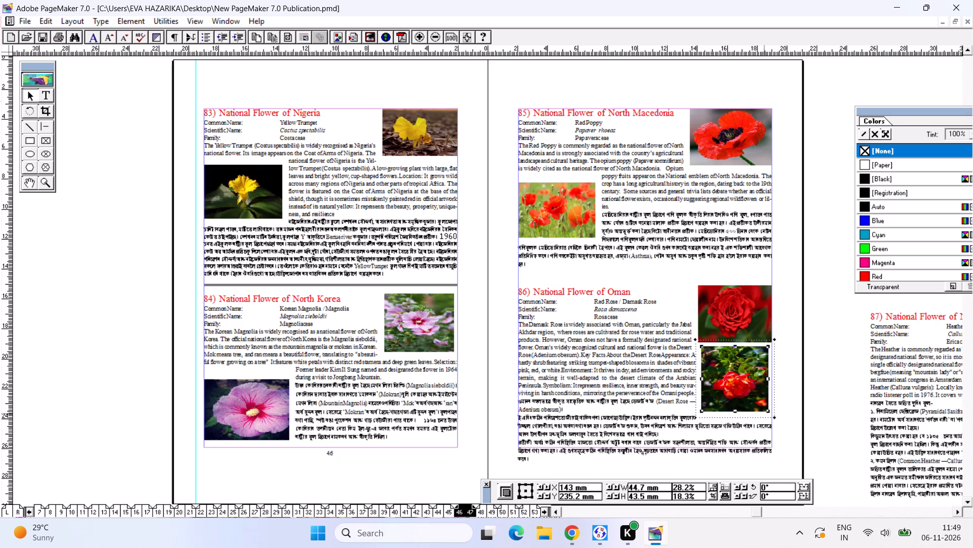
left_click_drag(765, 412, 771, 414)
Move the Oman text block slightly up the page and realign the red rose beside its heading at the right margin.
left_click(710, 332)
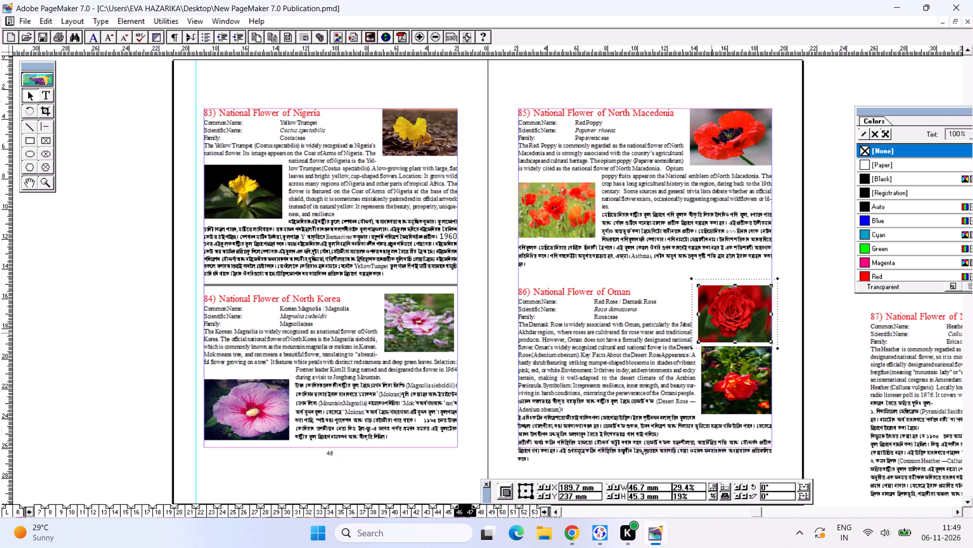
left_click_drag(592, 353, 593, 341)
left_click(592, 349)
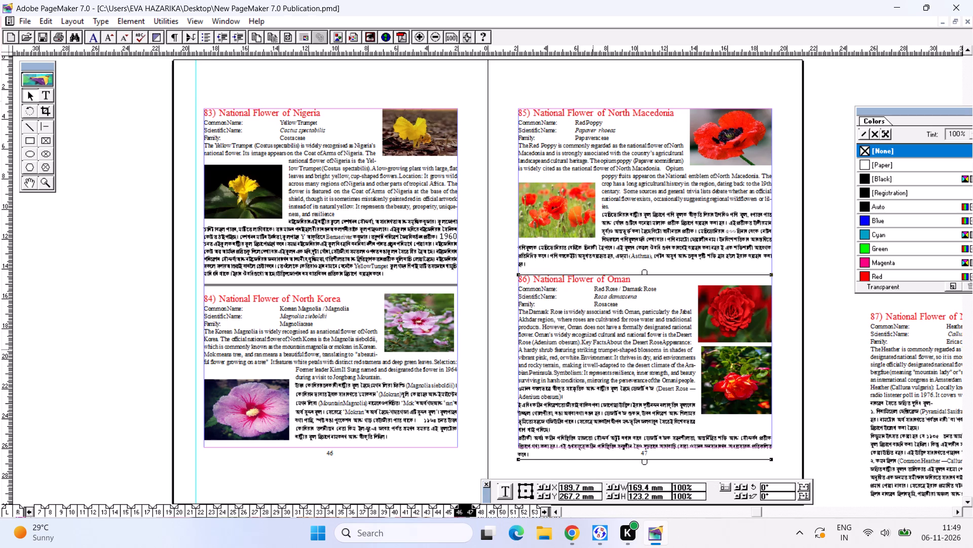
left_click_drag(712, 372, 712, 381)
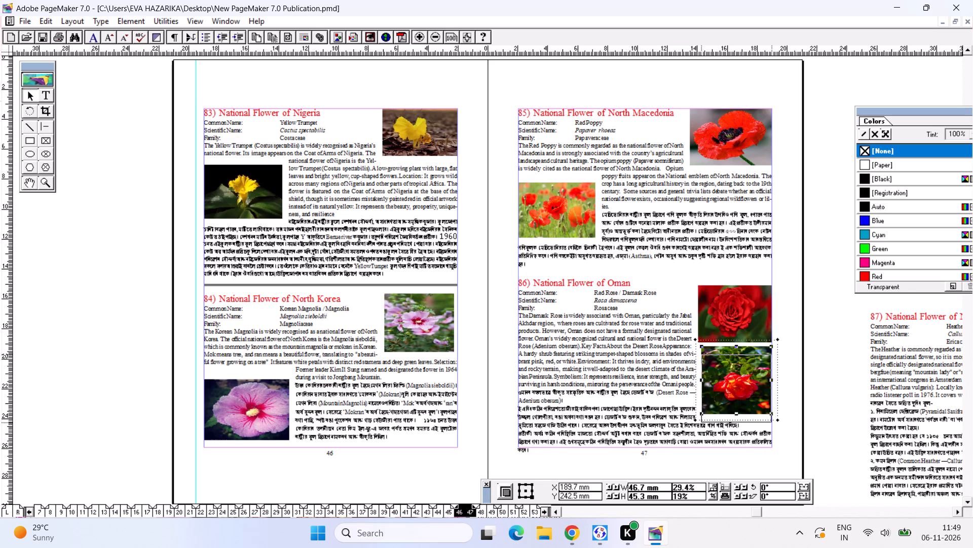
left_click_drag(712, 381, 713, 385)
left_click_drag(725, 314, 722, 324)
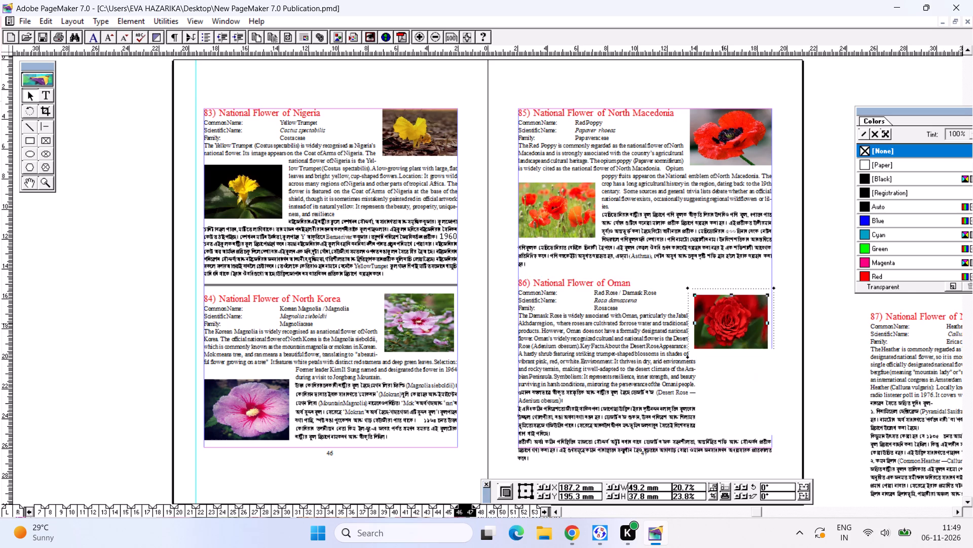
left_click_drag(722, 322, 723, 309)
Move the orange-red rose to the left margin at the bottom of the Oman entry, beside the Assamese paragraphs.
left_click_drag(741, 400, 735, 393)
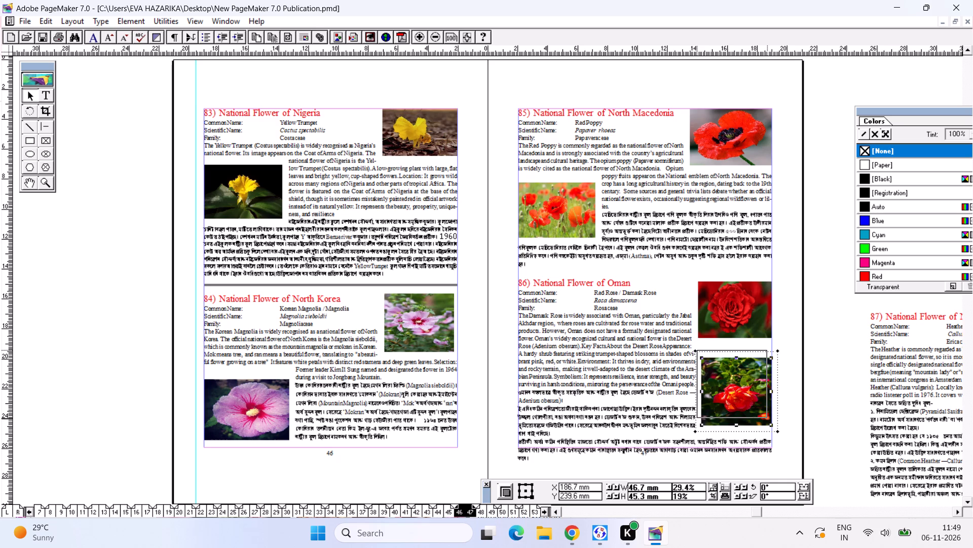
left_click_drag(735, 393, 558, 405)
left_click(556, 406)
left_click(641, 406)
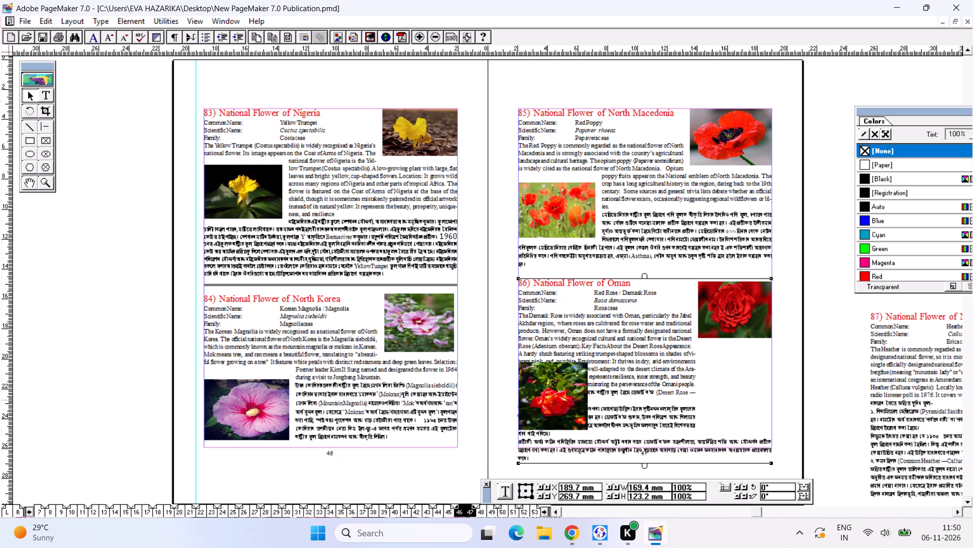
left_click_drag(540, 397, 655, 400)
left_click_drag(671, 397, 551, 398)
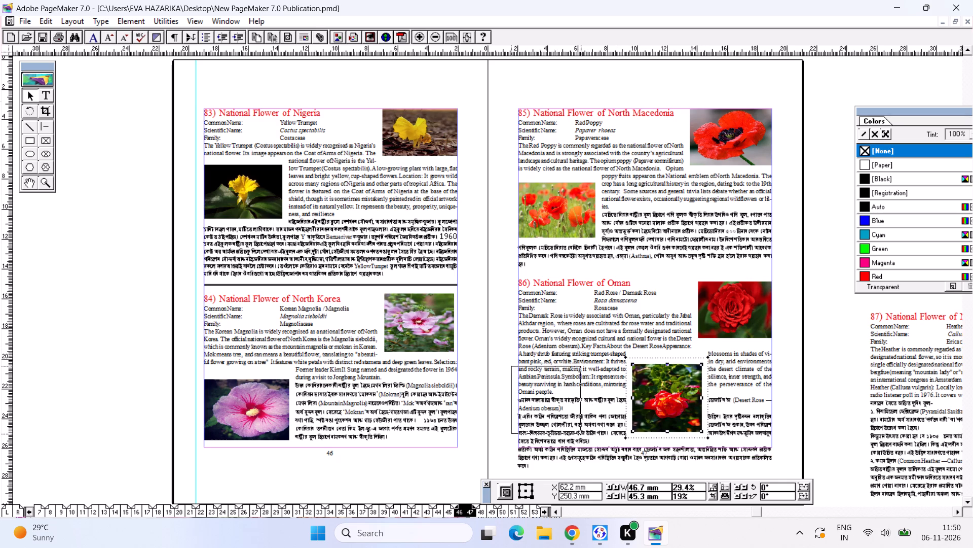
left_click_drag(551, 398, 558, 400)
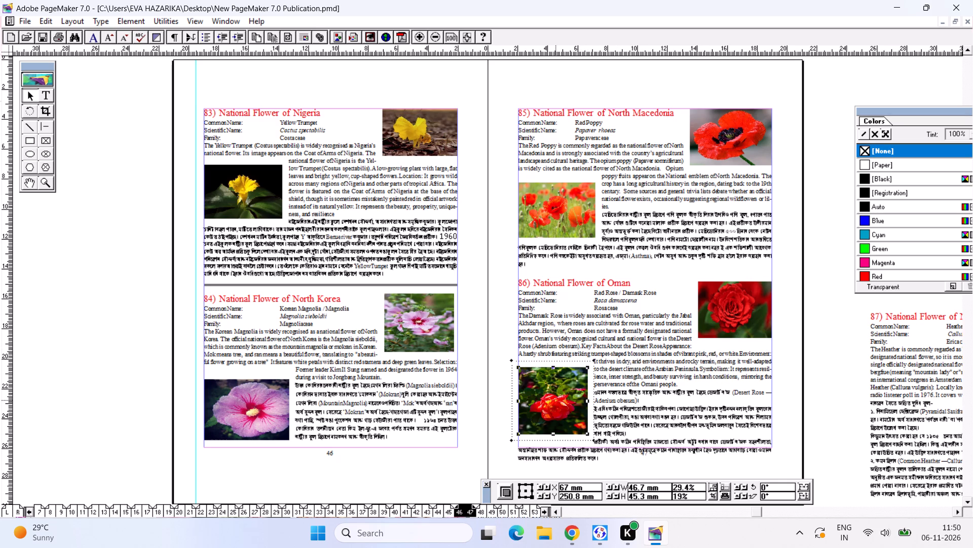
left_click_drag(548, 404, 549, 421)
left_click(762, 419)
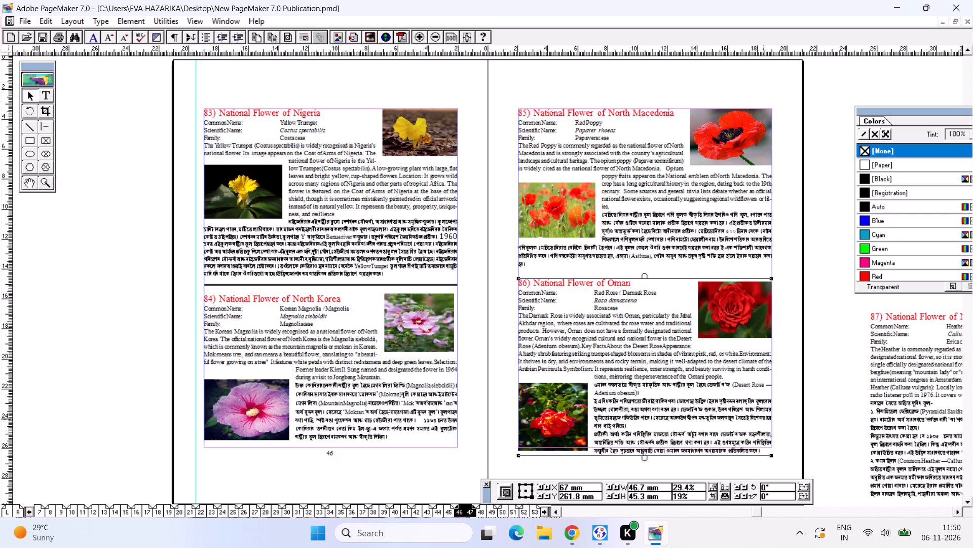
left_click(821, 414)
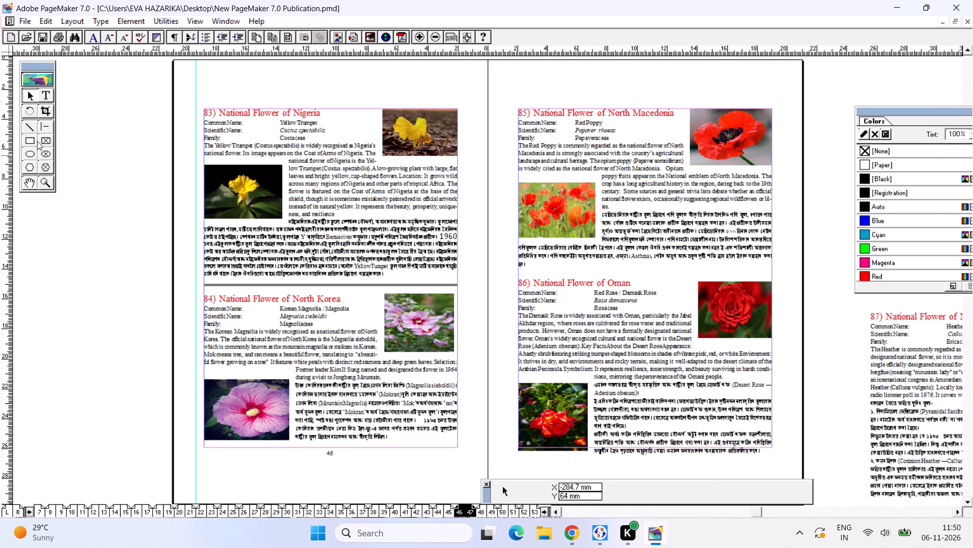
Draw three stacked horizontal lines about 169.4 mm long between the North Macedonia and Oman entries, at Y 139.9, 140.7 and 141.9 mm.
left_click(48, 126)
key("ctrl+2")
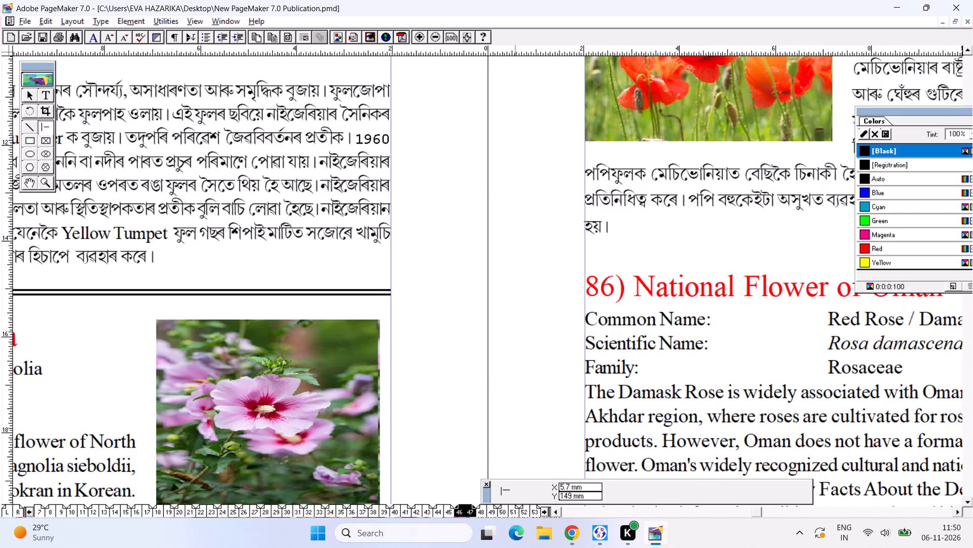
left_click_drag(522, 282, 32, 327, "alt")
left_click_drag(308, 313, 248, 336, "alt")
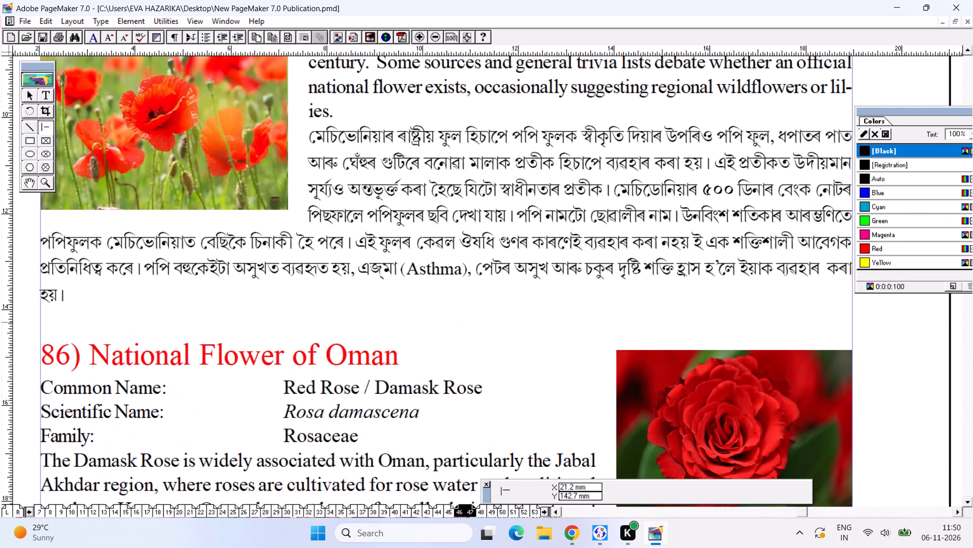
left_click_drag(40, 308, 155, 320)
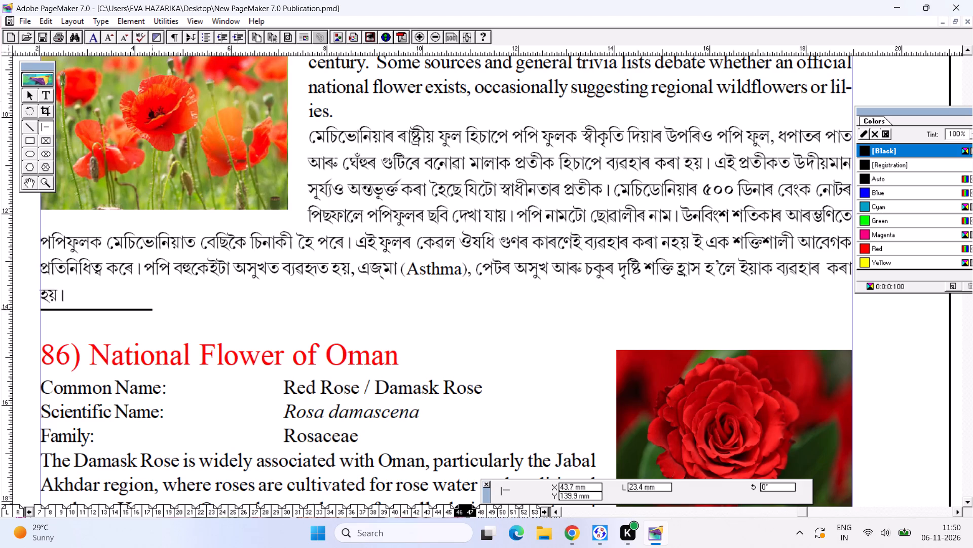
left_click_drag(155, 320, 843, 424)
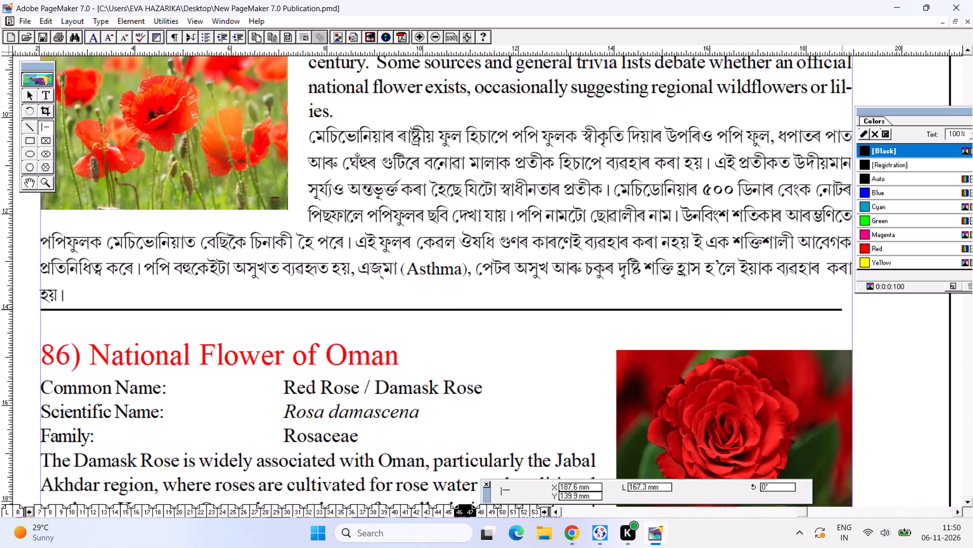
left_click_drag(843, 424, 849, 429)
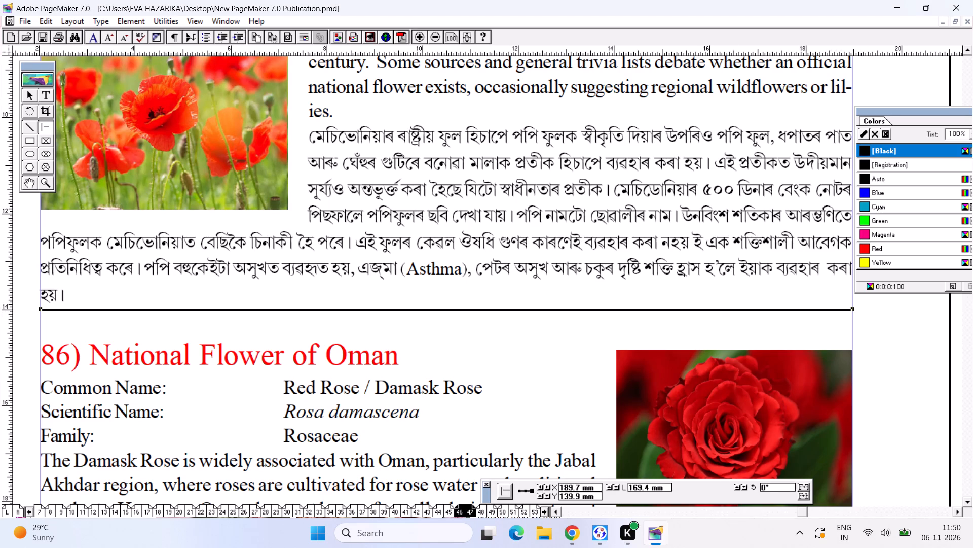
left_click_drag(40, 312, 135, 321)
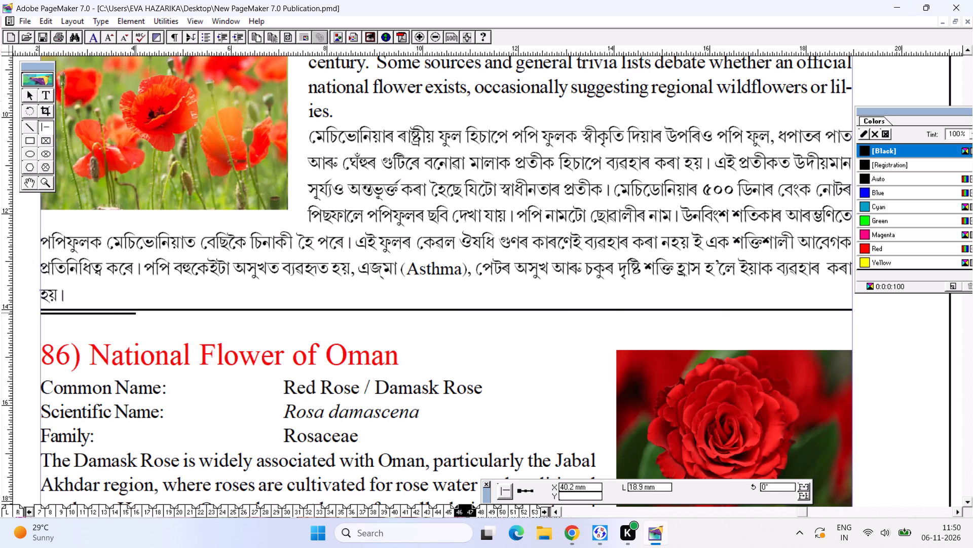
left_click_drag(135, 321, 806, 390)
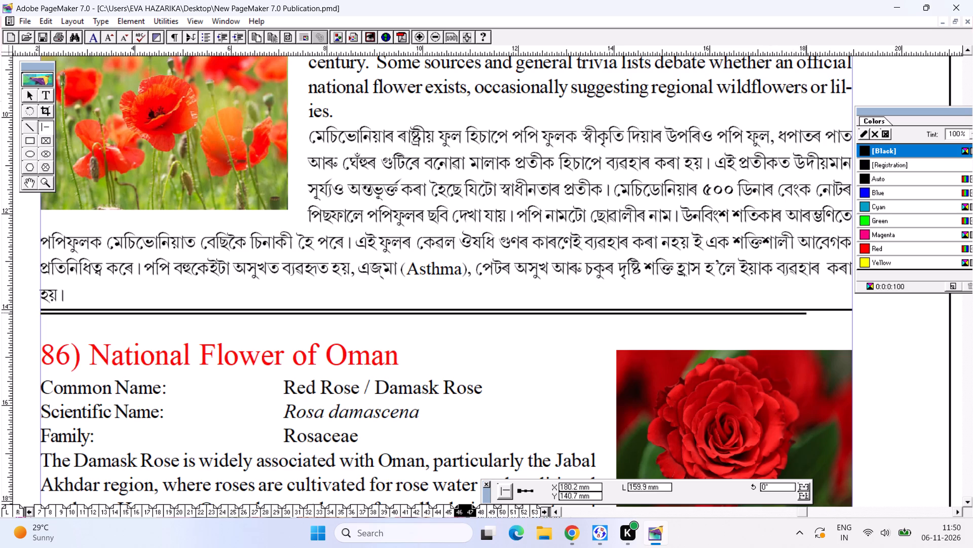
left_click_drag(806, 390, 851, 412)
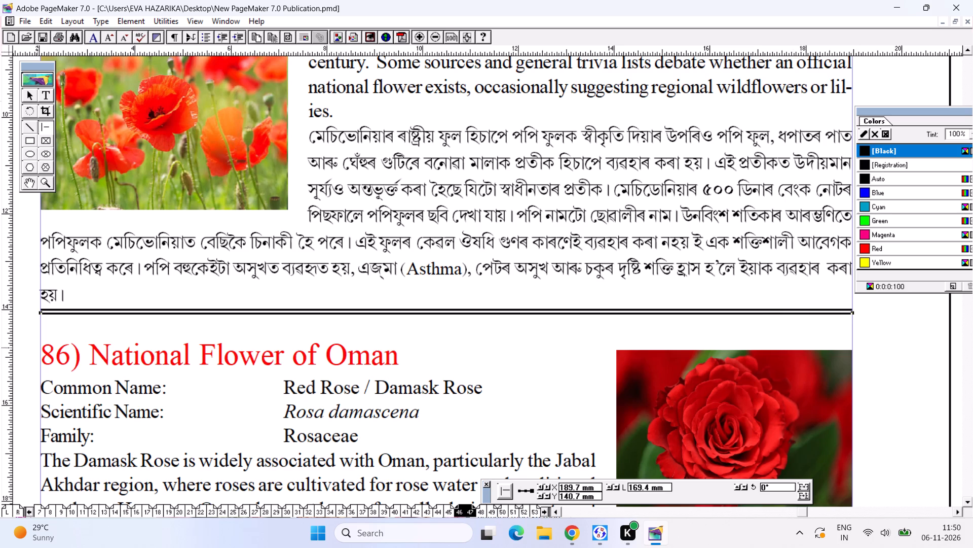
left_click_drag(40, 318, 48, 317)
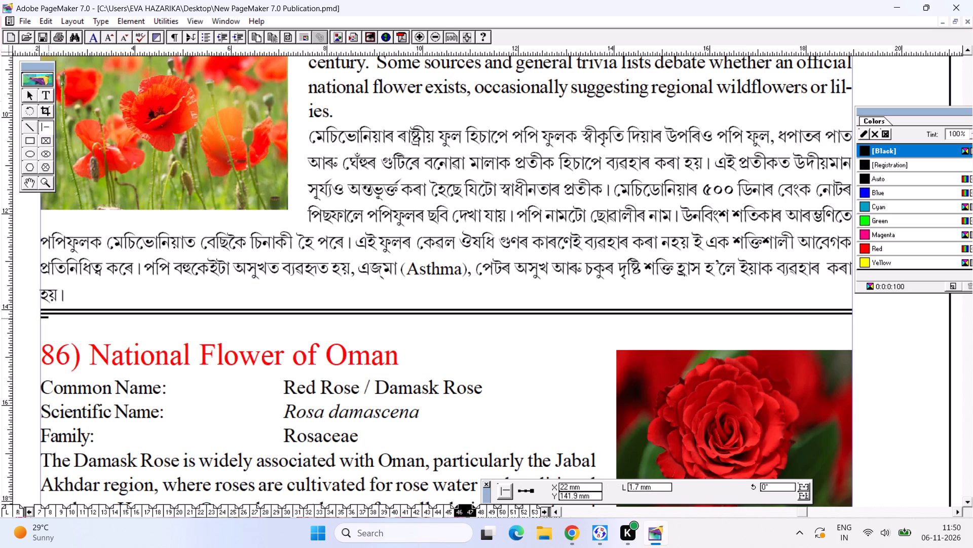
left_click_drag(48, 317, 852, 437)
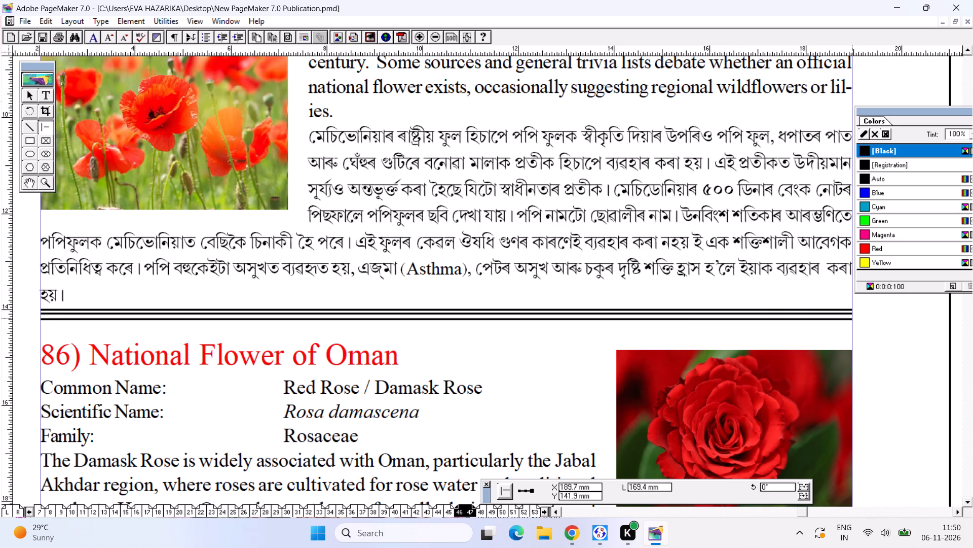
left_click_drag(852, 437, 851, 430)
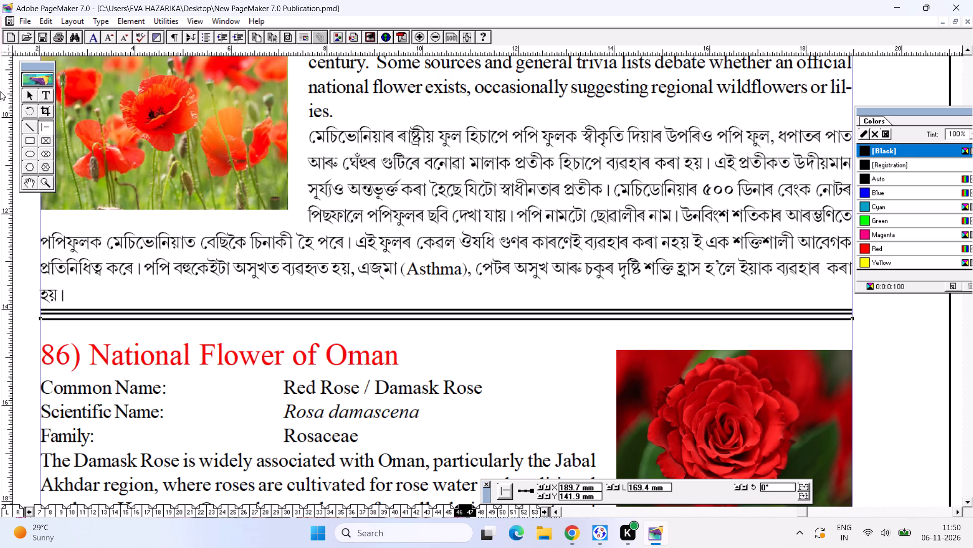
Shift the lowest of the three divider lines up slightly to Y 141.64 mm.
left_click(38, 91)
left_click(29, 91)
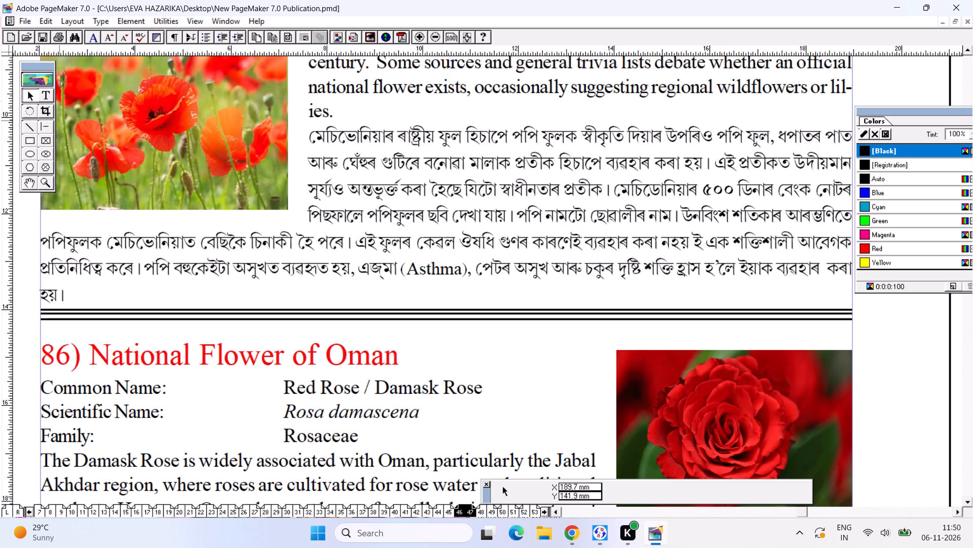
left_click(206, 320)
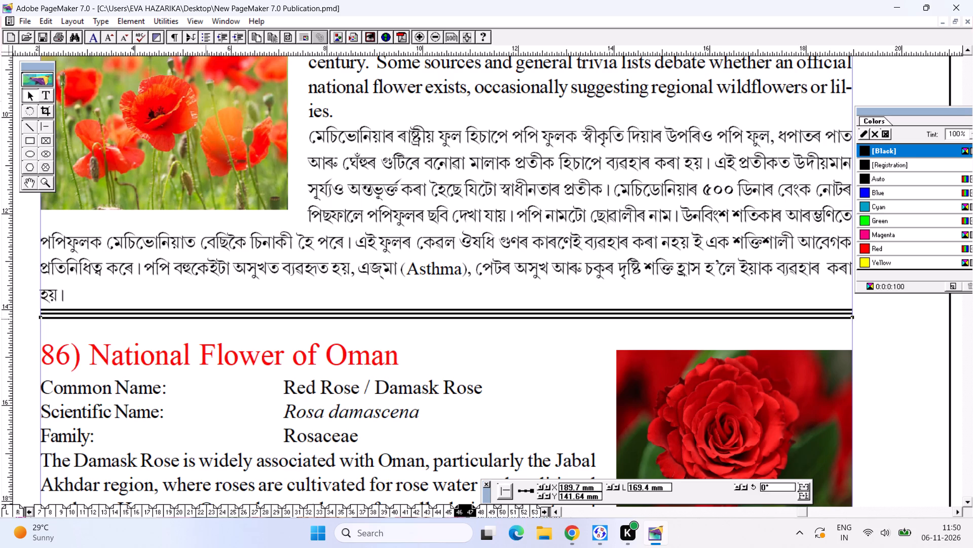
Save the publication with the full page spread in view.
key("ctrl+0")
key("ctrl+s")
key("ctrl+s")
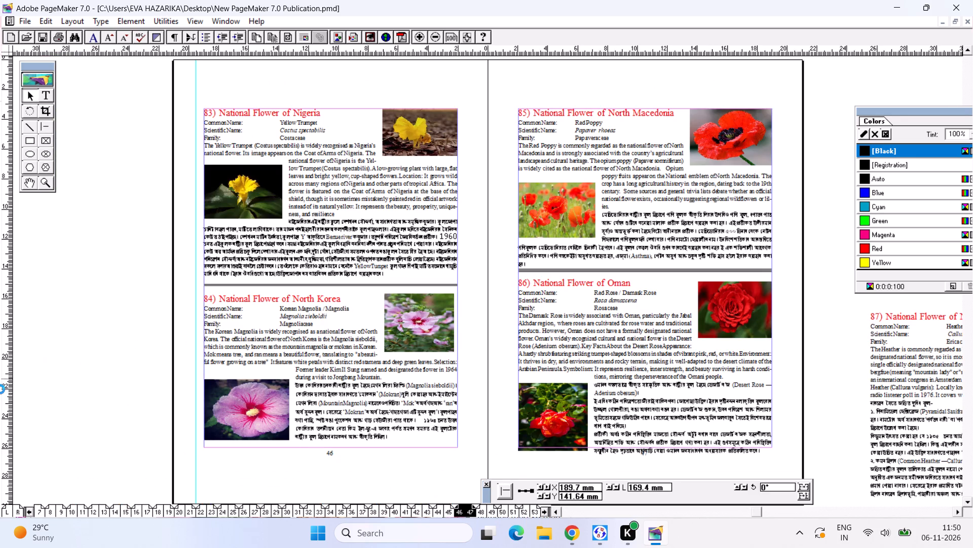
key("Return")
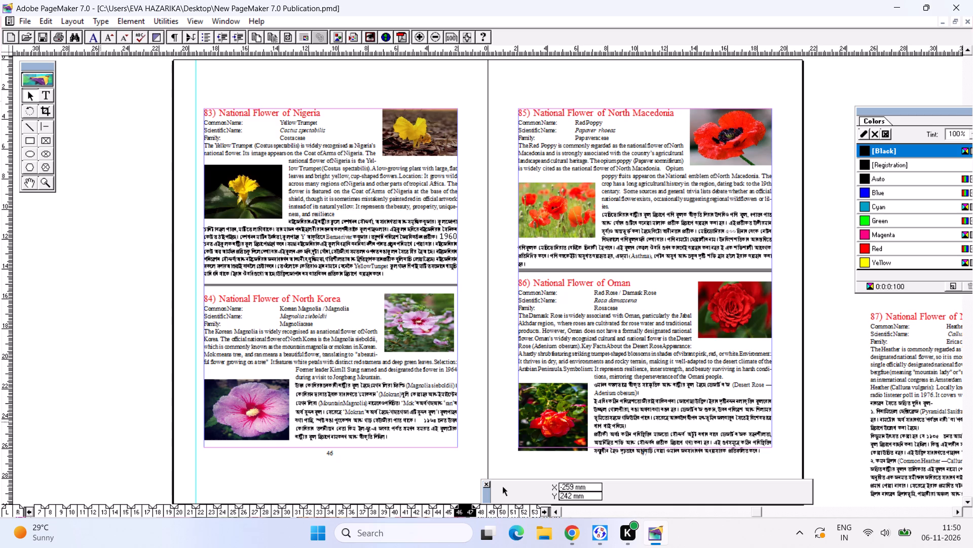
left_click(32, 95)
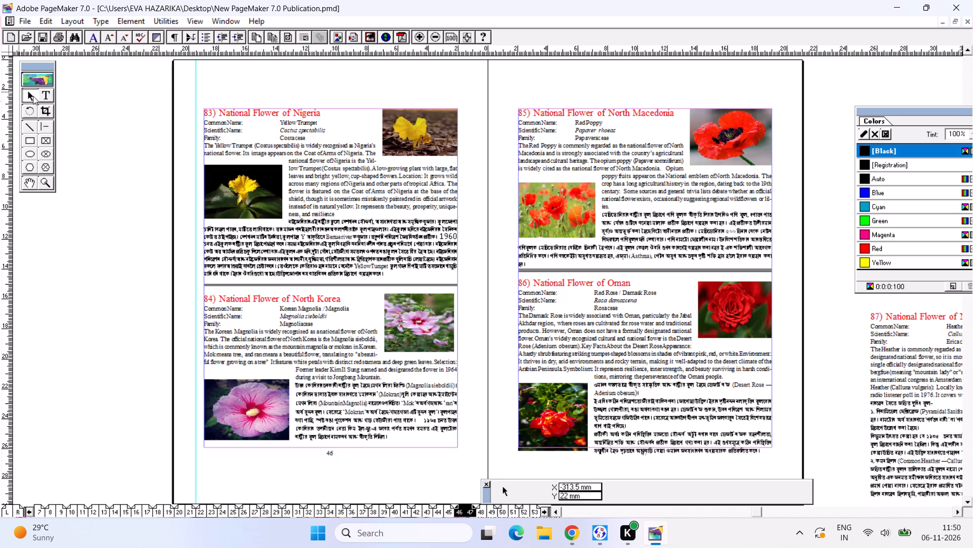
Move the Oman text block up closer to the divider lines, aligned with the page 47 left margin, and save.
left_click_drag(593, 324, 597, 322)
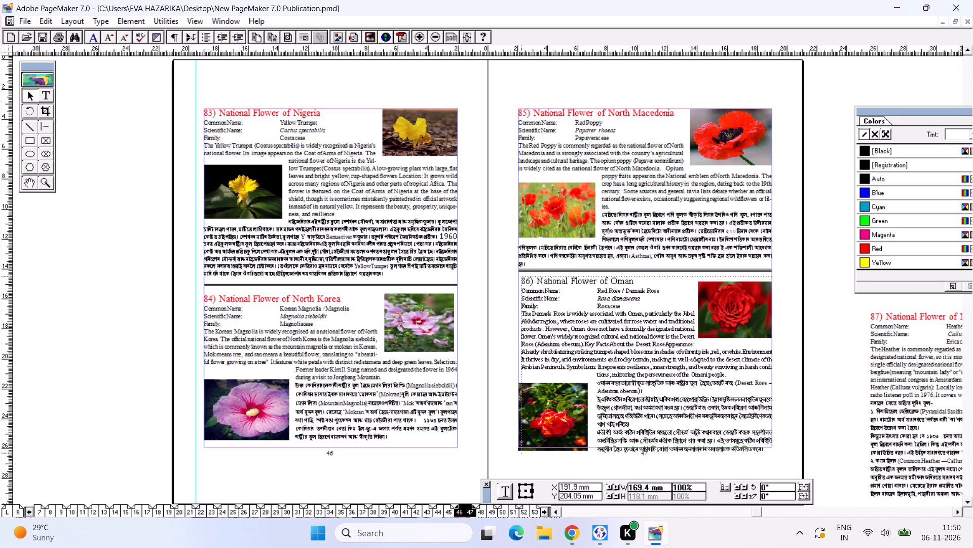
left_click_drag(597, 322, 598, 323)
left_click(590, 342)
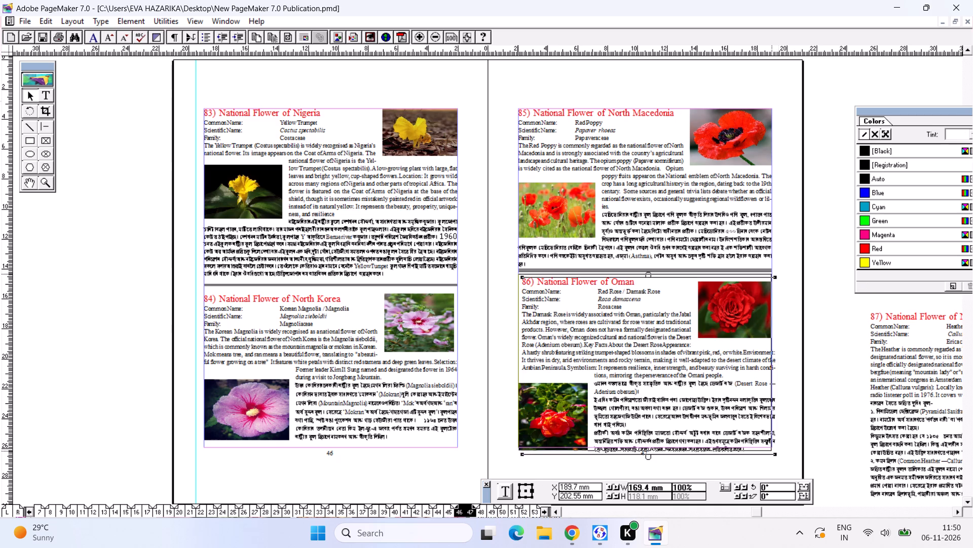
left_click(848, 400)
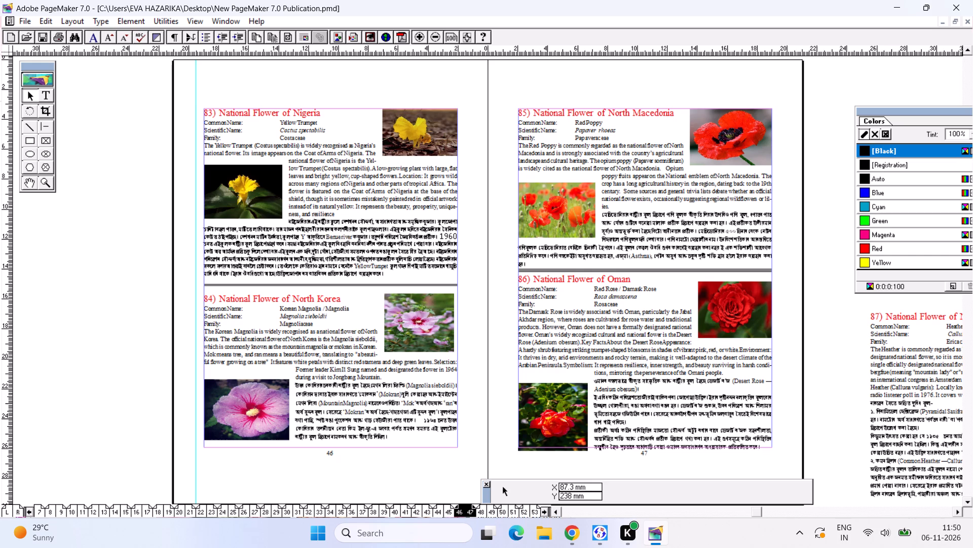
key("ctrl+s")
key("ctrl+s")
key("ctrl+s")
Nudge the lower rose picture in the Oman entry up to the bottom page margin and save the publication.
left_click_drag(555, 398, 555, 392)
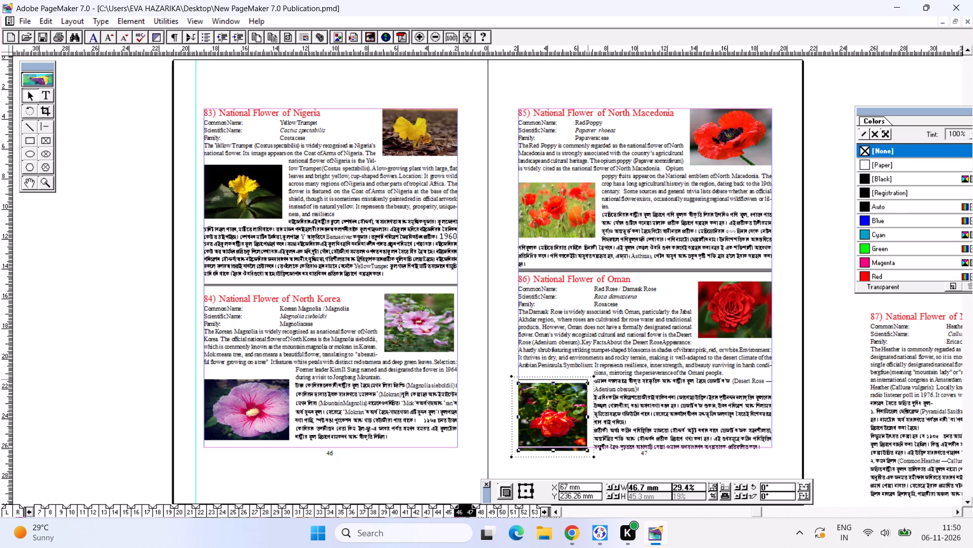
left_click_drag(555, 392, 555, 390)
left_click_drag(561, 407, 561, 413)
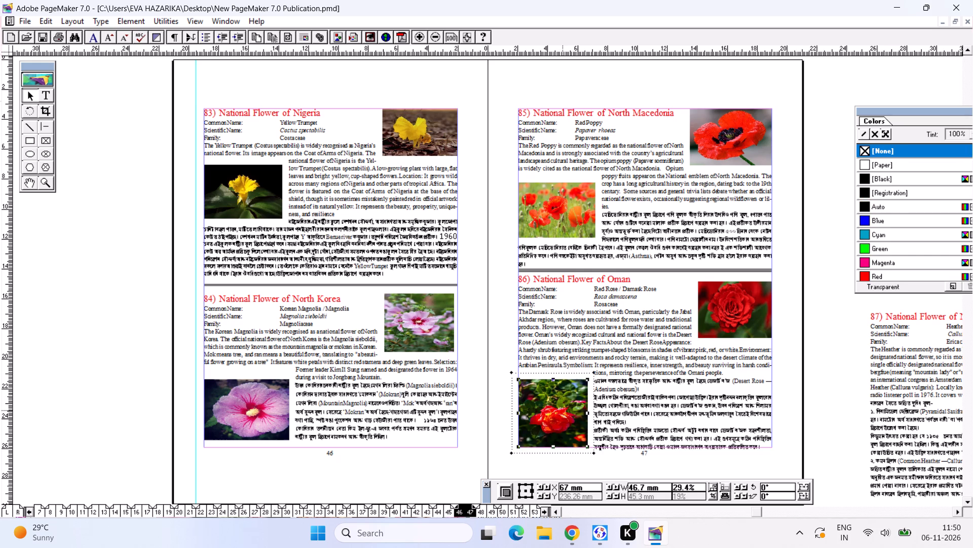
key("ctrl+s")
key("ctrl+s")
key("ctrl+s")
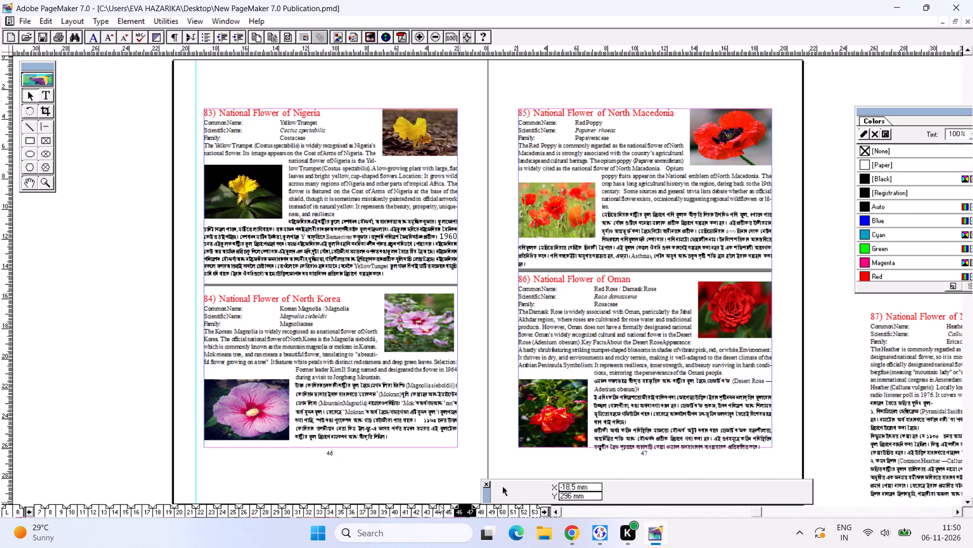
Check the layout of the flower entries across the spreads from page 42 to page 47.
left_click(446, 510)
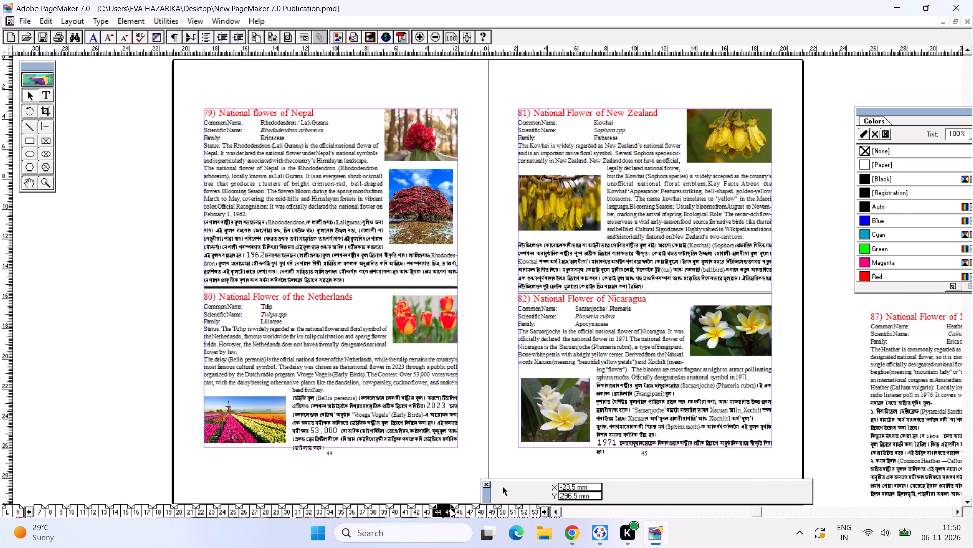
left_click(425, 505)
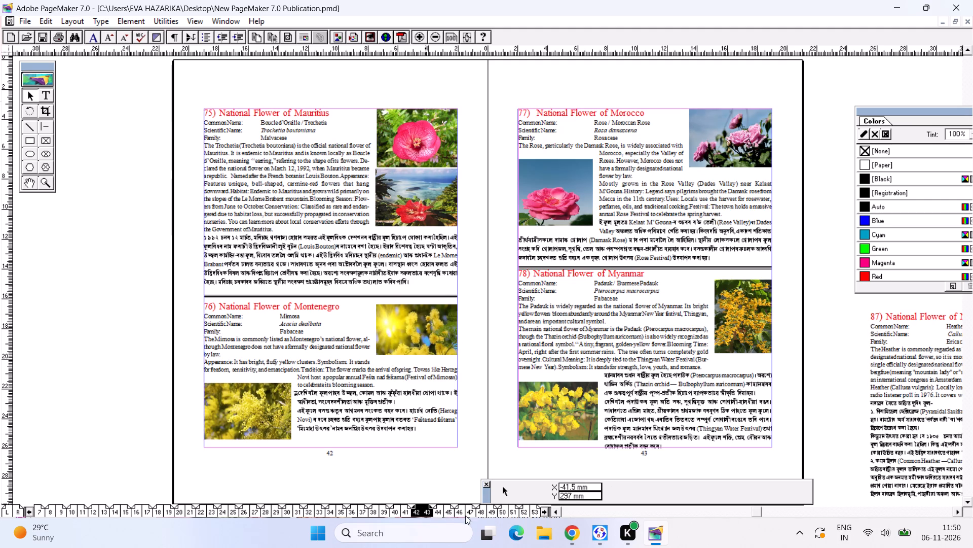
left_click(440, 510)
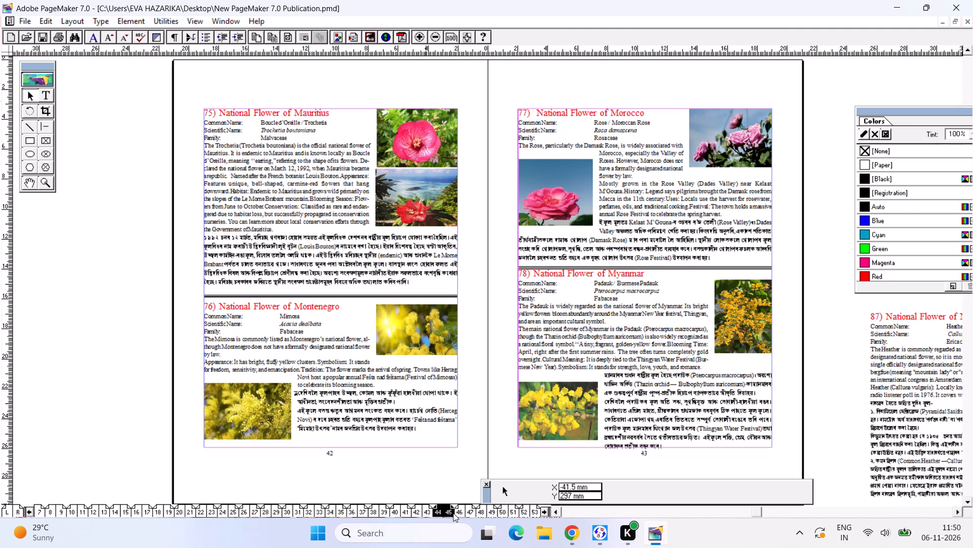
left_click(466, 510)
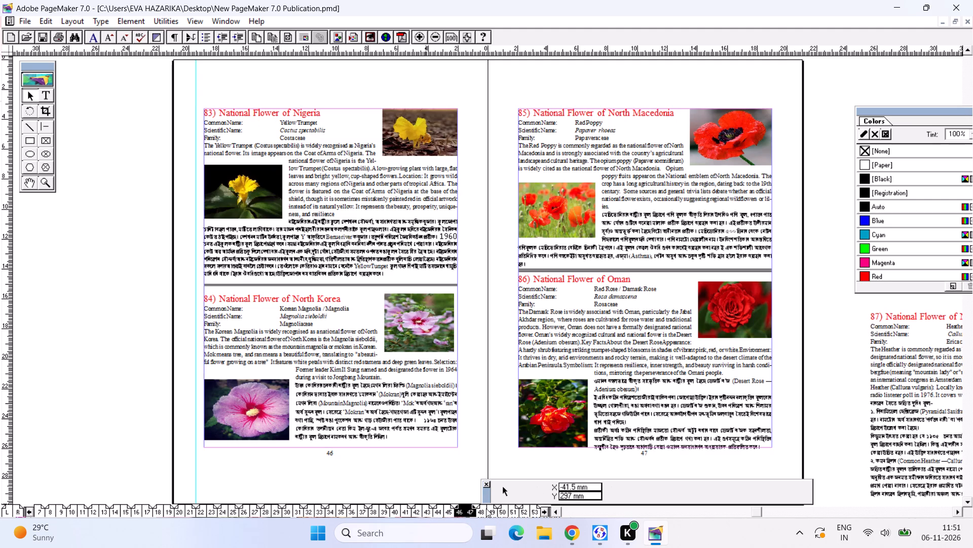
left_click(486, 508)
left_click(464, 511)
left_click(435, 513)
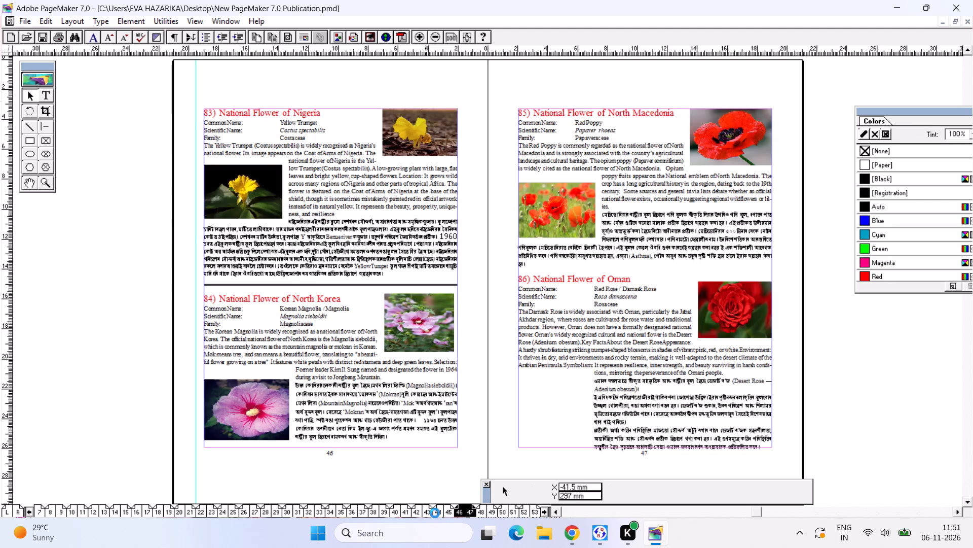
left_click(419, 515)
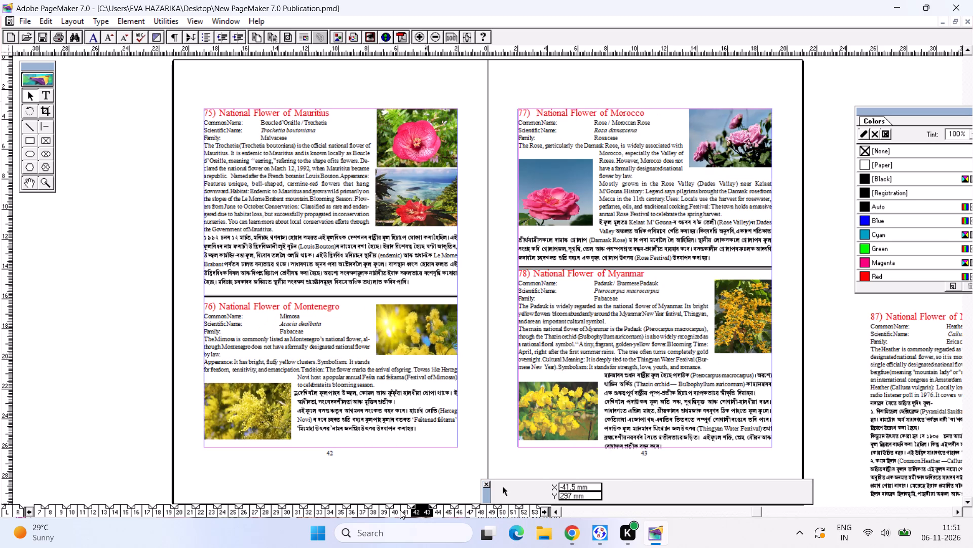
left_click(398, 509)
left_click(424, 513)
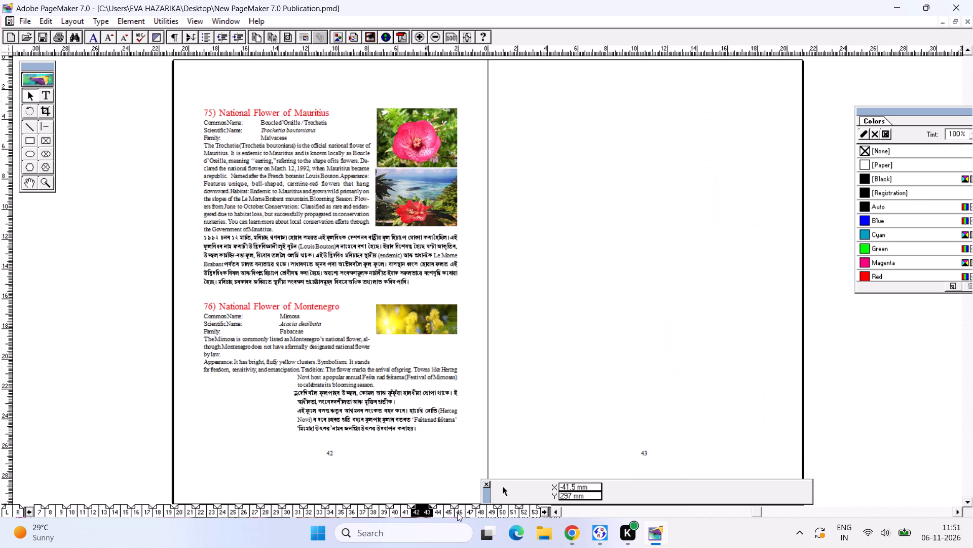
left_click(447, 508)
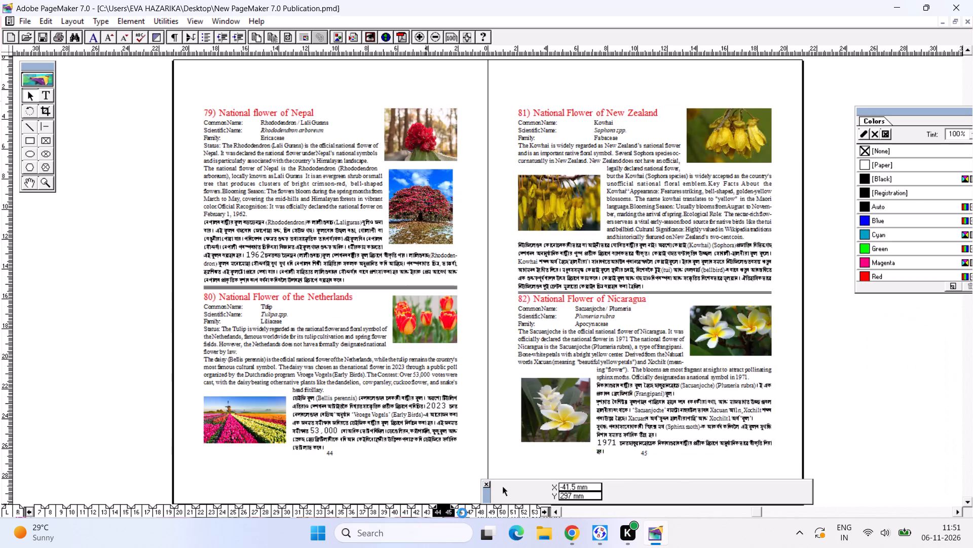
left_click(462, 513)
left_click(437, 511)
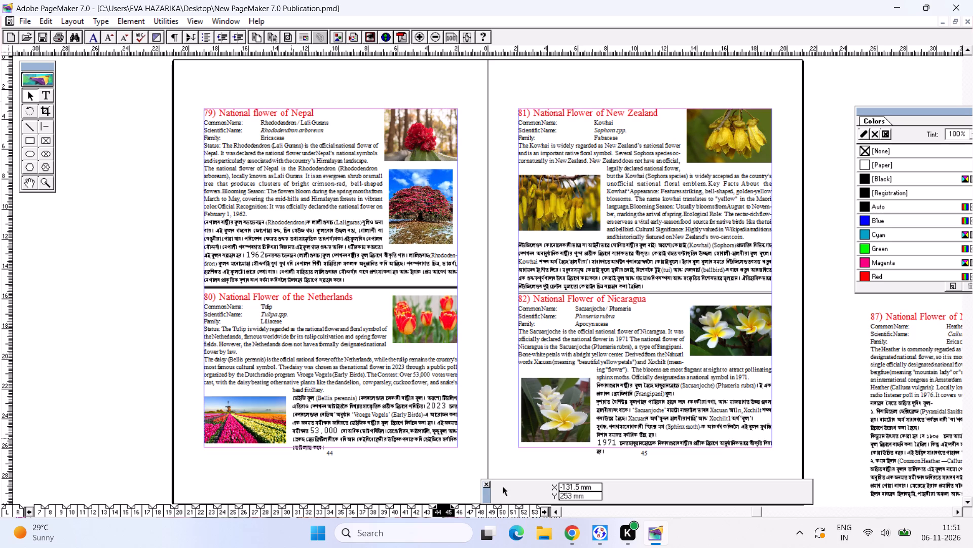
Review the spreads between pages 38 and 51 to find the range of finished entries, ending on pages 42–43.
left_click(423, 509)
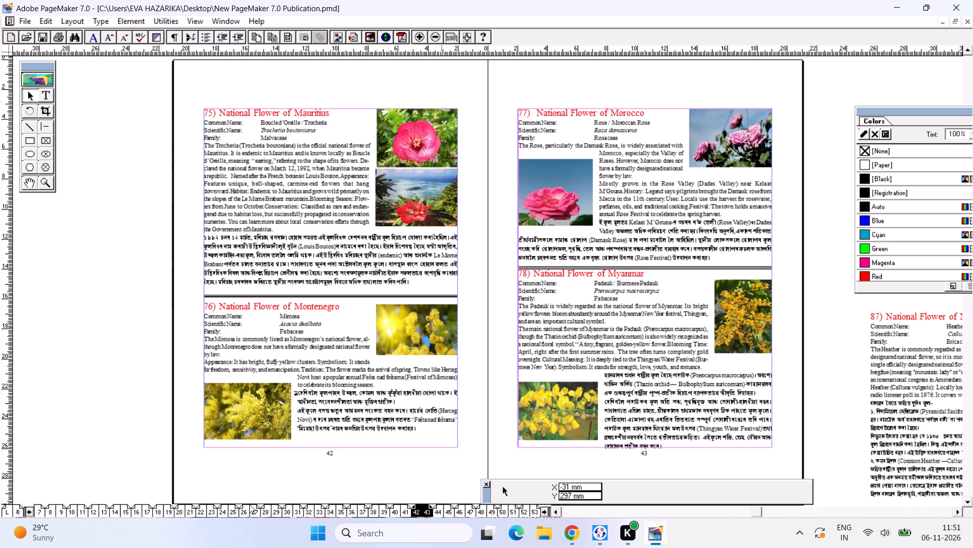
left_click(403, 510)
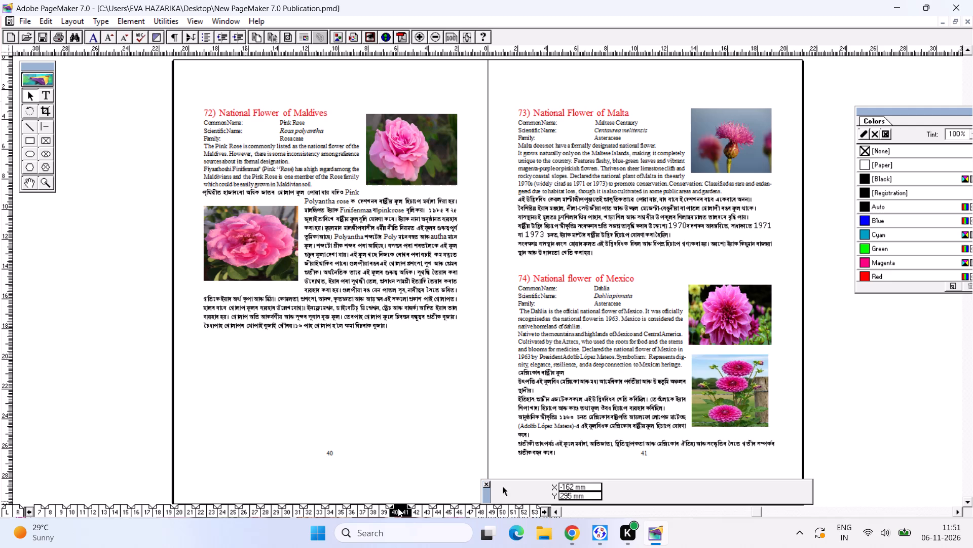
left_click(385, 506)
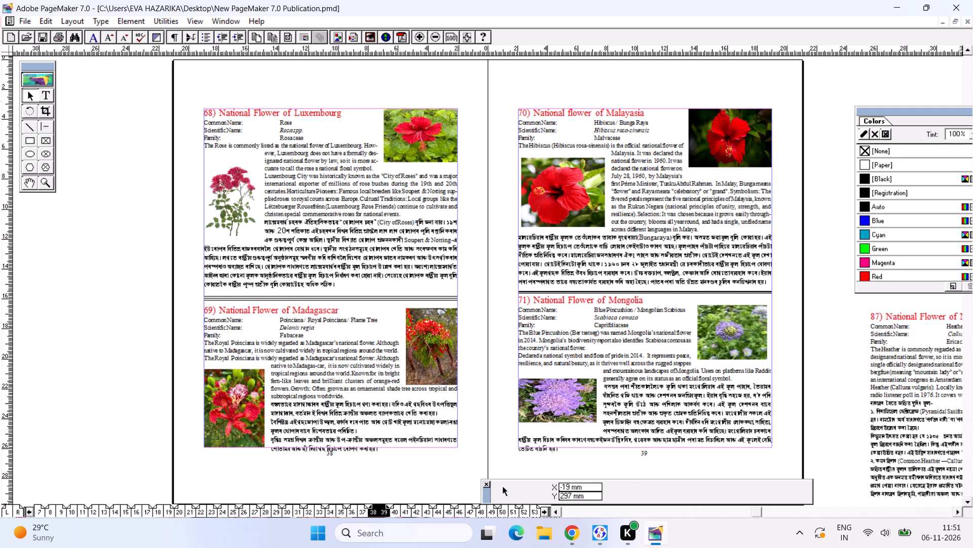
left_click(400, 511)
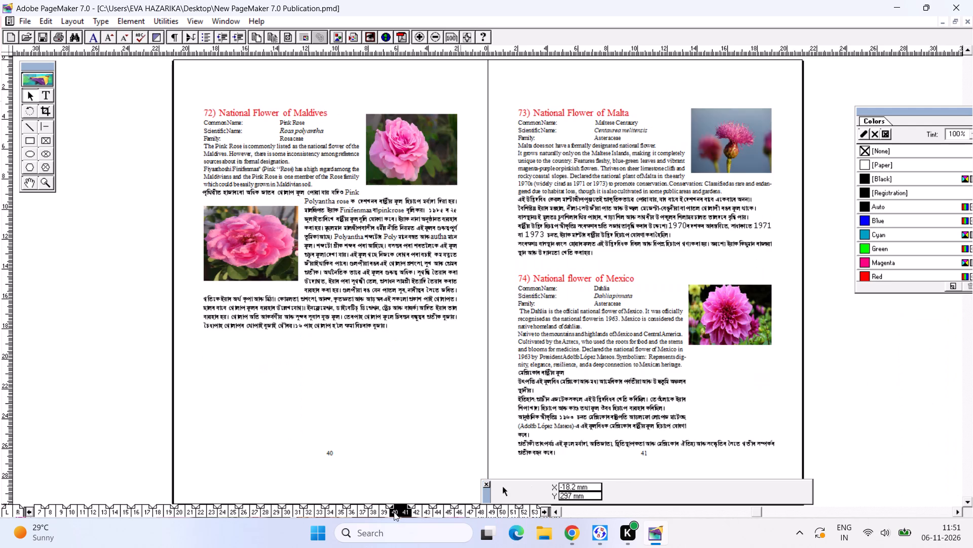
left_click(473, 512)
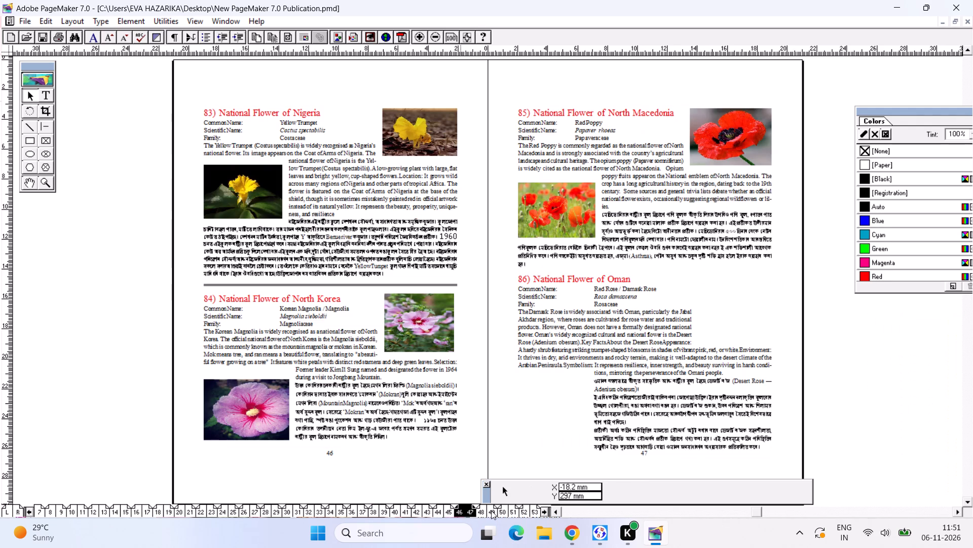
left_click(497, 510)
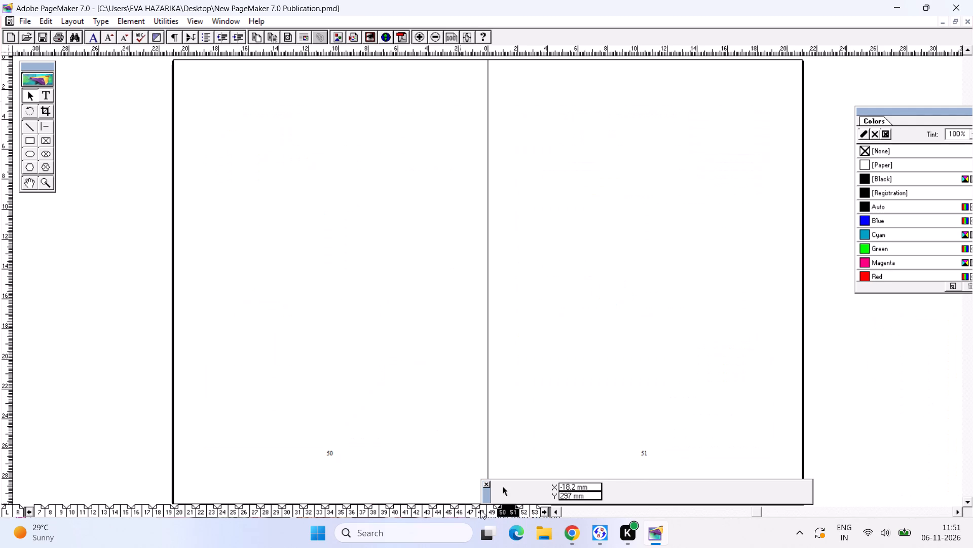
left_click(474, 510)
left_click(487, 514)
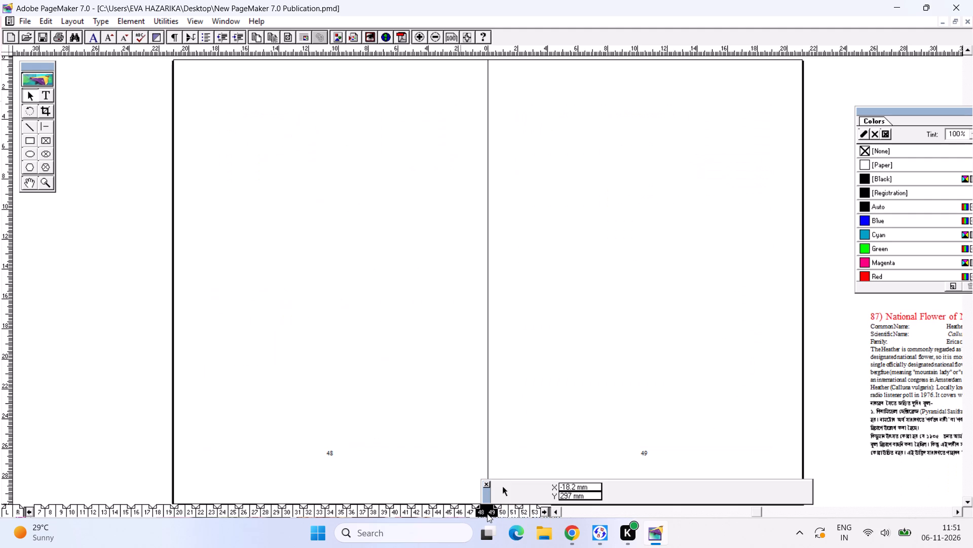
left_click(465, 511)
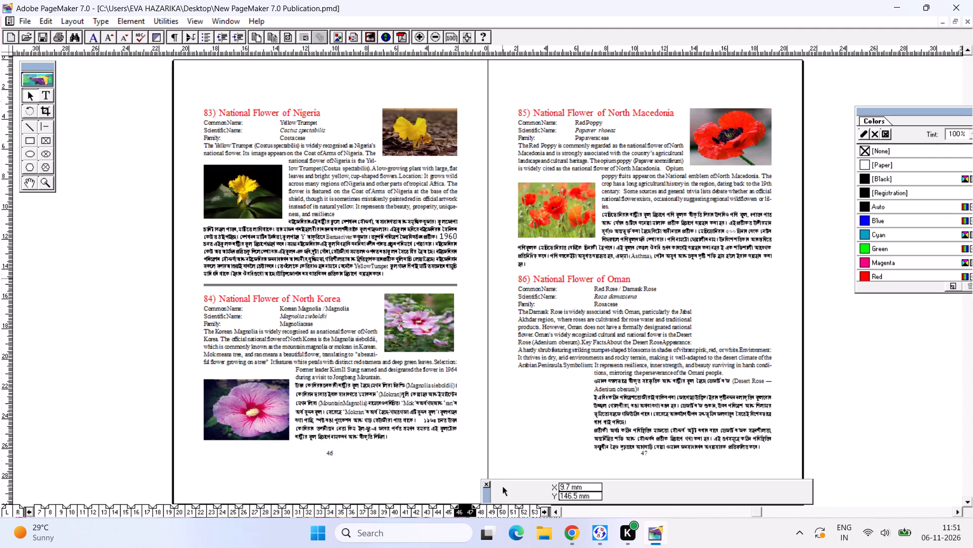
left_click(399, 510)
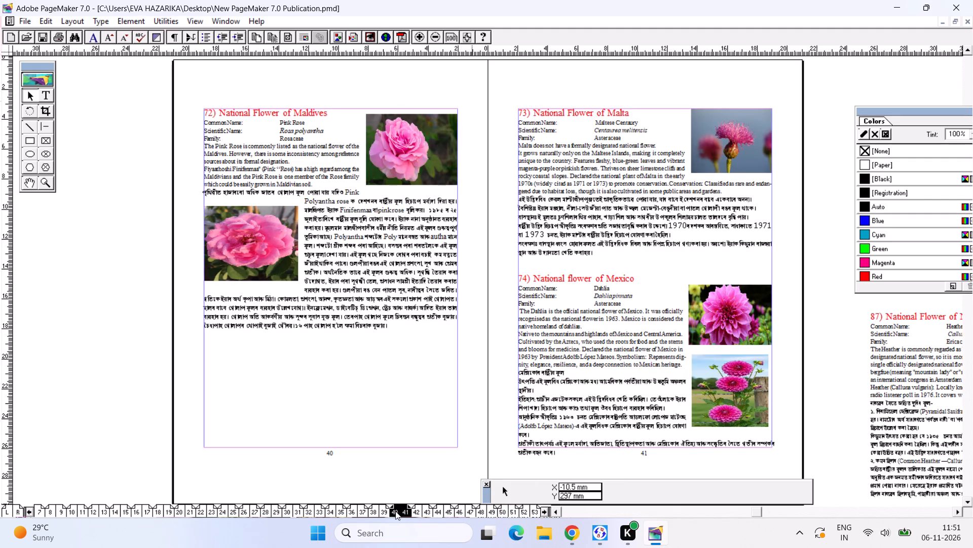
left_click(389, 512)
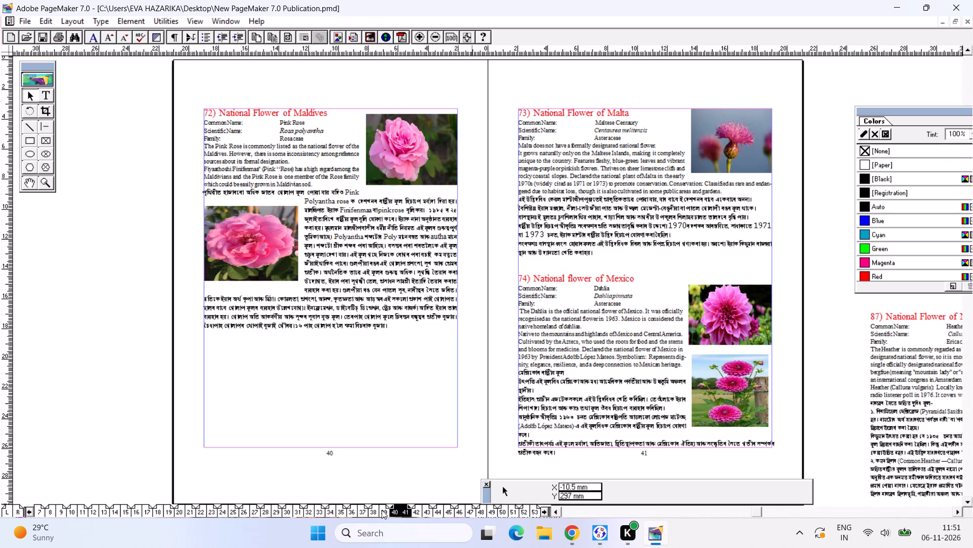
left_click(371, 510)
left_click(410, 510)
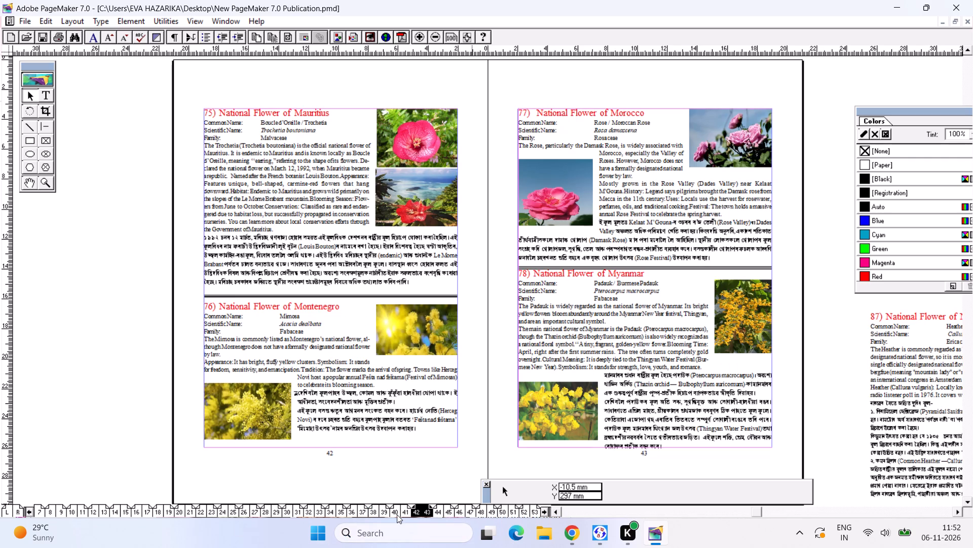
Open the print settings for the publication and set the page range to 42-47.
key("ctrl+p")
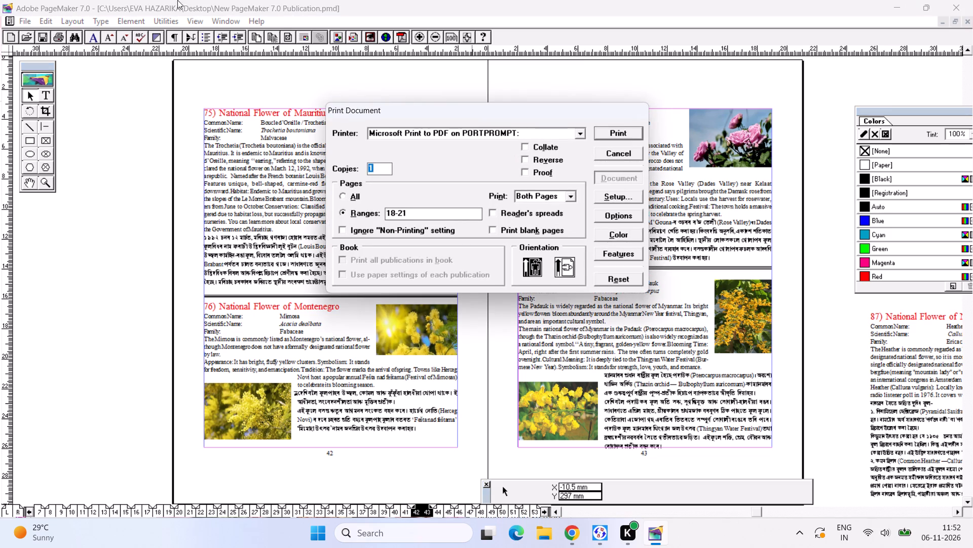
left_click_drag(417, 213, 342, 209)
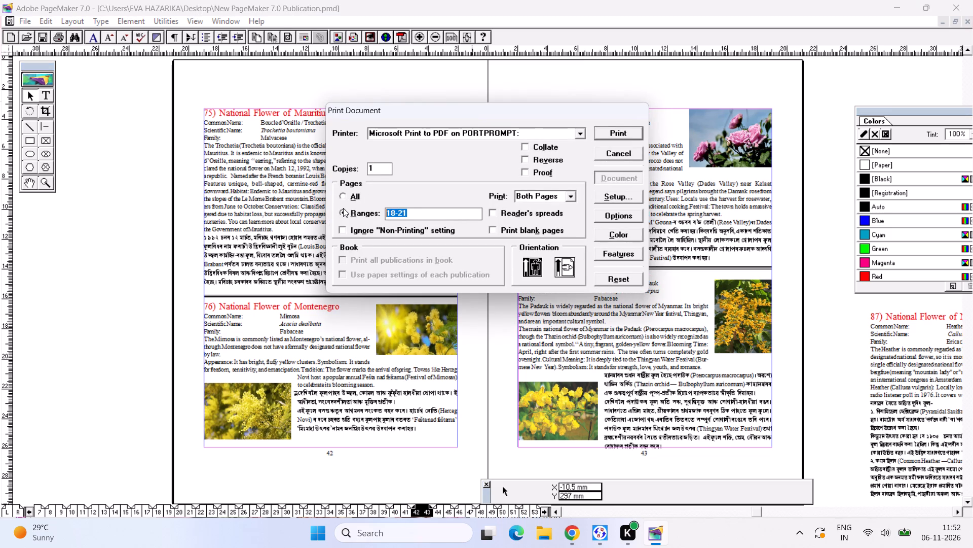
type("42")
key("minus")
type("47")
Set the paper size of the Microsoft Print to PDF printer to A4 in its advanced document settings.
left_click(630, 200)
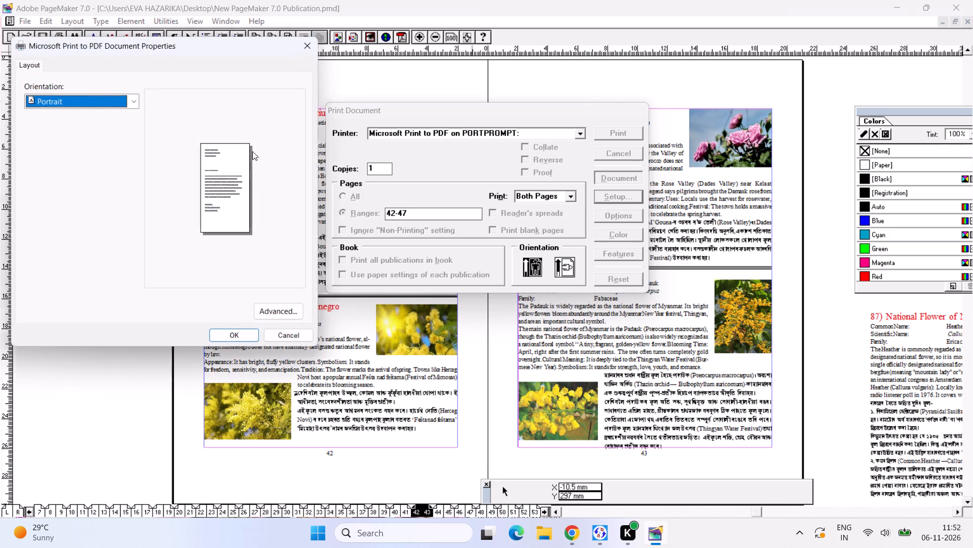
left_click(285, 313)
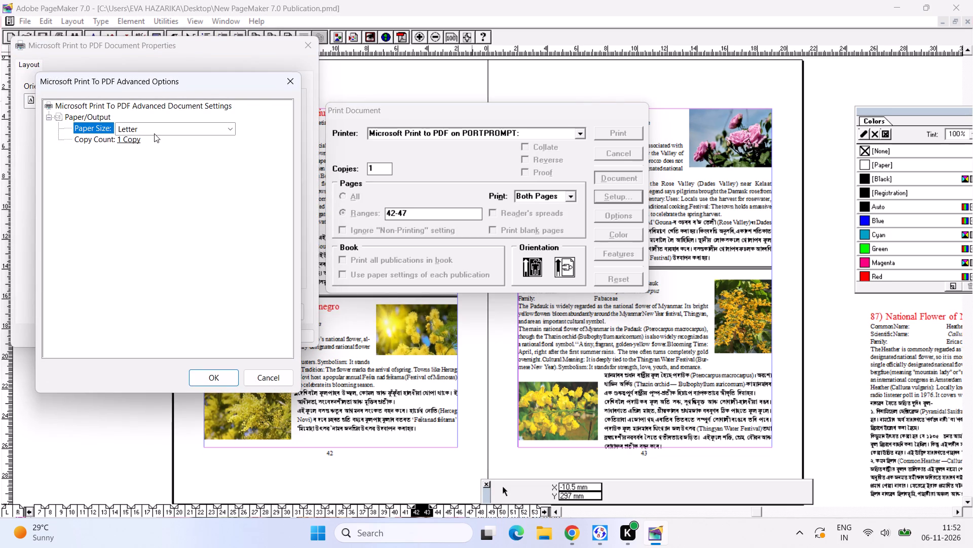
left_click(157, 132)
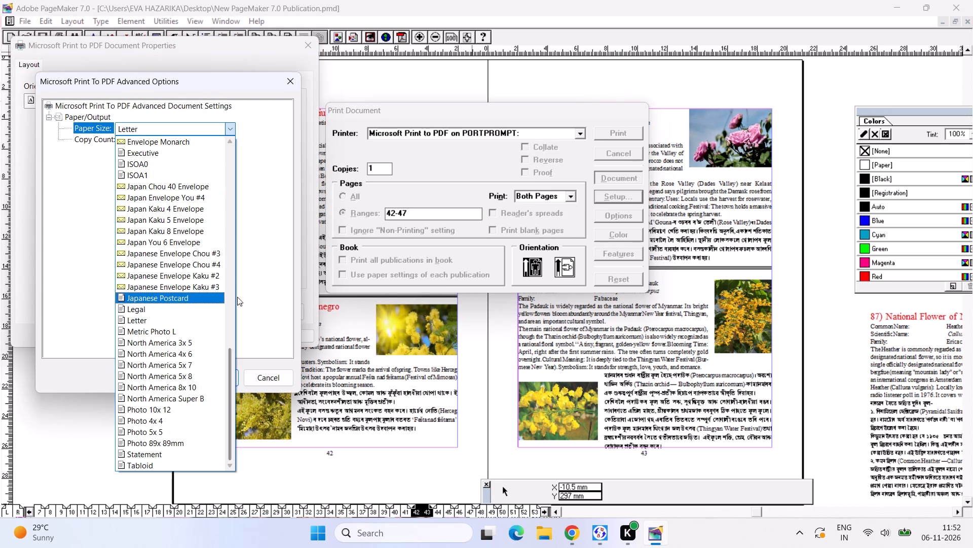
left_click_drag(229, 381, 228, 198)
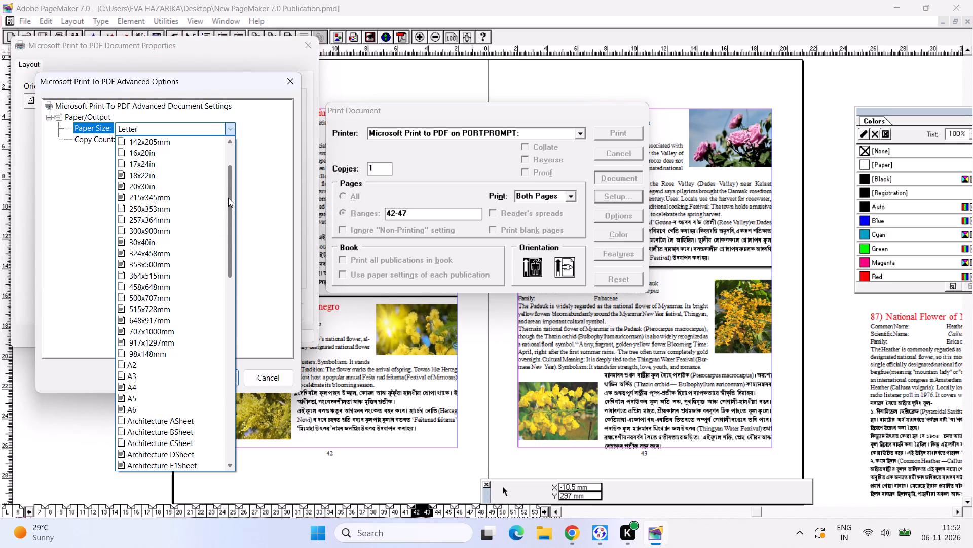
left_click_drag(228, 198, 228, 240)
left_click(139, 263)
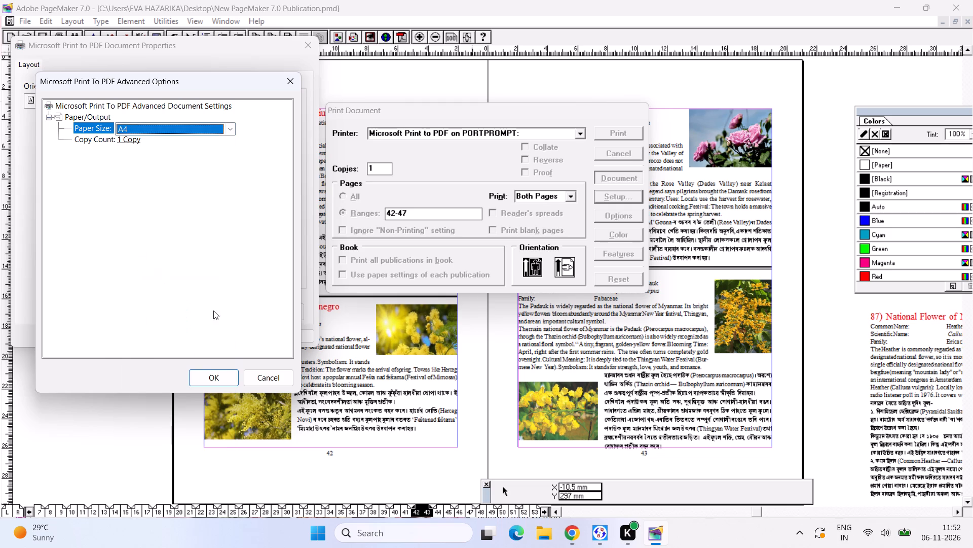
left_click(209, 376)
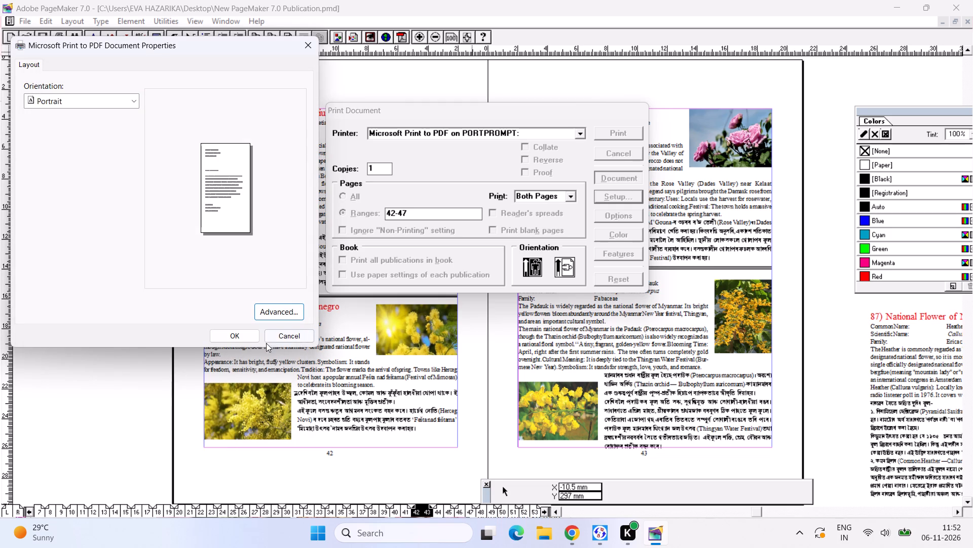
left_click(248, 334)
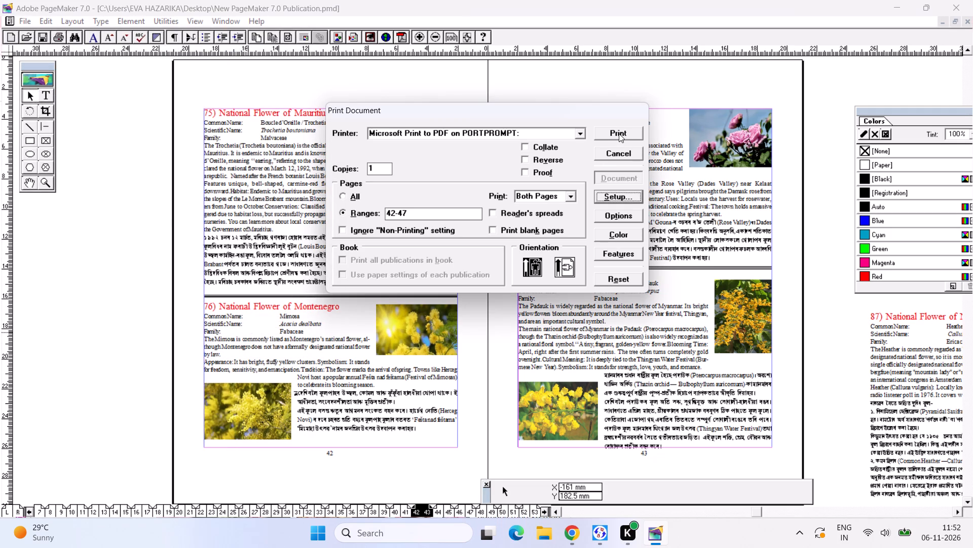
Print the selected pages to a PDF document named 42-47 on the Desktop.
left_click(620, 133)
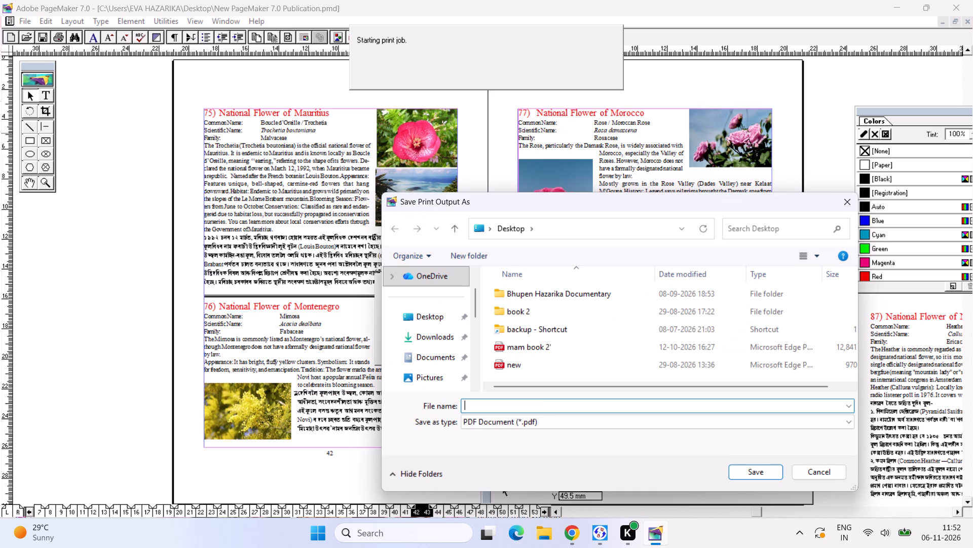
type("42")
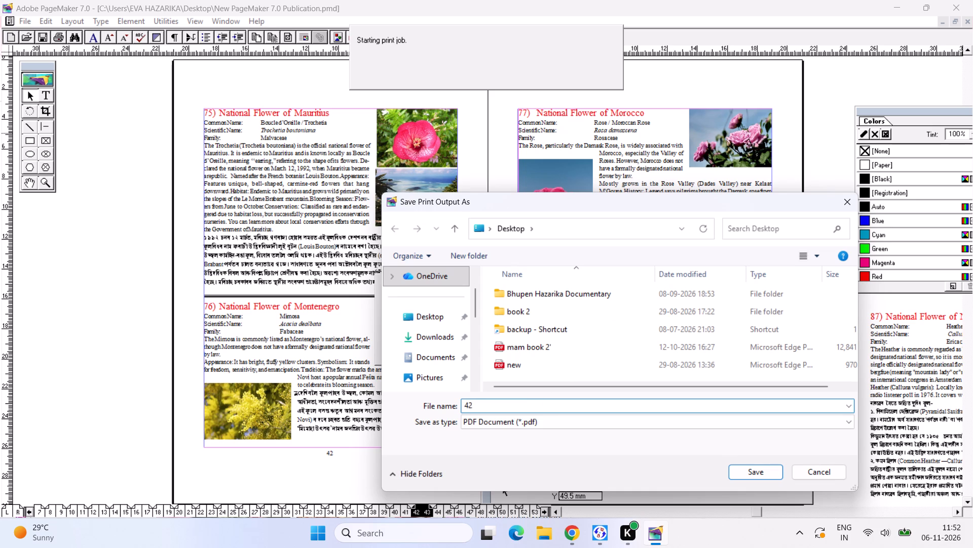
key("minus")
type("47")
key("Return")
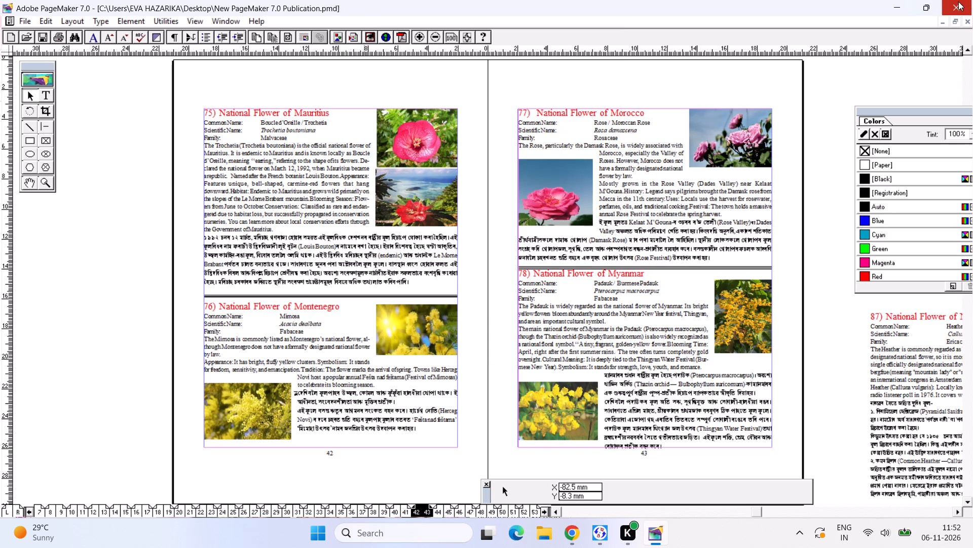
Minimize the PageMaker window.
left_click(909, 3)
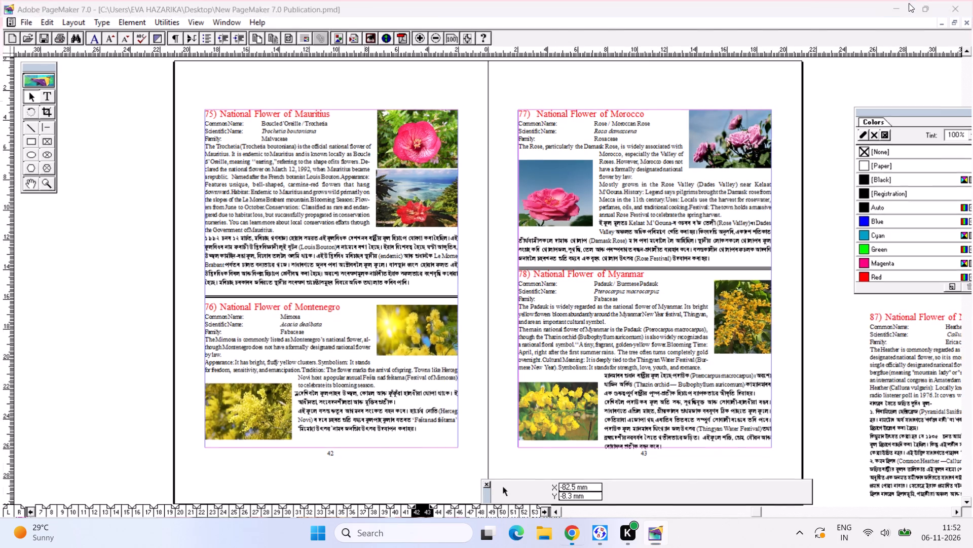
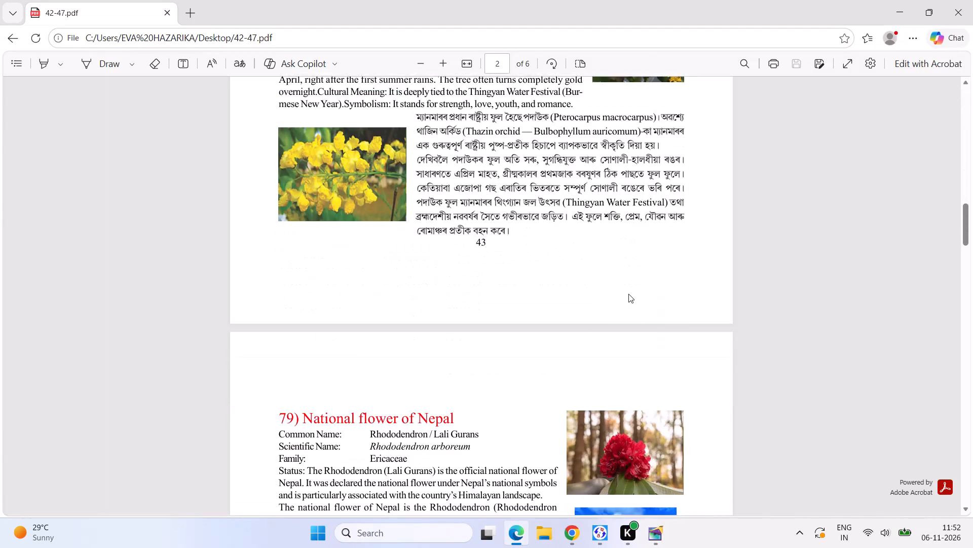
Look through the remaining pages of the exported 42-47 PDF to check the layout of the national flower entries.
scroll(628, 294, "down", 16)
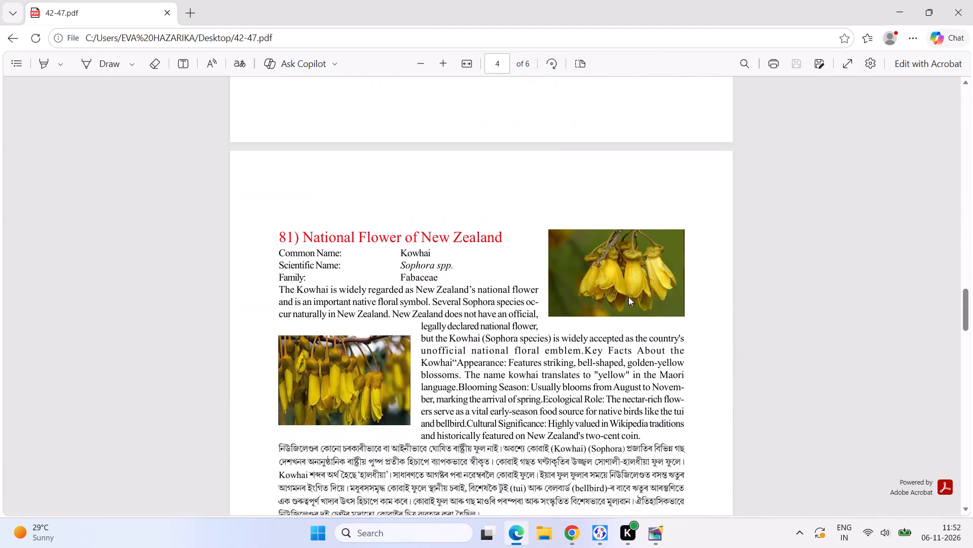
scroll(628, 297, "down", 18)
scroll(629, 311, "down", 4)
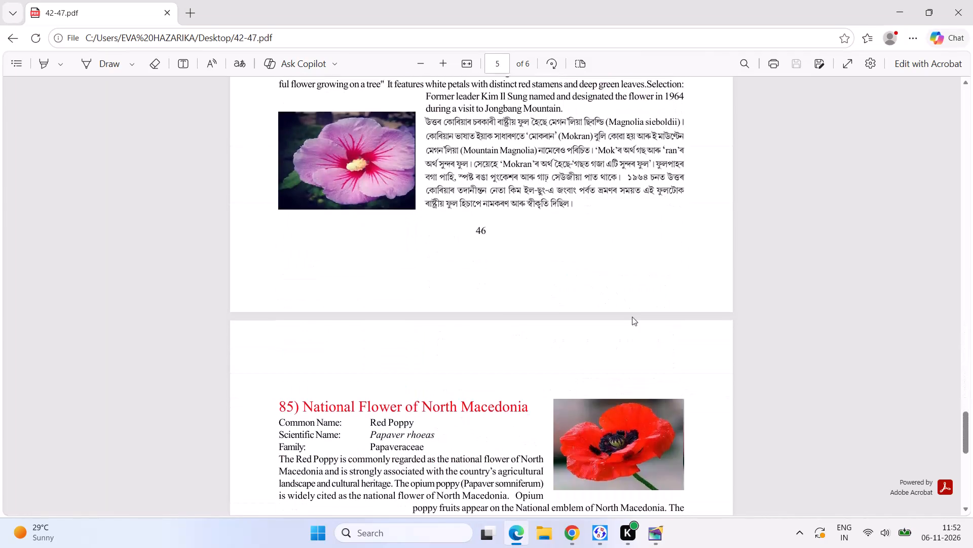
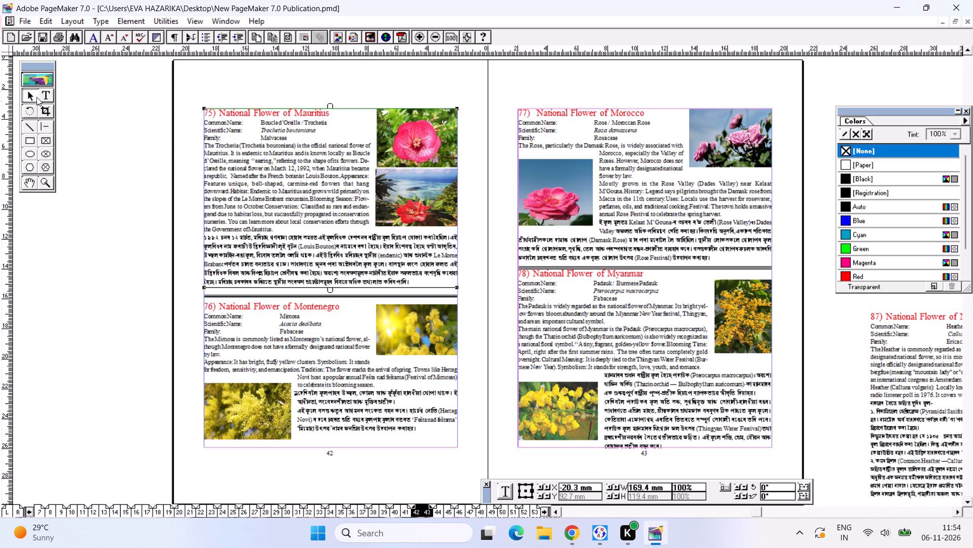
Inspect the text of the Mauritius and Montenegro entries on page 42 by selecting sample passages with the Text tool.
left_click(38, 93)
left_click(255, 254)
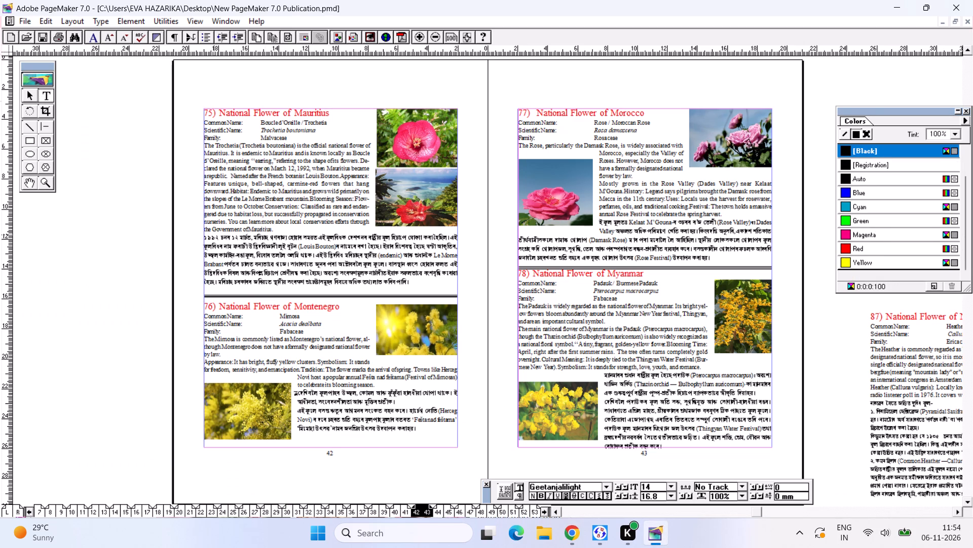
left_click_drag(221, 241, 197, 241)
left_click(284, 261)
left_click_drag(274, 258, 366, 254)
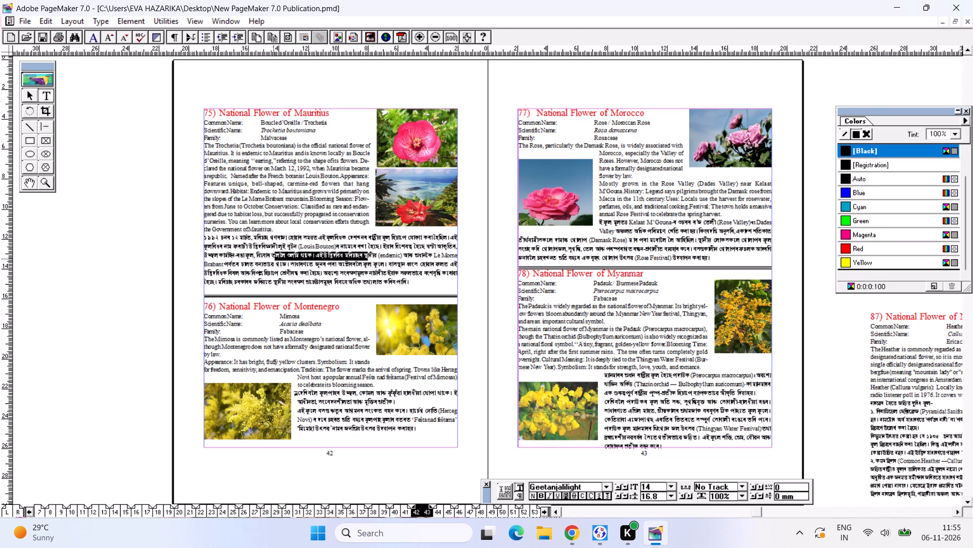
left_click_drag(366, 254, 371, 255)
left_click(342, 260)
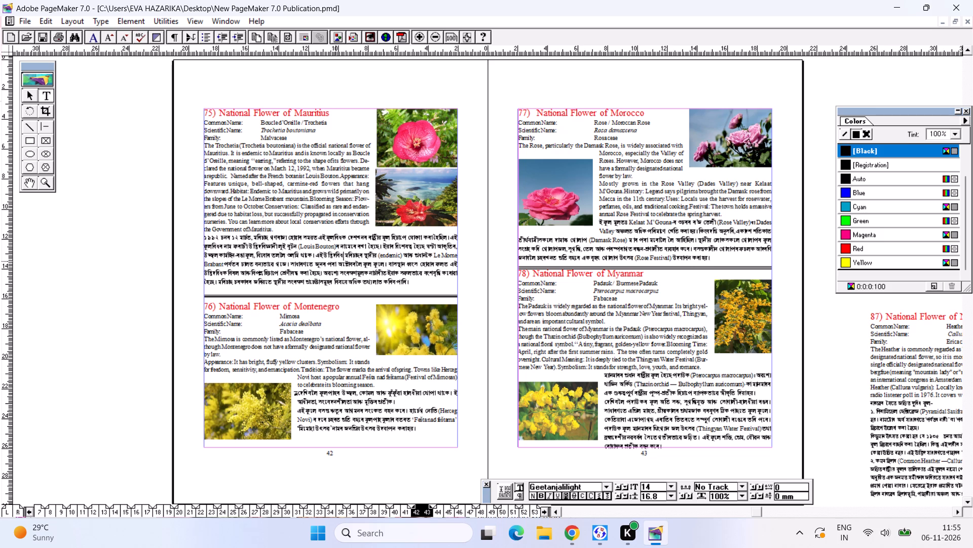
left_click(298, 321)
left_click(270, 316)
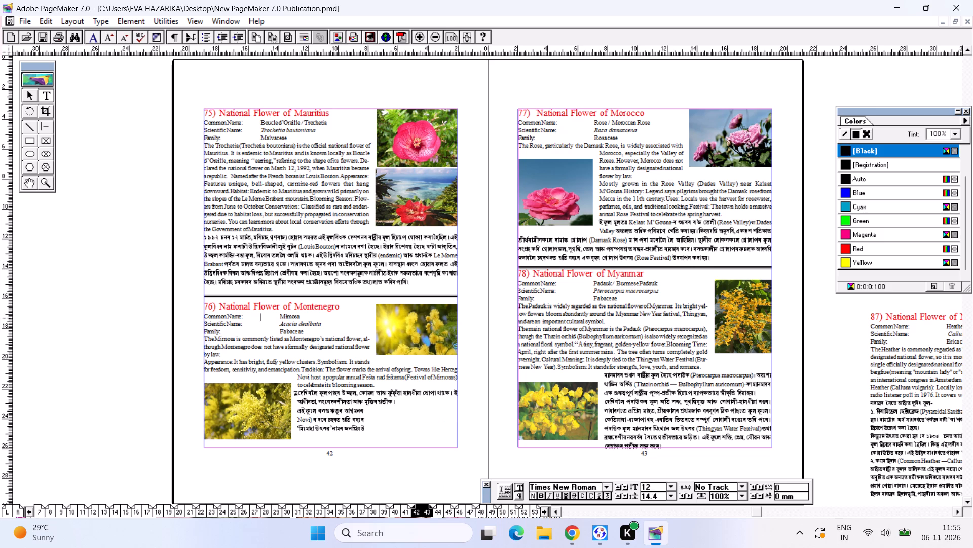
left_click_drag(281, 318, 260, 314)
left_click_drag(281, 321, 251, 322)
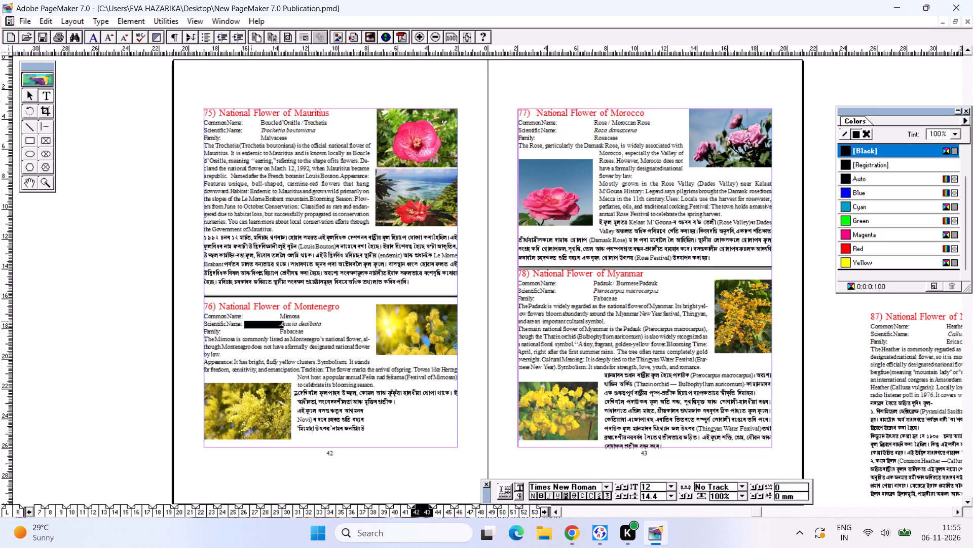
left_click(251, 322)
Go to the spread with pages 46-47 and save the publication.
left_click(488, 510)
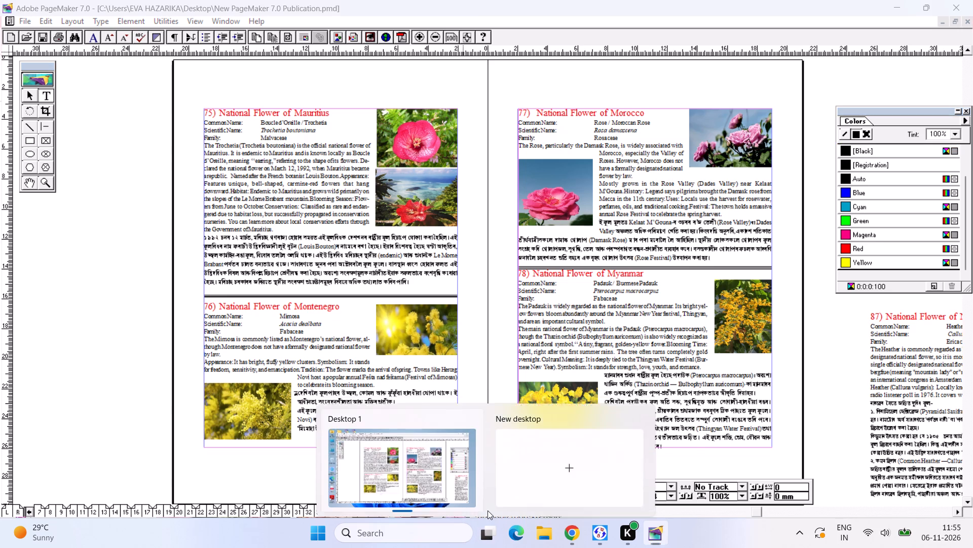
left_click(491, 509)
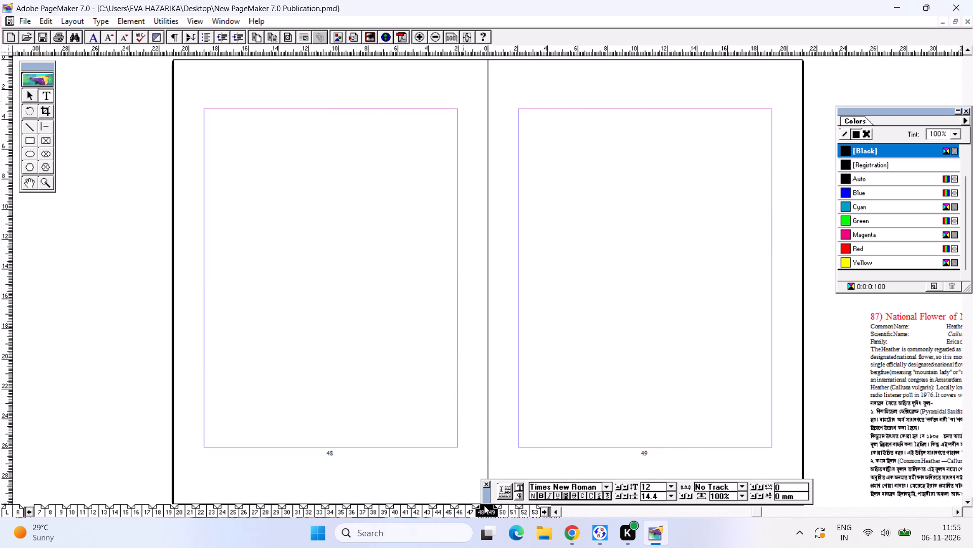
left_click(471, 511)
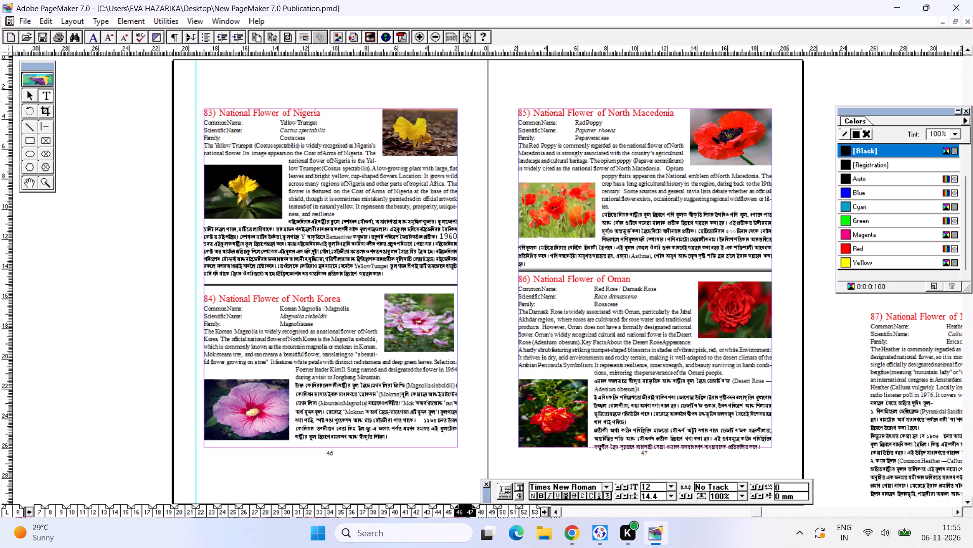
key("ctrl+s")
key("ctrl+s")
key("ctrl+s")
Switch to Chrome and resume the YouTube song Mugdho Hiya Mur at a slightly lower volume.
left_click(571, 537)
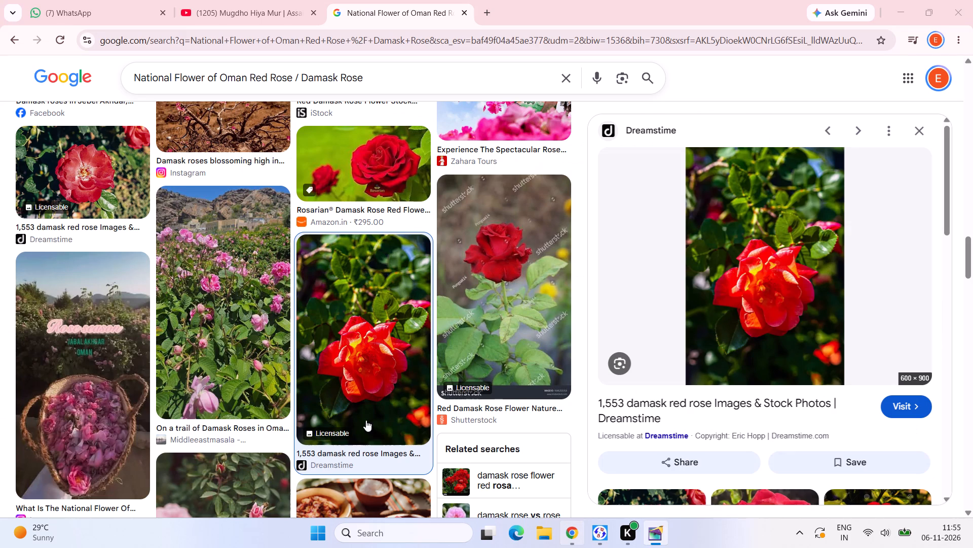
left_click(231, 0)
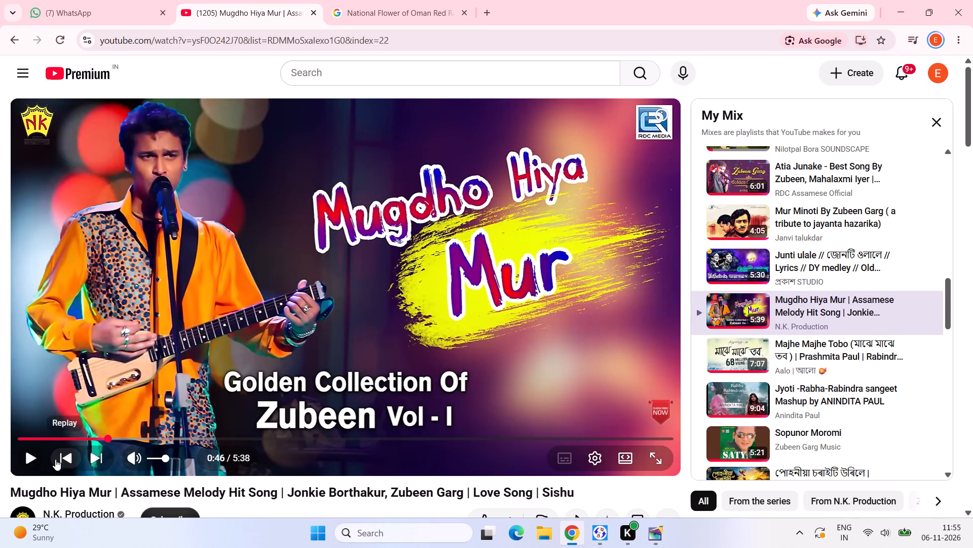
left_click(25, 452)
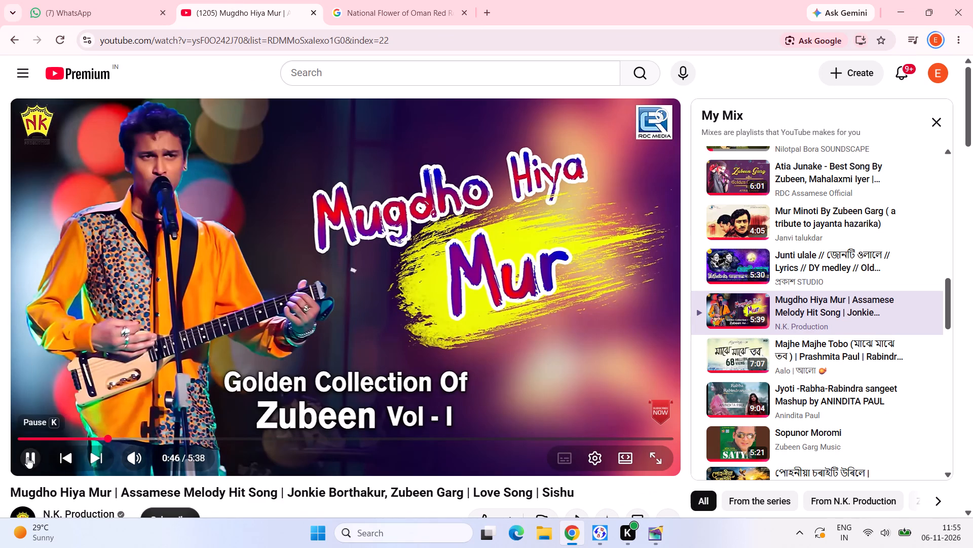
left_click(33, 457)
left_click(129, 452)
left_click(129, 452)
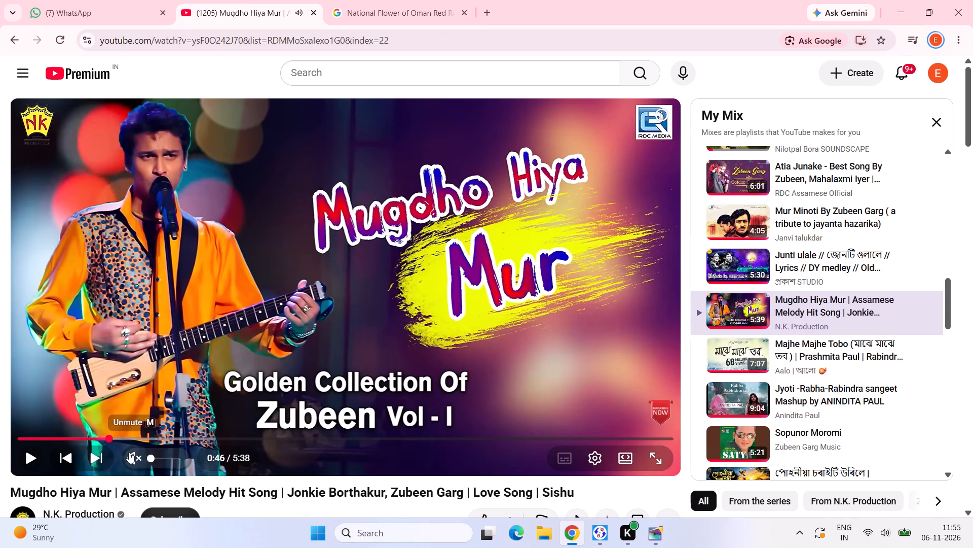
left_click(156, 458)
left_click(161, 456)
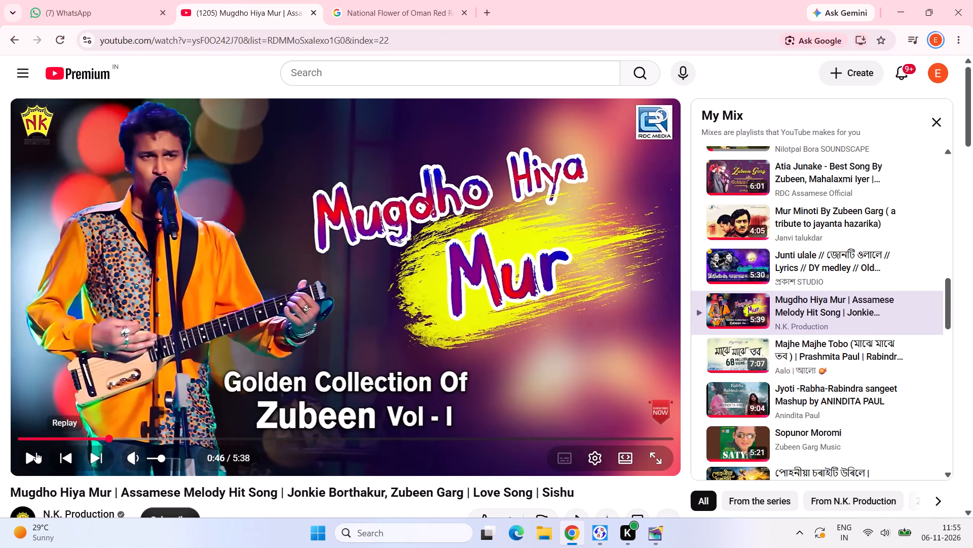
left_click(34, 452)
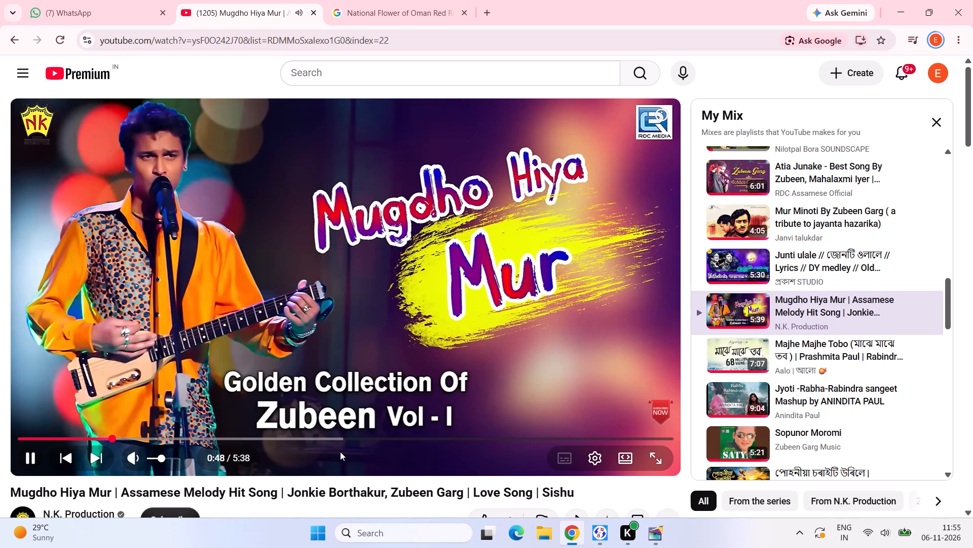
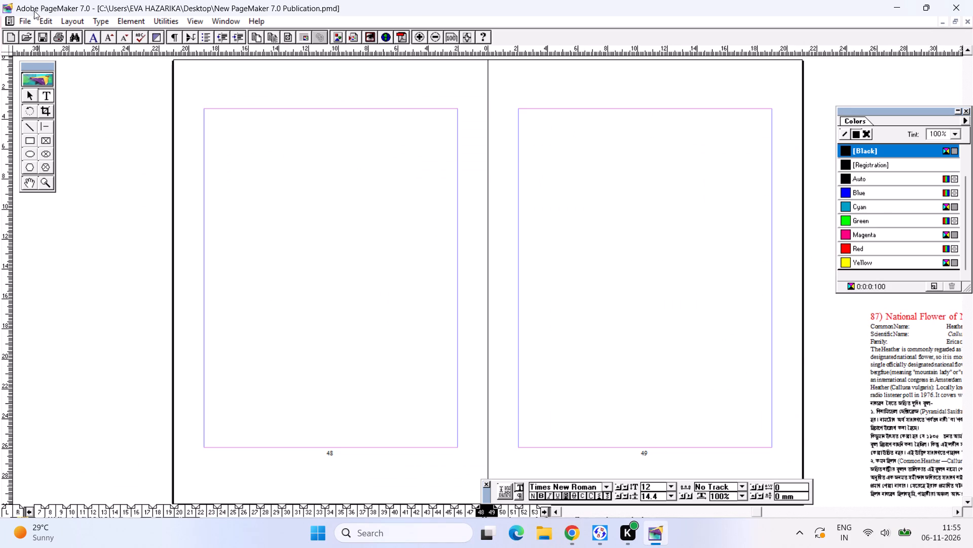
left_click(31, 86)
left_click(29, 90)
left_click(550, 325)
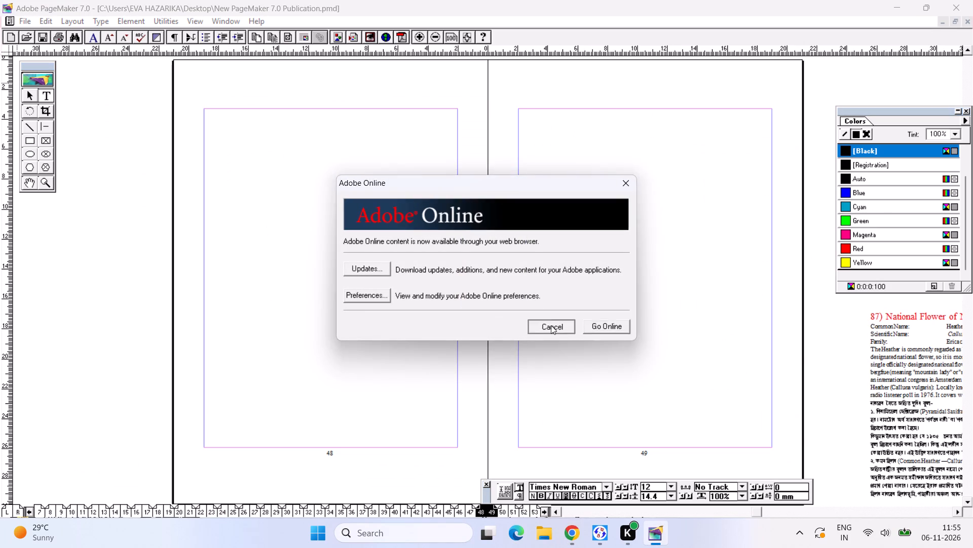
Move the National Flower of Norway text block from the pasteboard onto page 48, aligned with the top and side margins.
left_click_drag(26, 94, 37, 94)
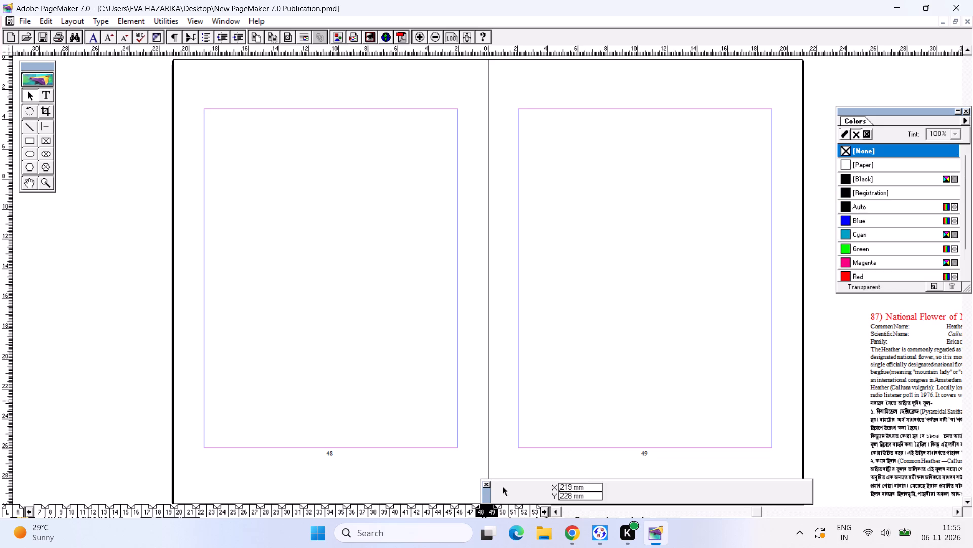
left_click_drag(887, 435, 199, 234)
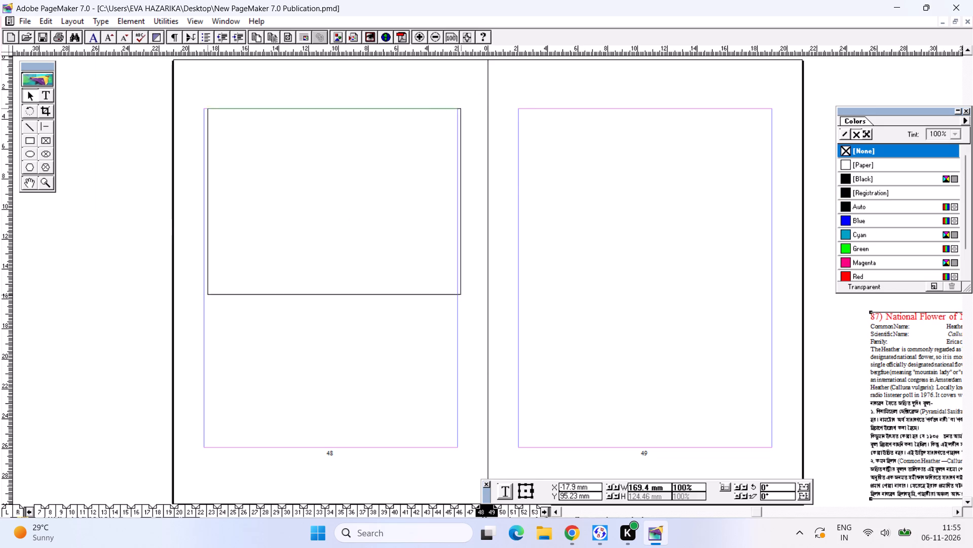
left_click_drag(199, 234, 220, 231)
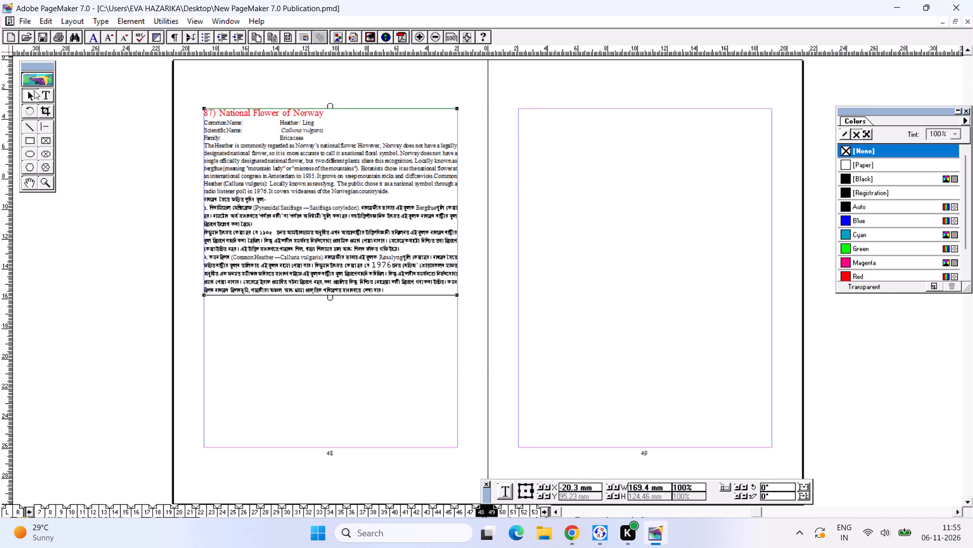
Examine the Assamese text of the Norway entry on page 48 at actual size with the Text tool.
left_click(44, 97)
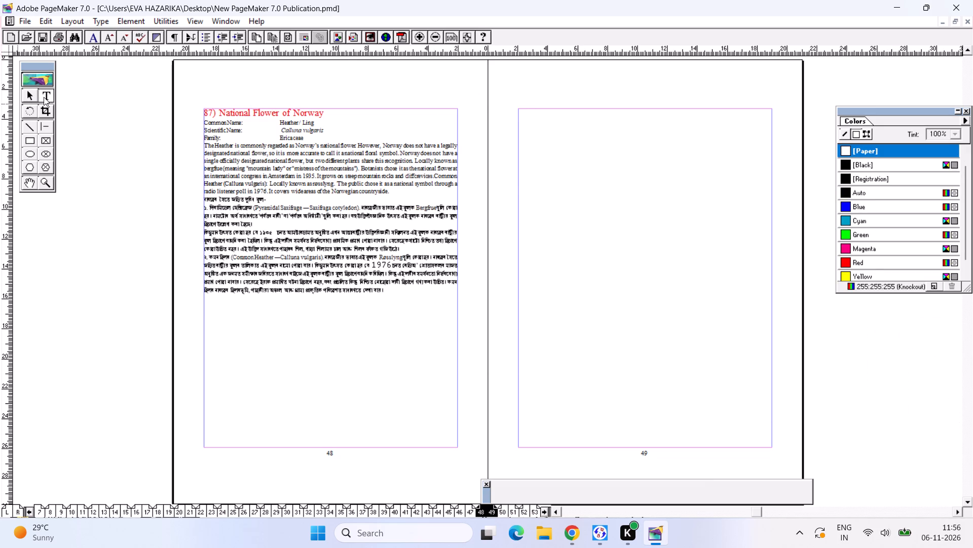
key("ctrl+2")
left_click_drag(122, 235, 522, 281, "alt")
left_click_drag(366, 248, 440, 324, "alt")
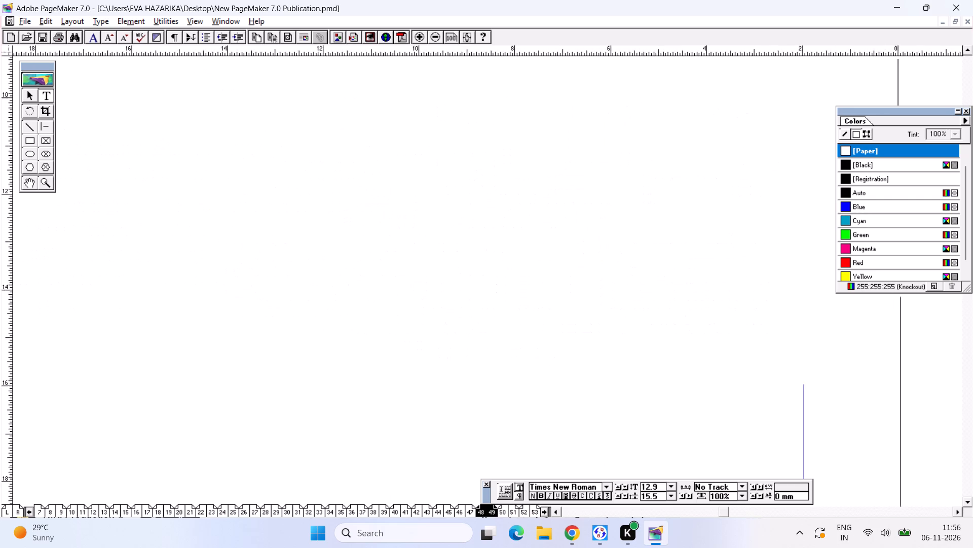
left_click_drag(440, 324, 447, 351, "alt")
left_click_drag(321, 260, 321, 313, "alt")
left_click_drag(188, 251, 189, 244, "alt")
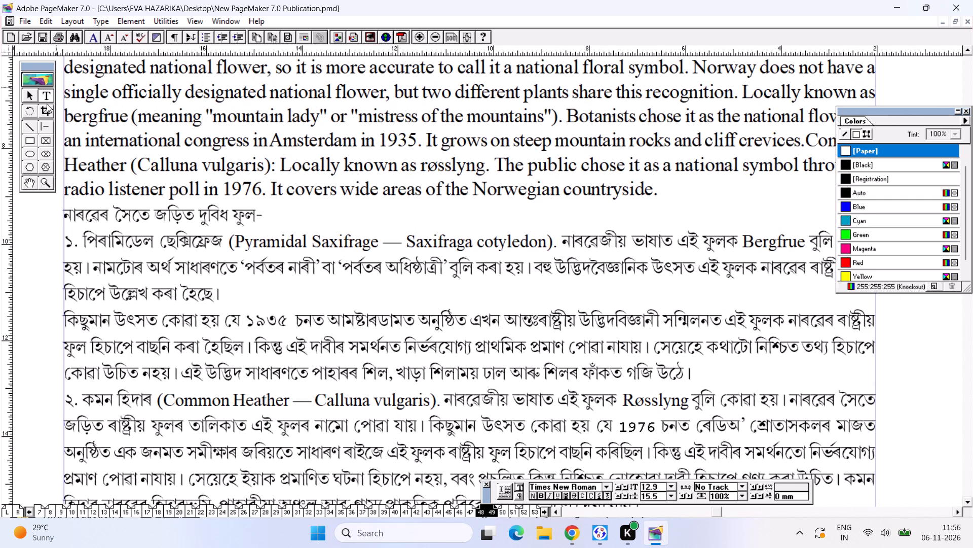
left_click(47, 97)
left_click(62, 218)
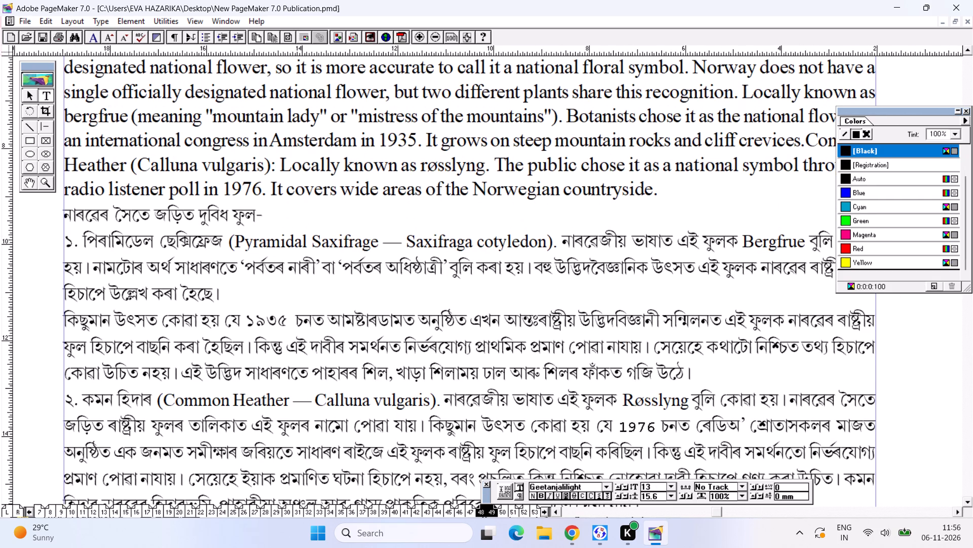
left_click(184, 246)
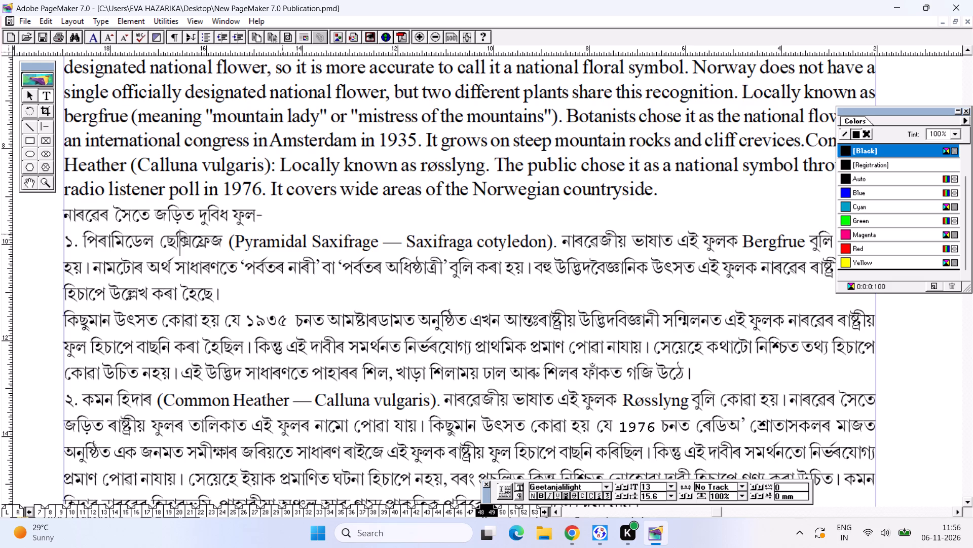
Save the publication.
key("ctrl+s")
Delete the extra space before Calluna vulgaris in the Norway entry's Scientific Name line and check the neighbouring lines' alignment.
key("ctrl+0")
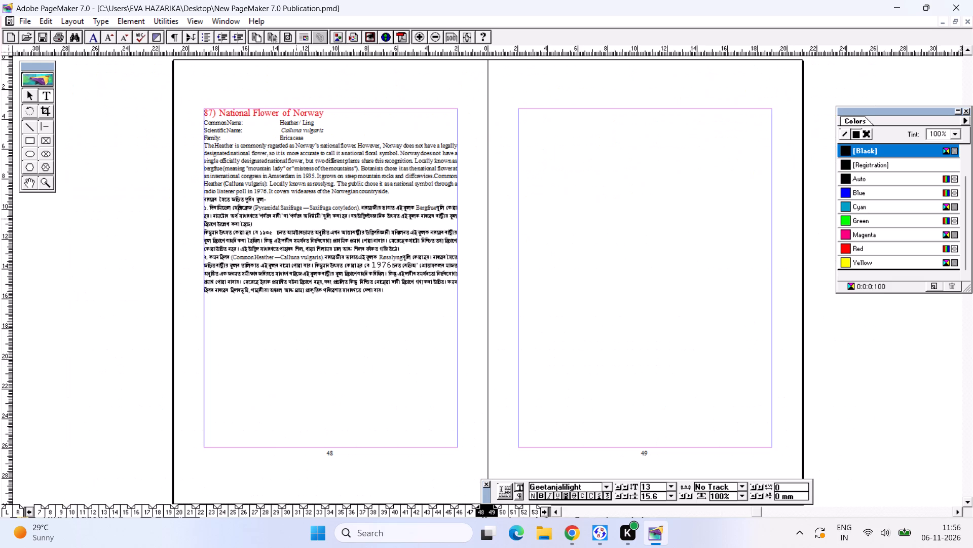
key("ctrl+2")
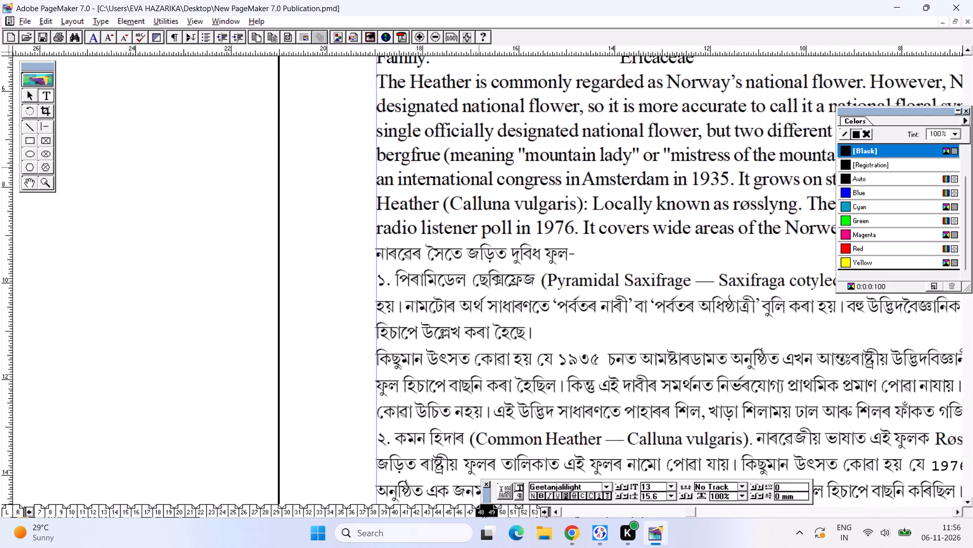
left_click_drag(492, 155, 334, 456, "alt")
left_click(469, 331)
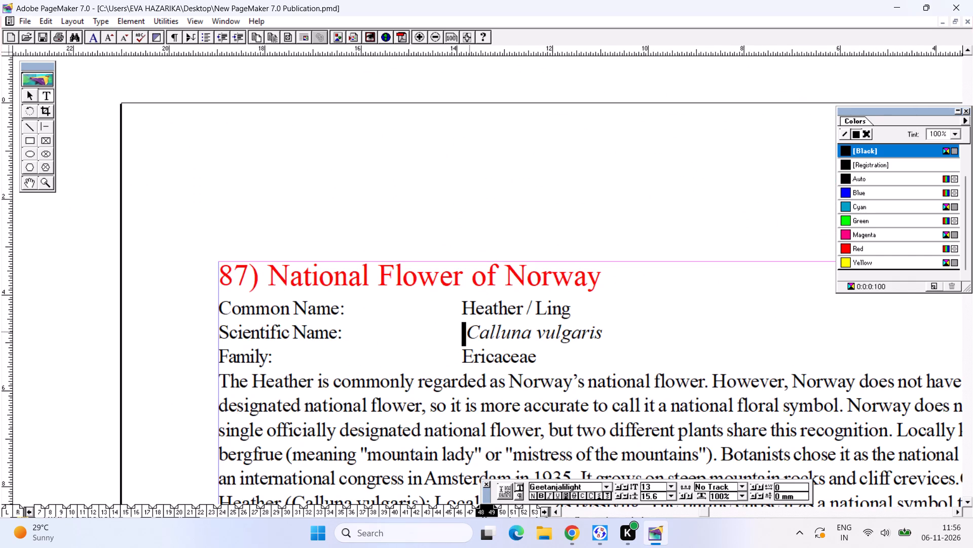
key("BackSpace")
left_click_drag(461, 356, 444, 356)
left_click_drag(457, 303, 448, 304)
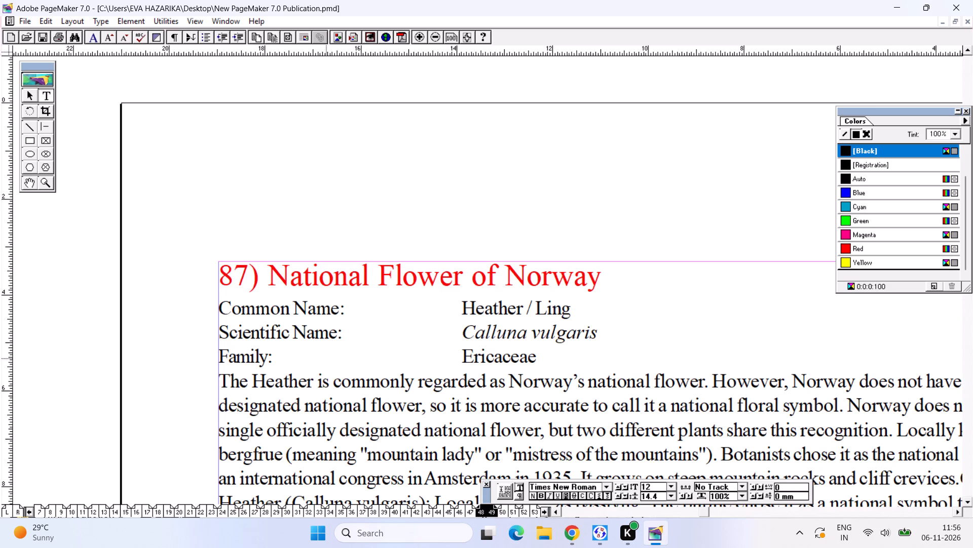
Examine the Norway entry's Assamese paragraphs and the Common Heather line by selecting sample passages with the Text tool.
left_click_drag(399, 369, 333, 228, "alt")
left_click_drag(402, 403, 358, 334, "alt")
left_click_drag(360, 418, 347, 339, "alt")
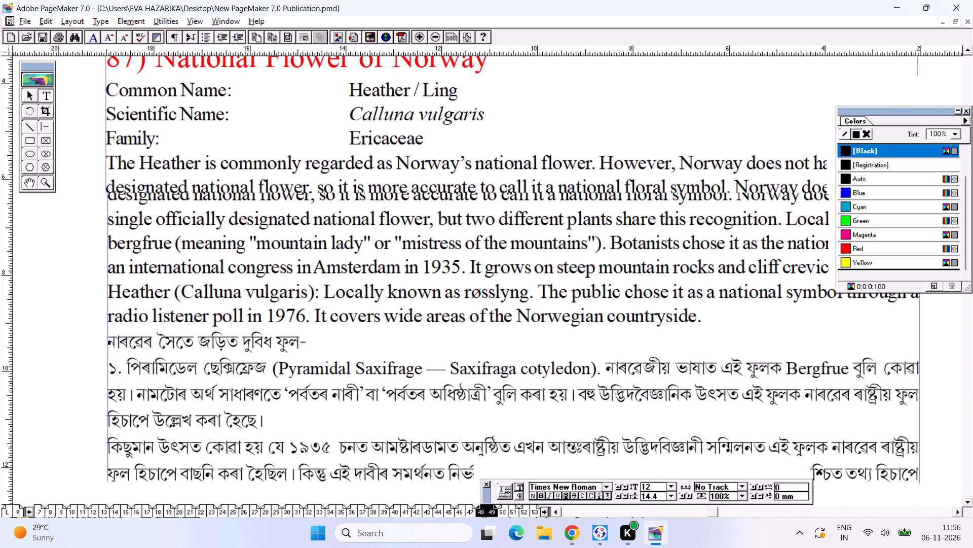
left_click_drag(347, 339, 347, 335, "alt")
left_click_drag(305, 367, 306, 301, "alt")
left_click(301, 347)
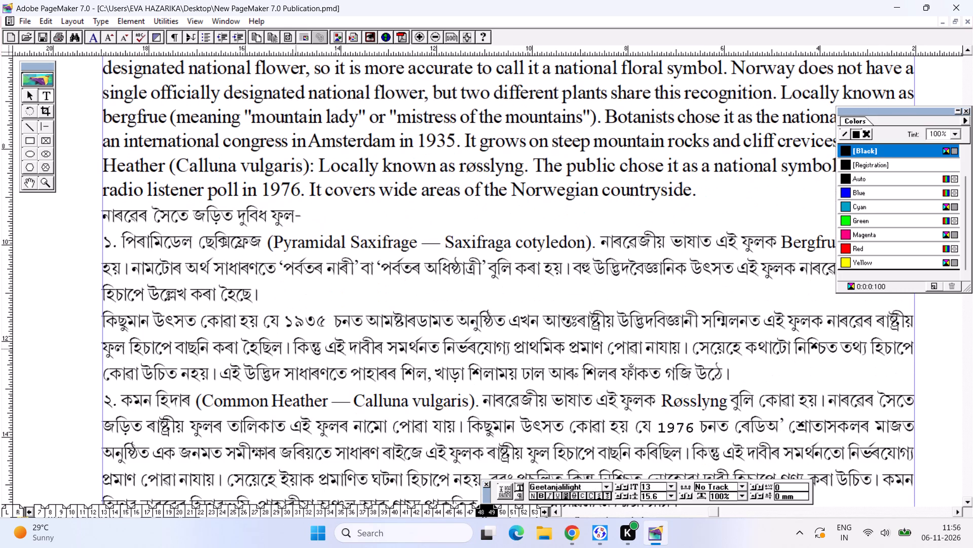
left_click_drag(295, 349, 337, 349)
left_click(302, 342)
left_click_drag(291, 345, 745, 375)
left_click(379, 403)
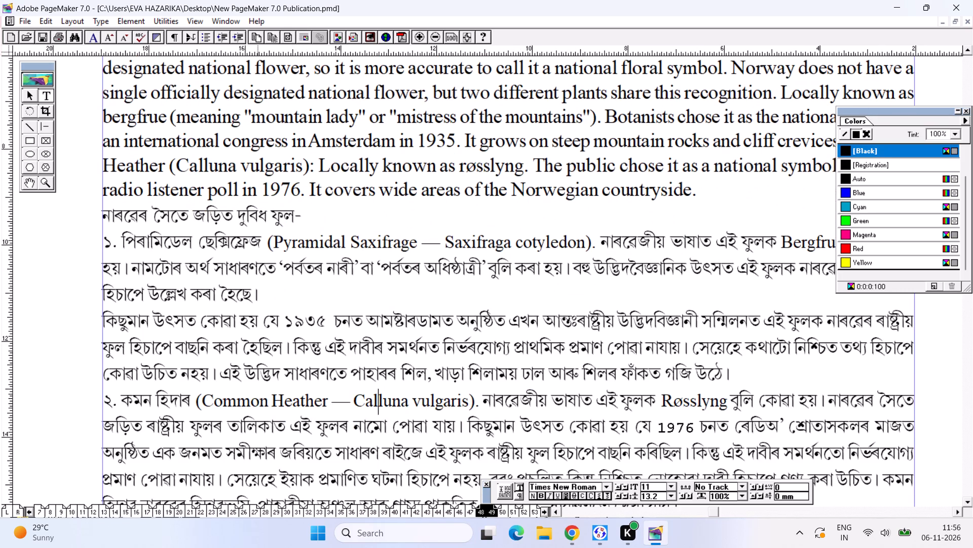
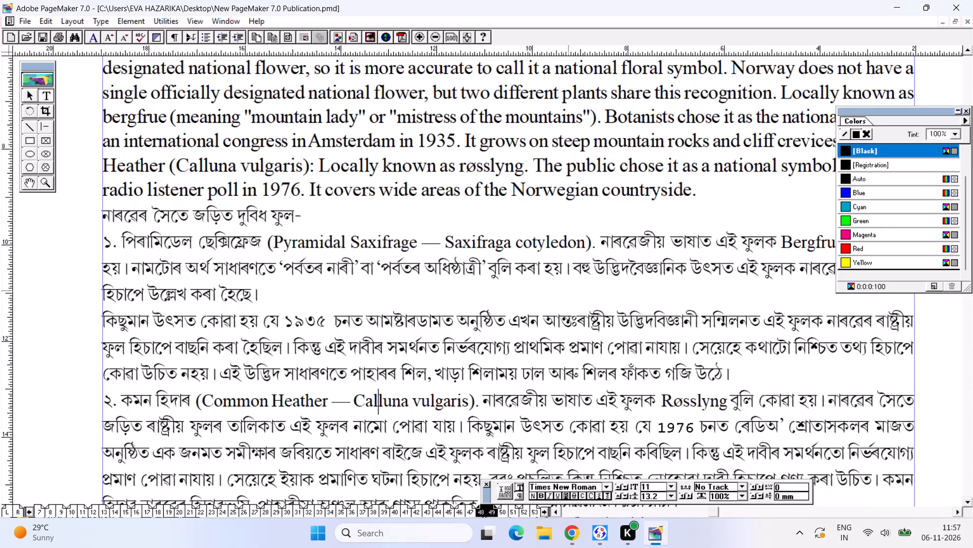
Examine the Norway entry's text layout on the full spread of pages 48 and 49 with the Text tool.
scroll(568, 290, "right", 4)
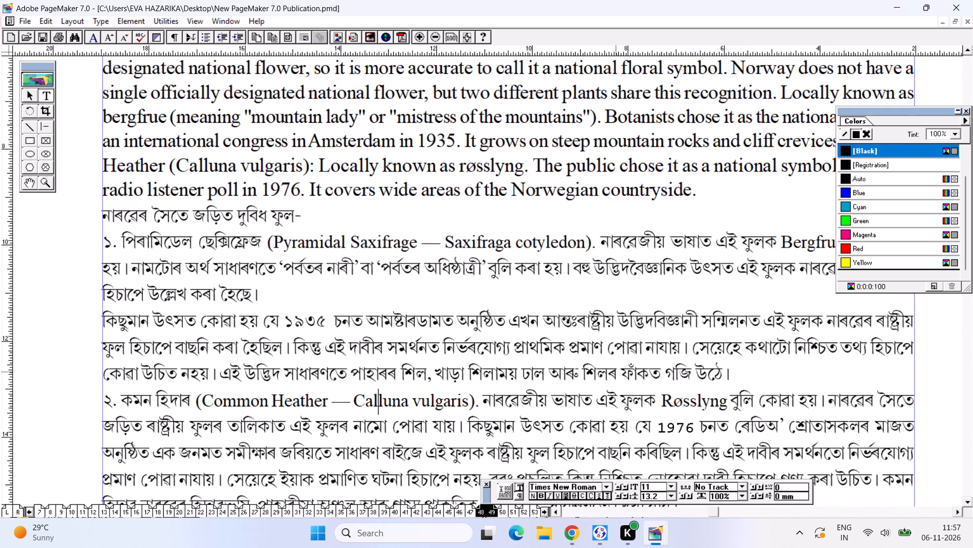
key("Right")
key("Right")
key("ctrl+0")
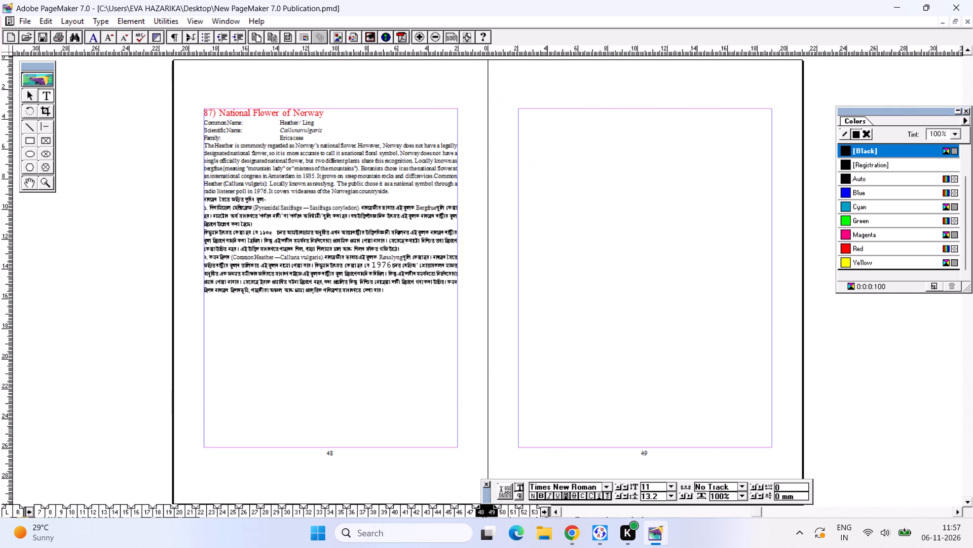
left_click(250, 253)
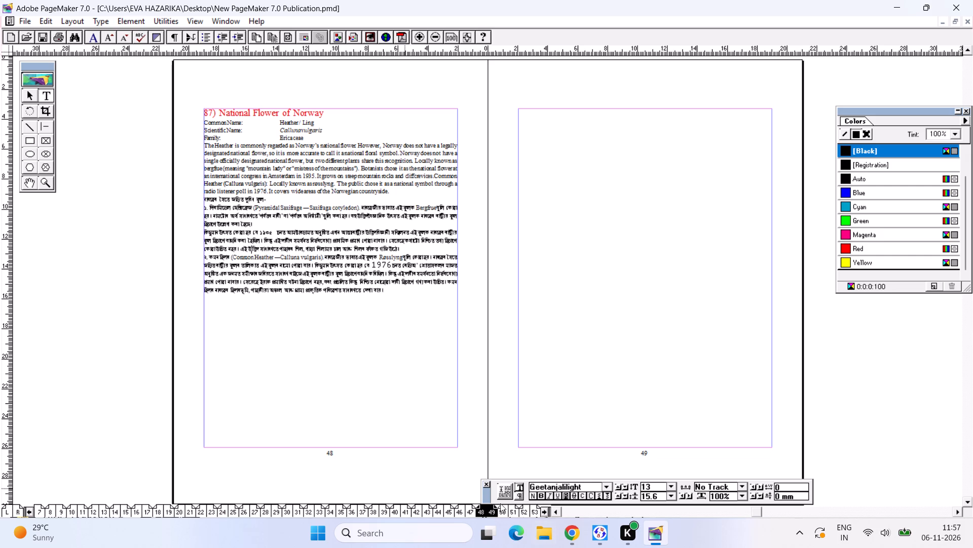
left_click(342, 256)
left_click_drag(400, 297, 438, 309)
left_click_drag(438, 309, 442, 313)
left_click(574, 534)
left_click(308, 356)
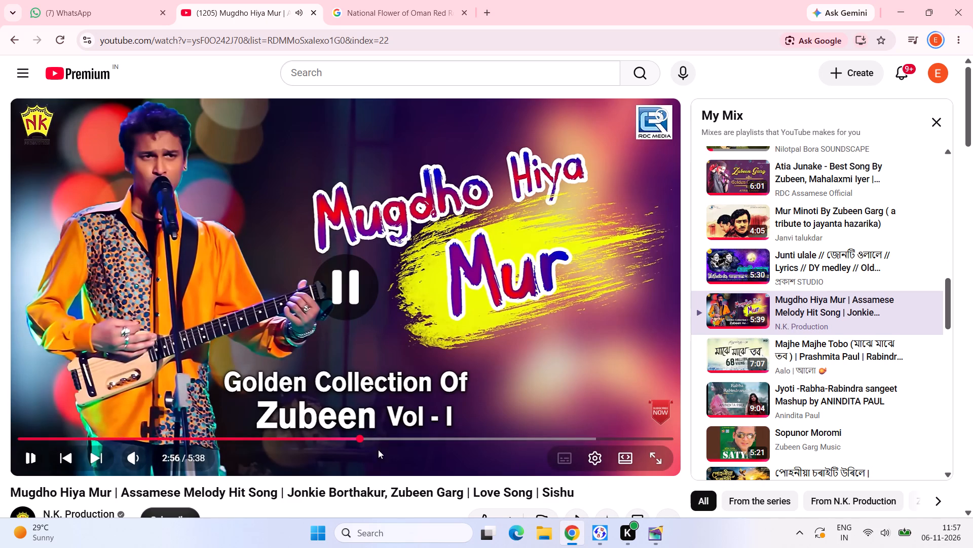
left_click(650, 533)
Join the Assamese paragraph starting with কিছুমান উৎসত to the end of the Pyramidal Saxifrage paragraph above it, separated by a space.
left_click(323, 211)
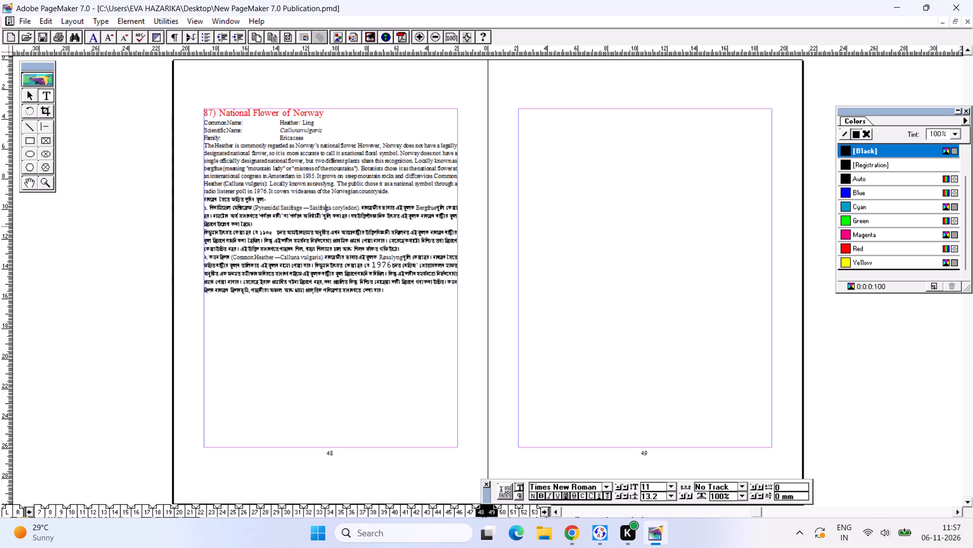
left_click_drag(287, 222, 333, 228)
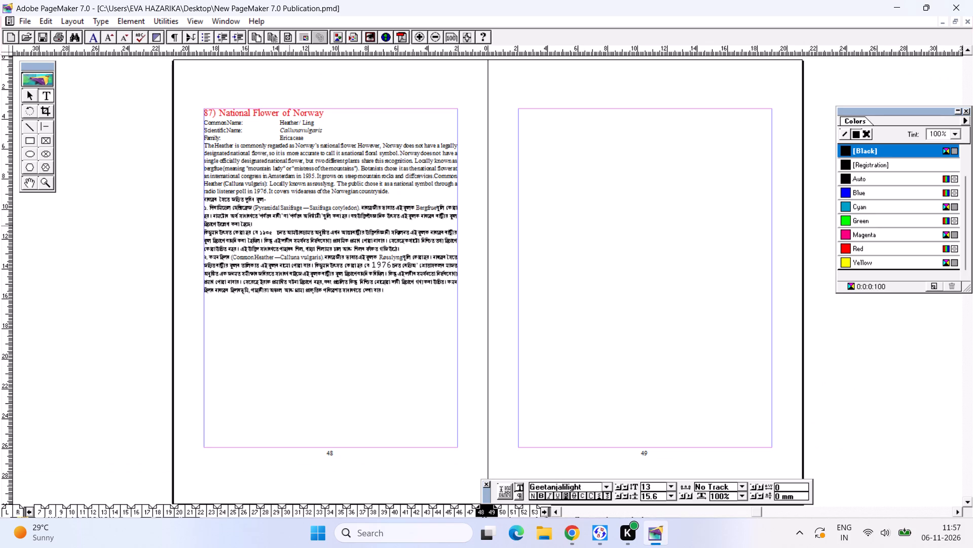
key("ctrl+2")
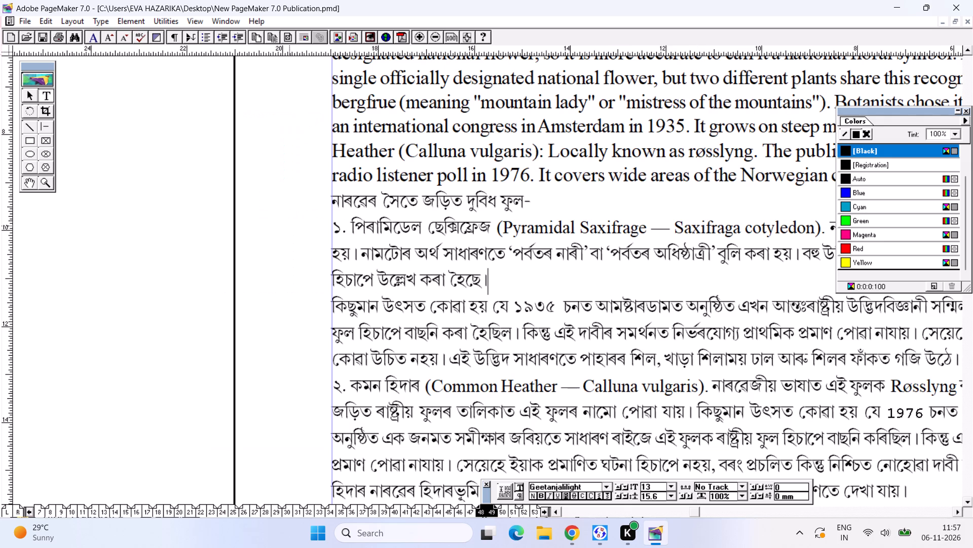
left_click(331, 307)
key("BackSpace")
key("space")
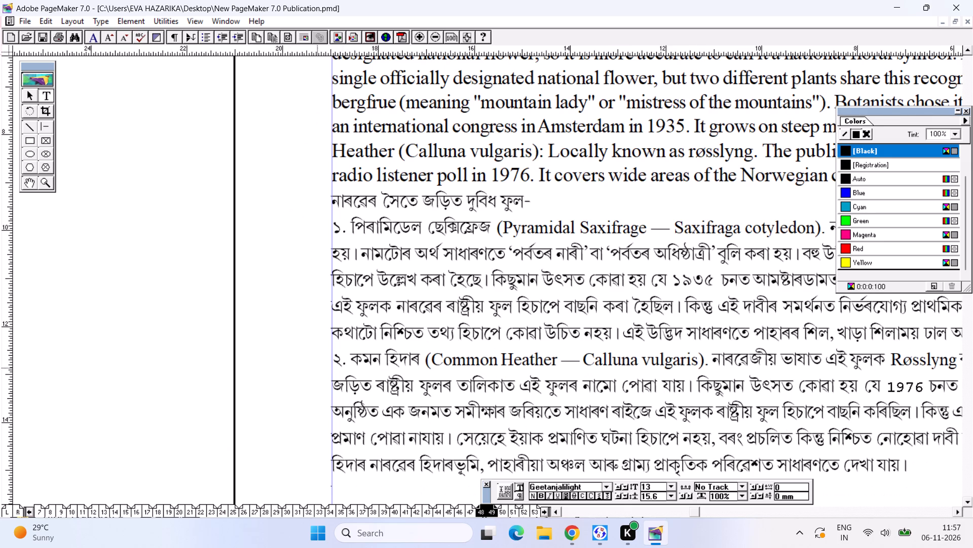
Examine the two numbered Assamese paragraphs of the Norway entry by selecting them, and review the whole spread.
left_click_drag(338, 361, 329, 362)
left_click(329, 364)
left_click_drag(333, 367, 297, 237)
left_click(309, 243)
left_click_drag(331, 226, 937, 476)
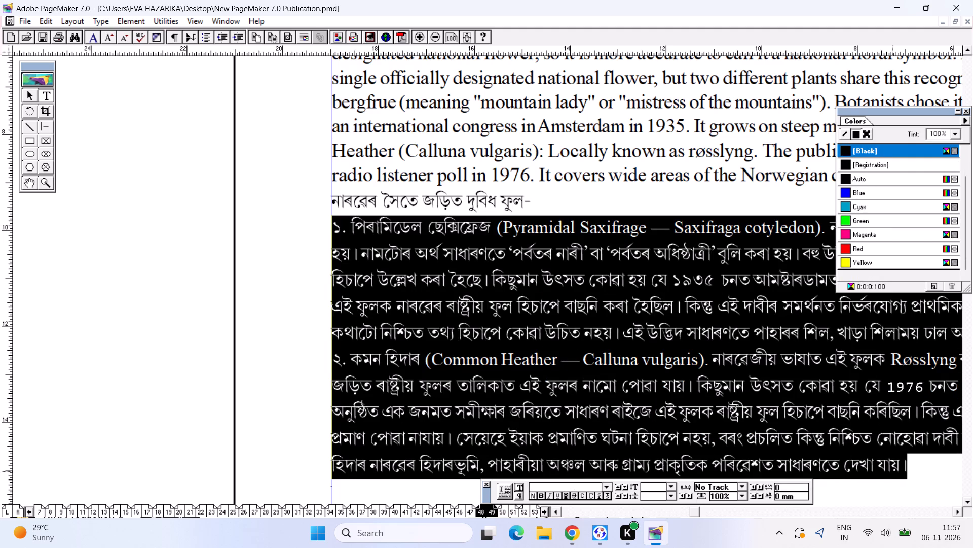
left_click(892, 470)
left_click(653, 446)
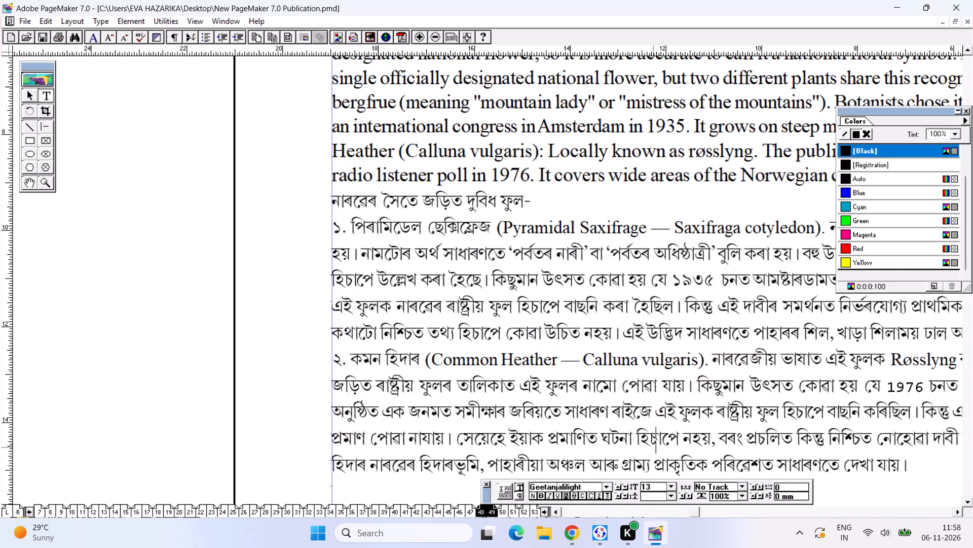
key("ctrl+0")
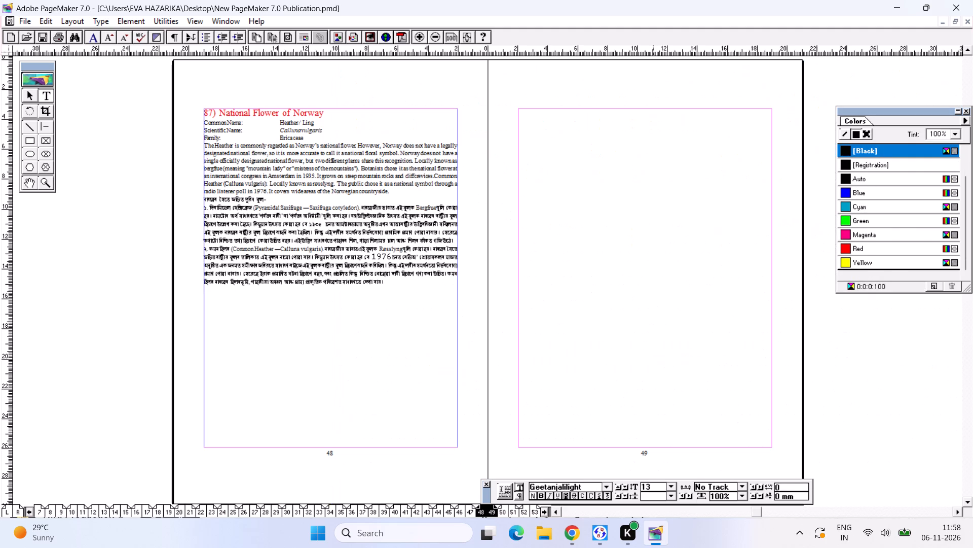